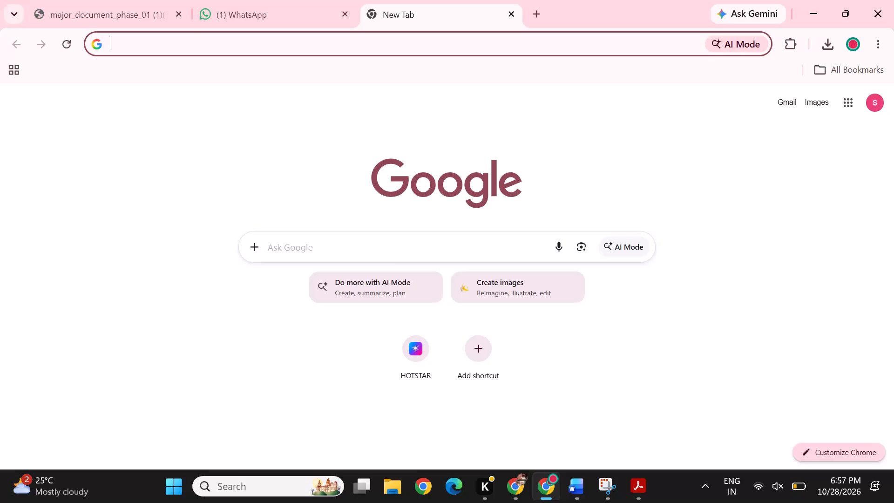
Search the web for "word to pdf".
type("word")
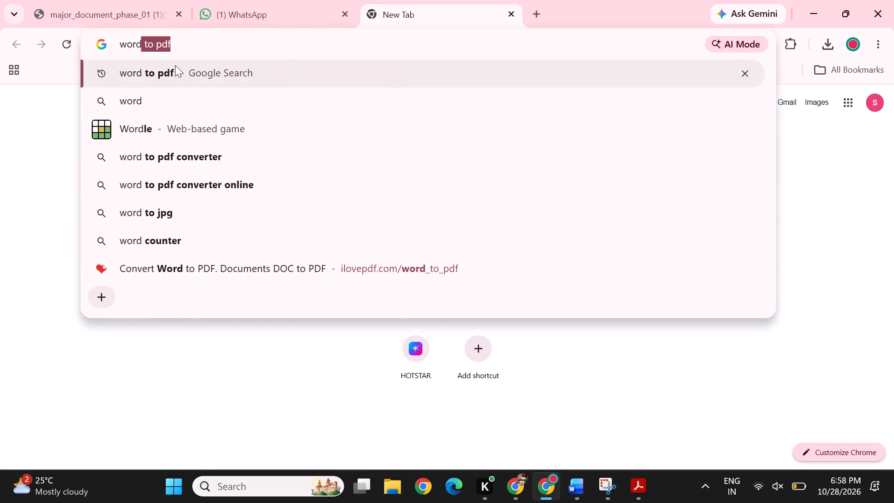
left_click(175, 70)
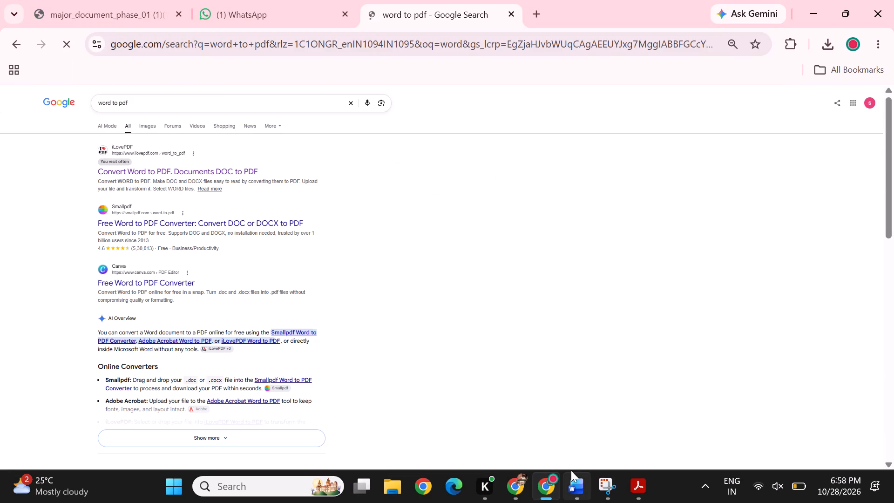
Switch to Word and save the open major project document.
left_click(571, 478)
key("ctrl+s")
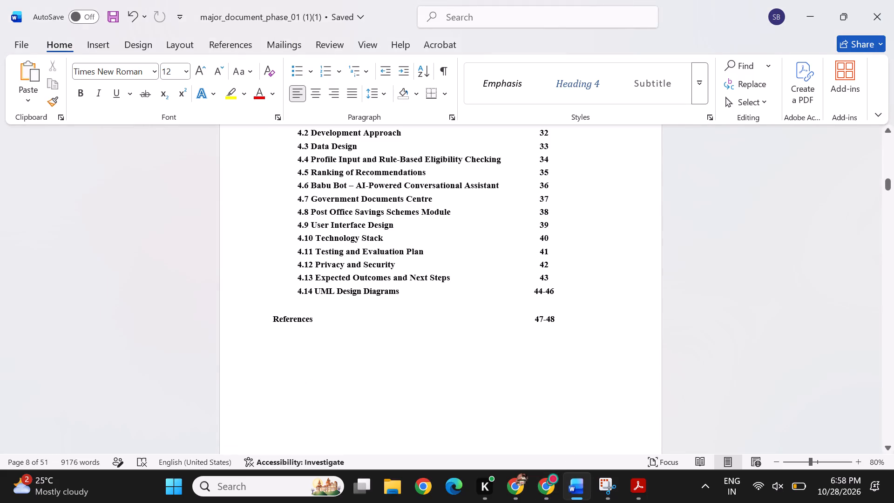
Start saving a copy of the document with the Downloads folder as its destination.
left_click(23, 42)
left_click(40, 236)
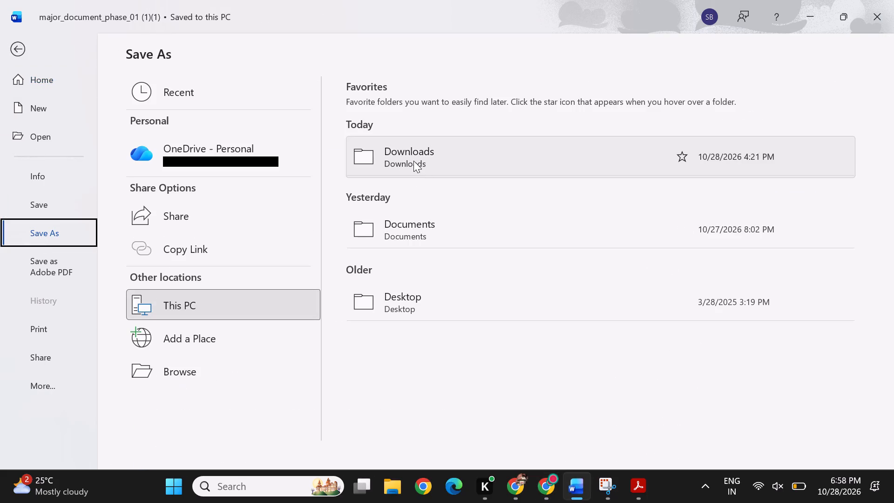
double_click(413, 161)
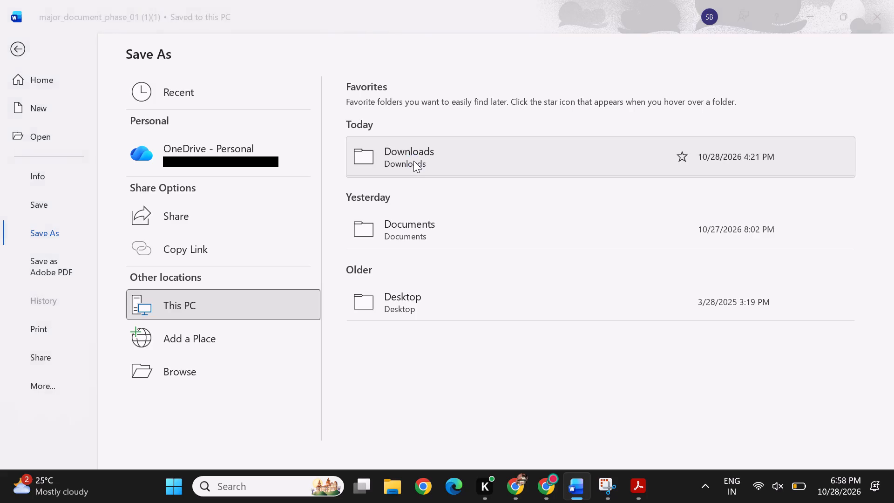
scroll(69, 174, "up", 2)
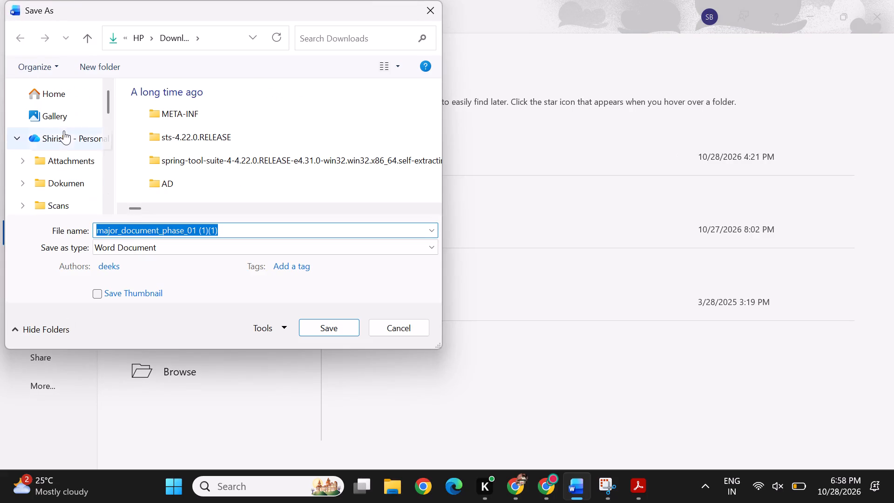
scroll(64, 130, "up", 2)
scroll(55, 192, "down", 1)
double_click(57, 129)
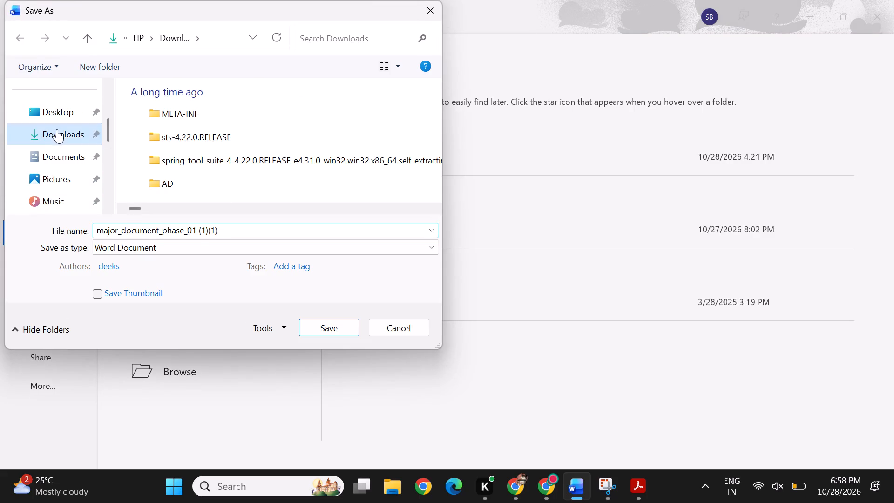
Name the copy 161_Major_Project_Final_Copy and save it as a Word Document.
left_click(236, 225)
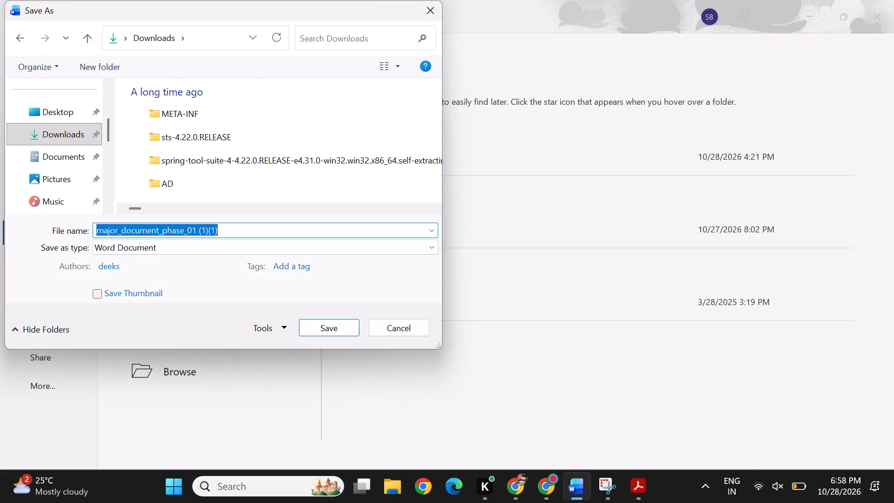
key("Delete")
type("161")
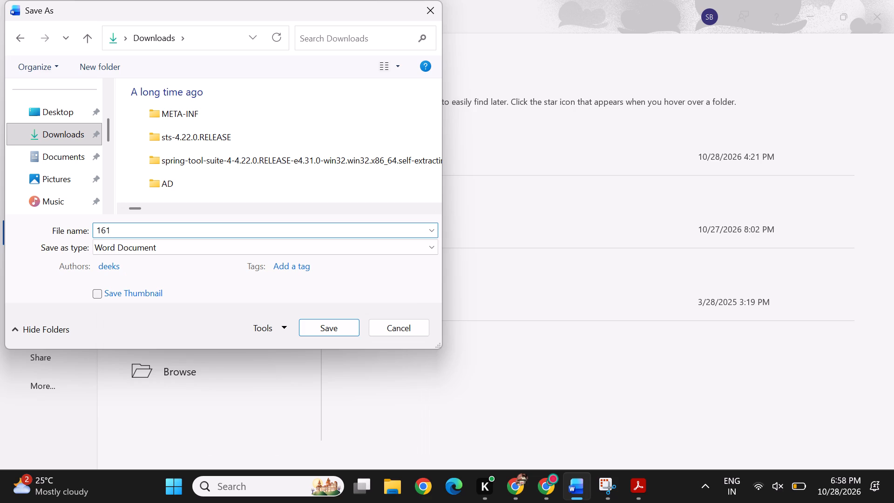
type("_Major")
type("_P")
type("roject_")
type("Final_copu")
key("Left")
key("Delete")
key("y")
key("Left")
key("Left")
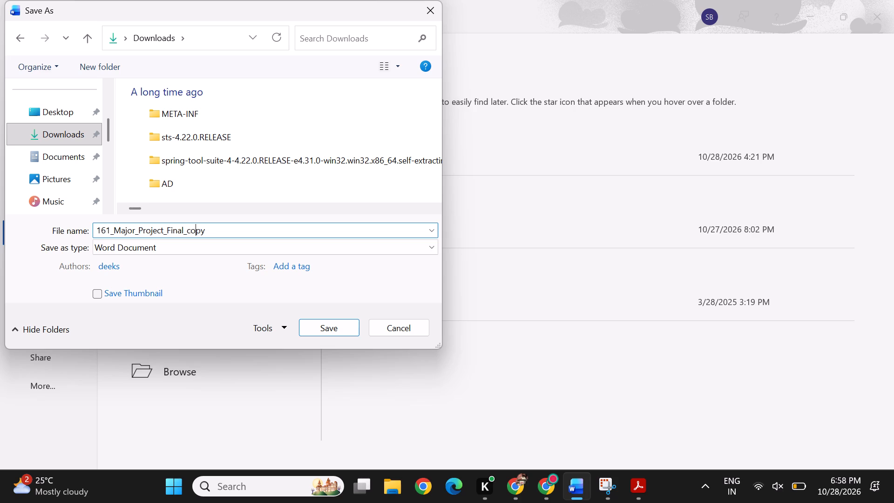
key("Left")
key("Left")
key("Delete")
key("shift+c")
scroll(309, 166, "down", 4)
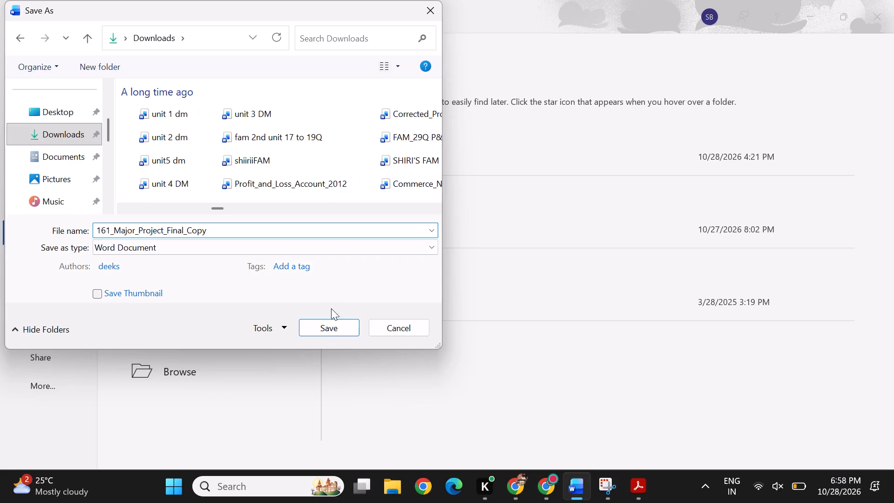
left_click(329, 328)
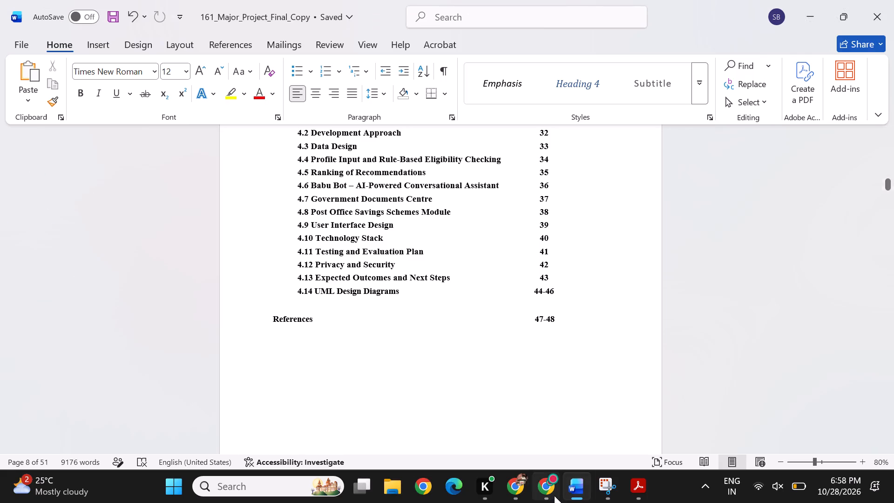
Switch back to Chrome with the "word to pdf" search results.
left_click(545, 489)
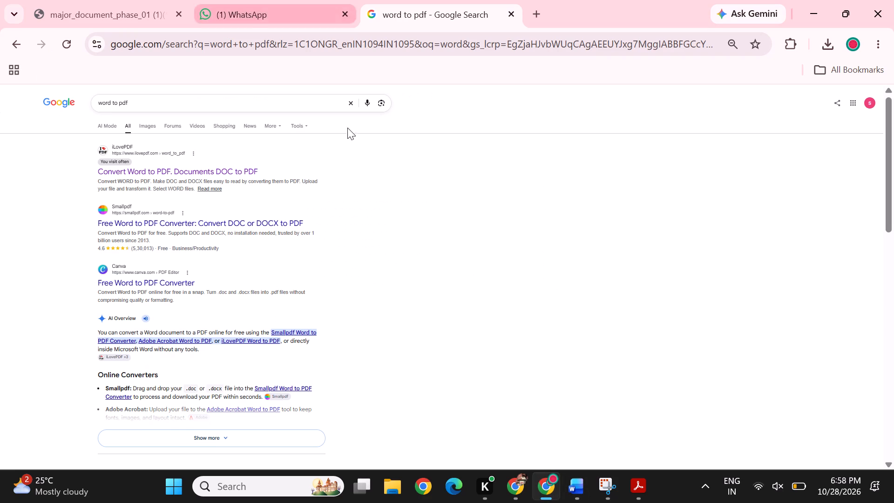
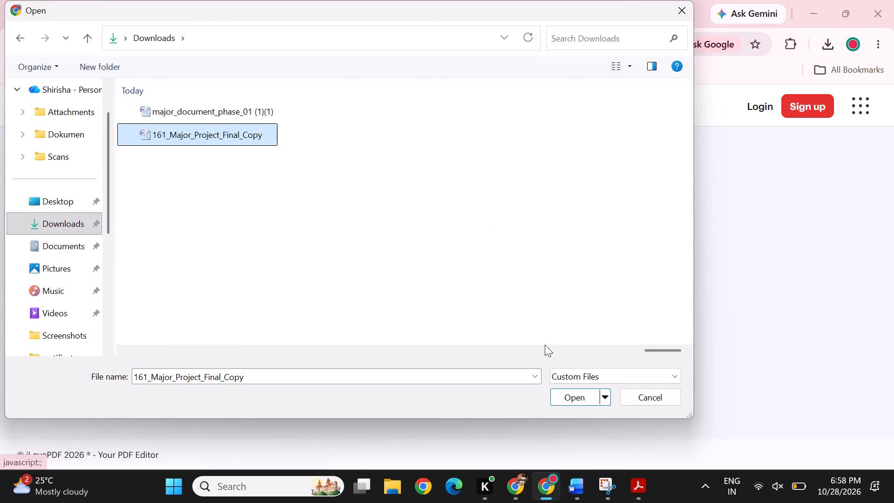
Load 161_Major_Project_Final_Copy from Downloads into the iLovePDF Word to PDF converter.
left_click(569, 394)
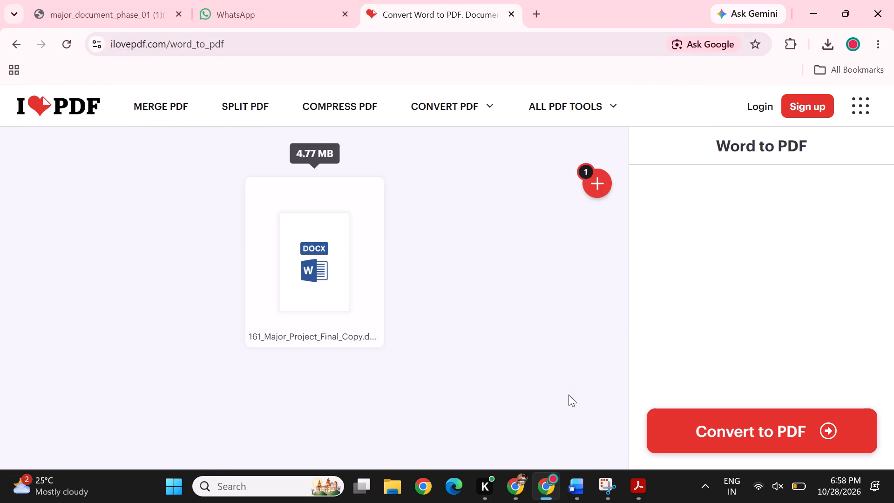
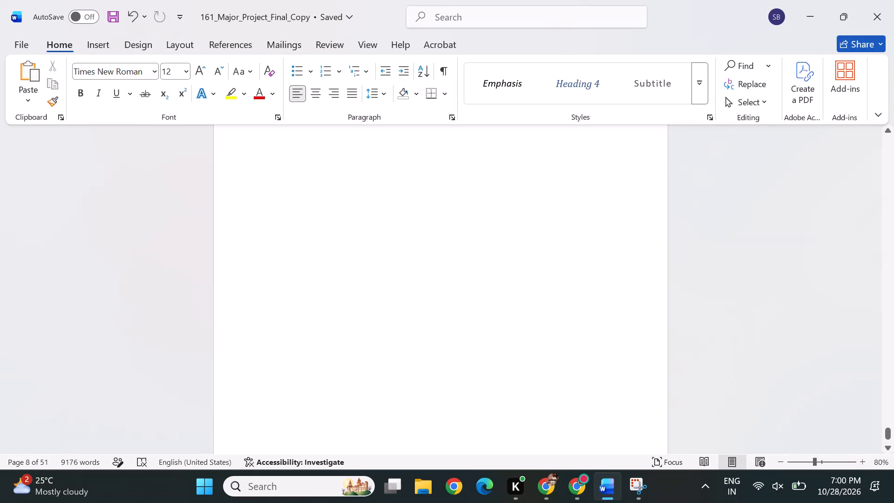
Select the "CHAPTER – 4" and "PROPOSED METHODOLOGY" heading lines above section 4.1 and open their line spacing choices.
scroll(457, 318, "up", 5)
scroll(400, 266, "up", 1)
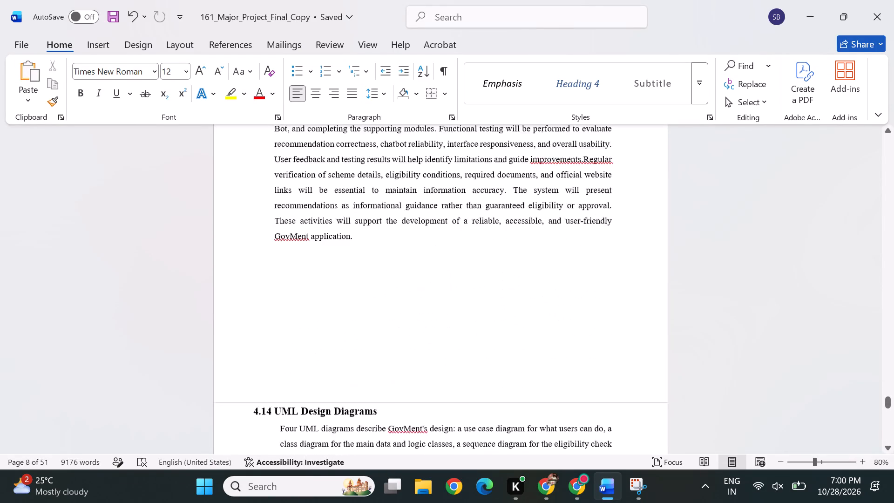
scroll(400, 266, "up", 4)
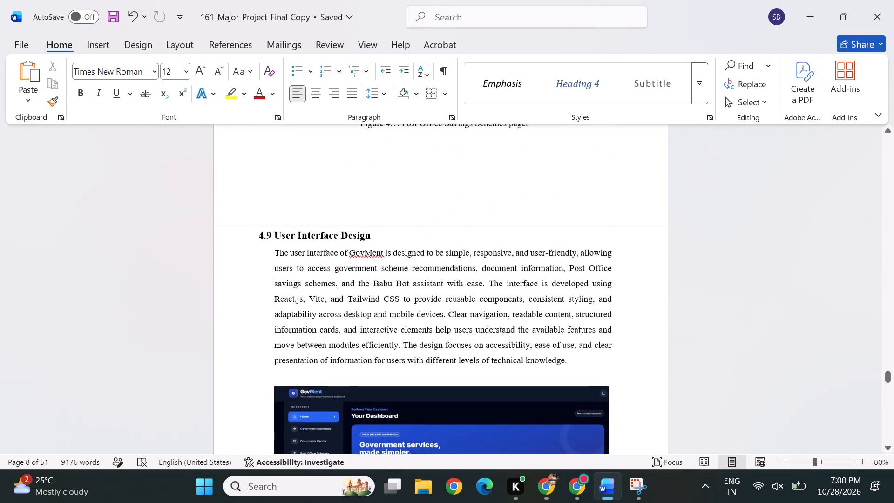
scroll(400, 266, "up", 4)
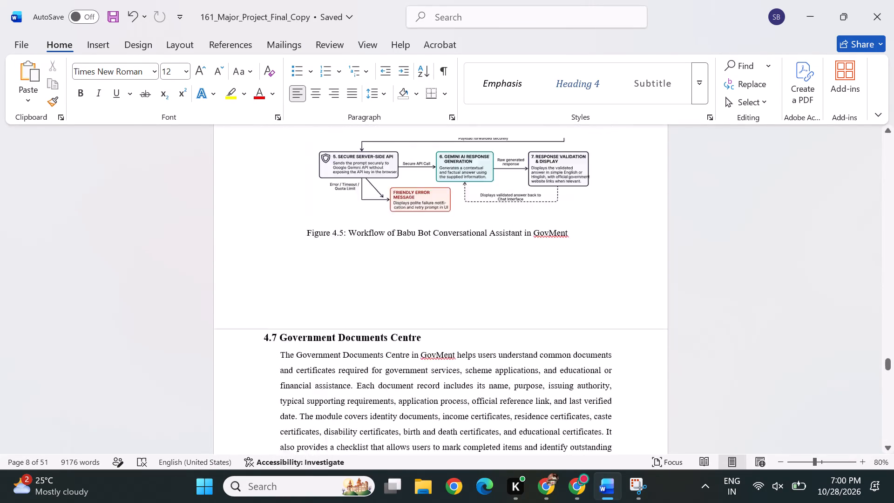
scroll(400, 266, "up", 4)
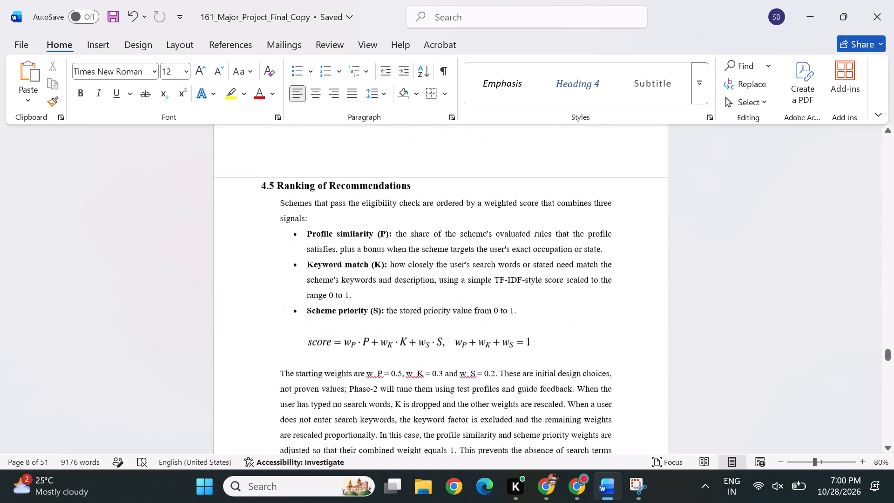
scroll(400, 266, "up", 4)
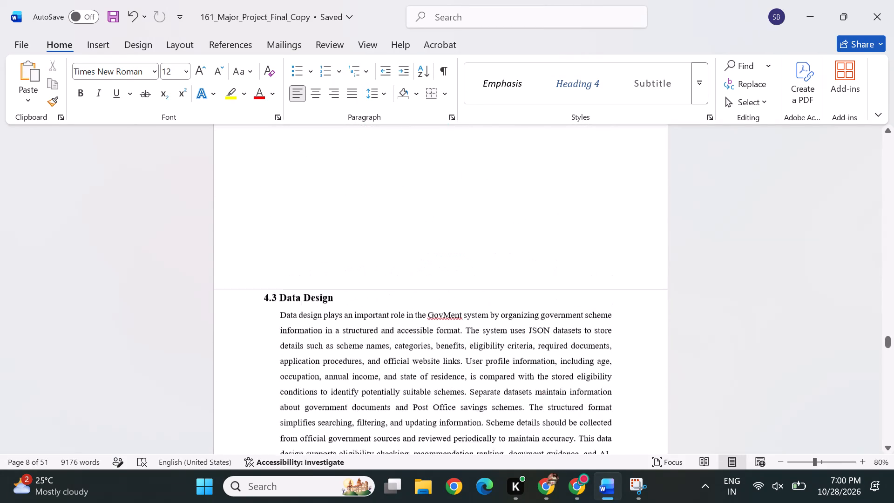
scroll(400, 266, "up", 4)
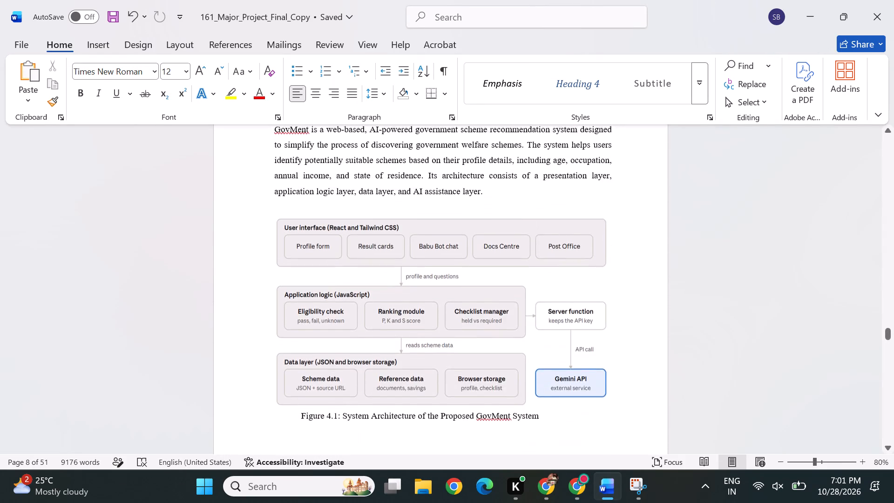
scroll(388, 243, "up", 1)
left_click_drag(408, 231, 475, 263)
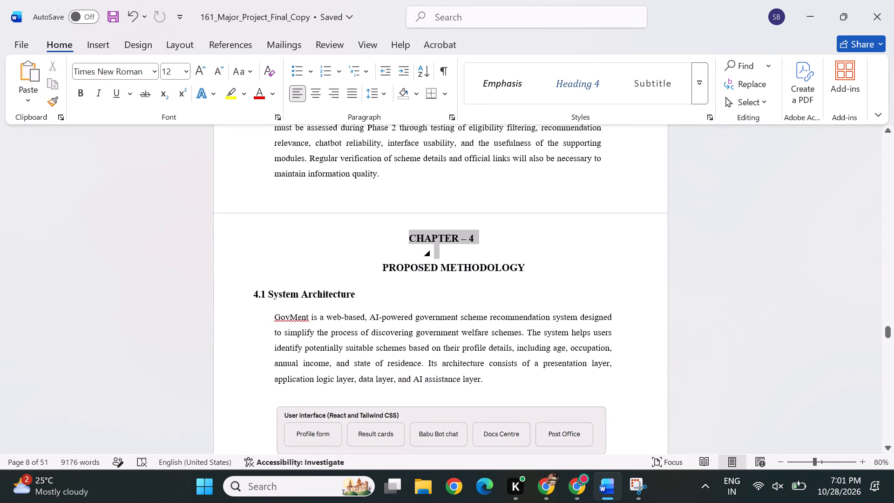
left_click_drag(475, 263, 518, 270)
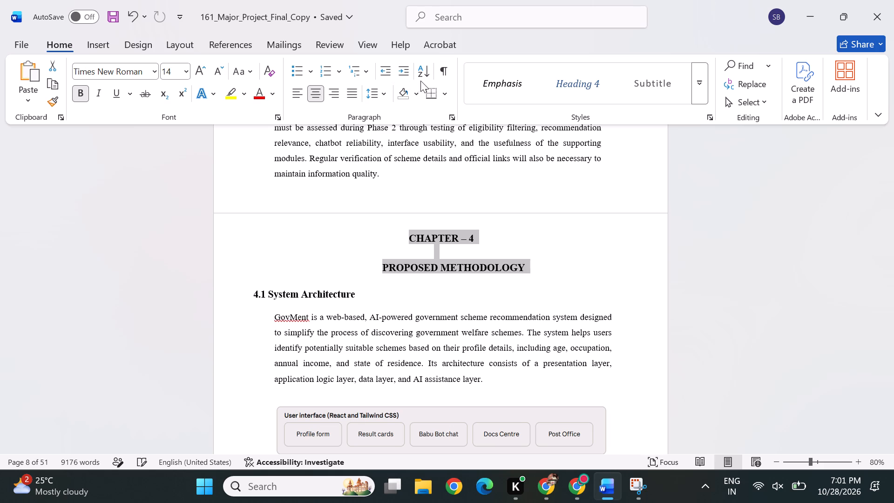
left_click(389, 96)
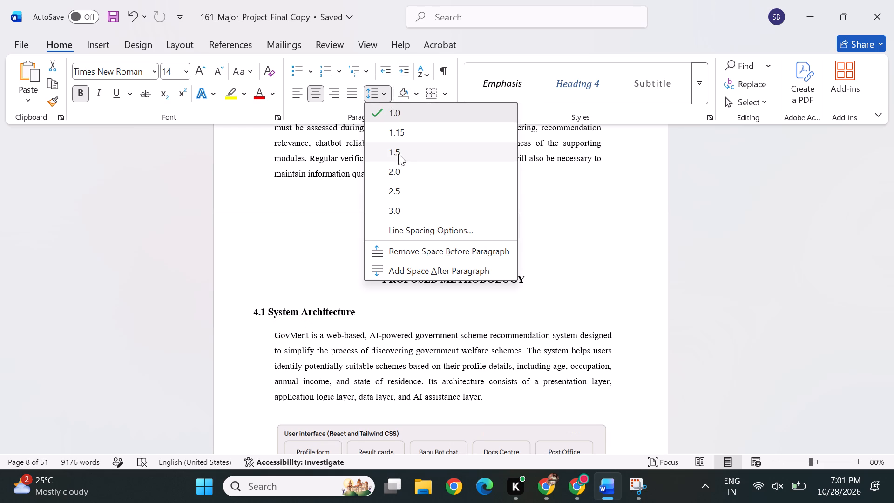
Set the line spacing of the selected CHAPTER – 4 and PROPOSED METHODOLOGY headings to 1.5.
left_click(398, 154)
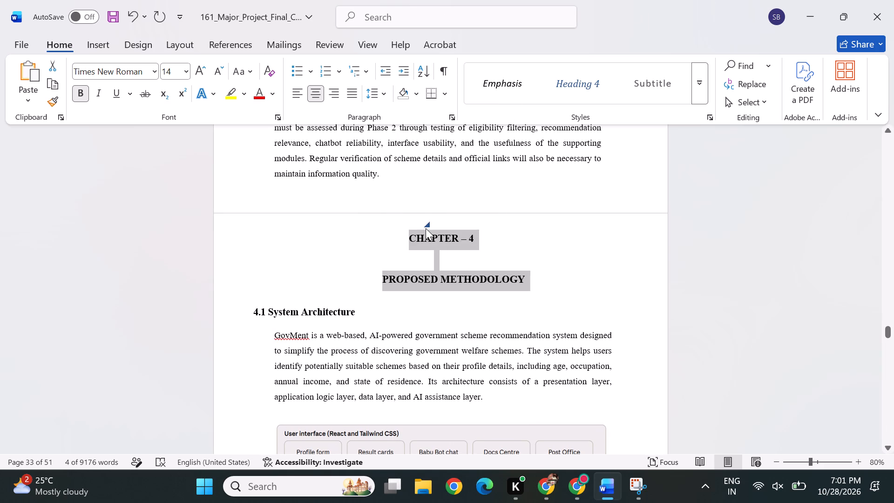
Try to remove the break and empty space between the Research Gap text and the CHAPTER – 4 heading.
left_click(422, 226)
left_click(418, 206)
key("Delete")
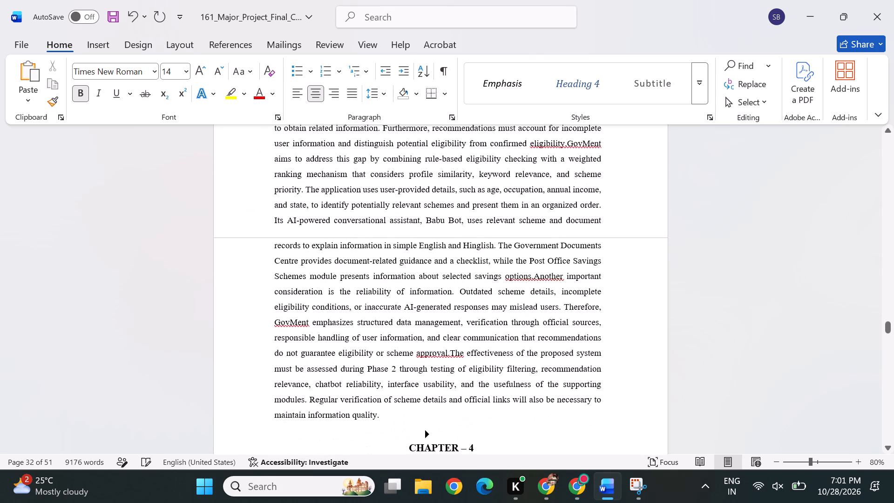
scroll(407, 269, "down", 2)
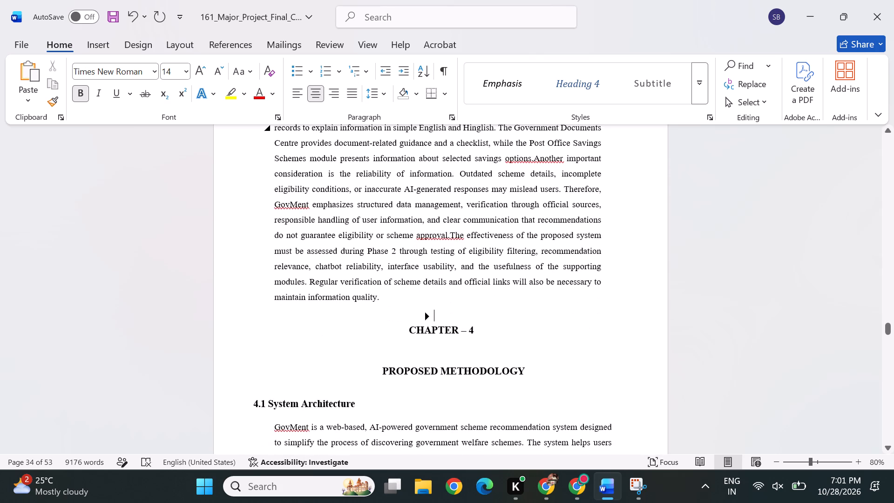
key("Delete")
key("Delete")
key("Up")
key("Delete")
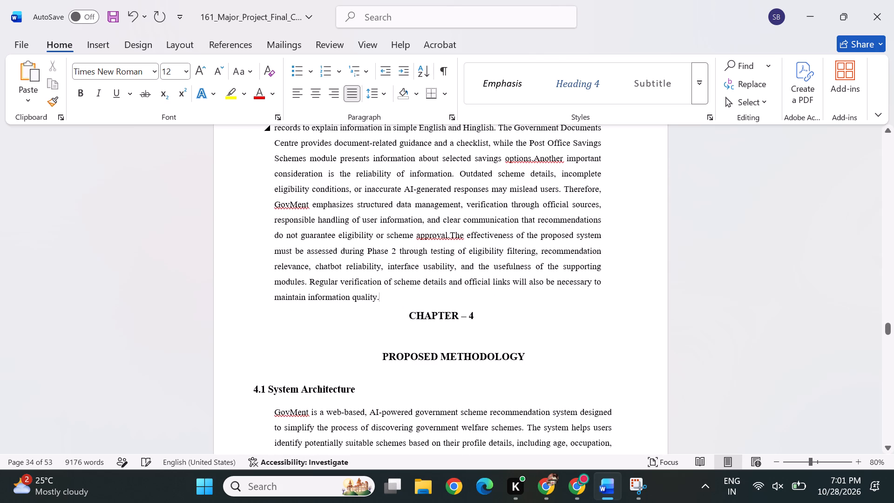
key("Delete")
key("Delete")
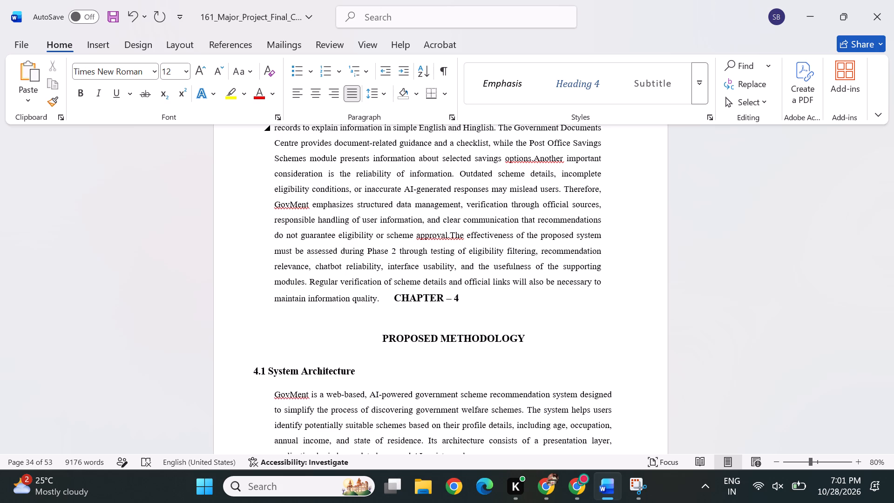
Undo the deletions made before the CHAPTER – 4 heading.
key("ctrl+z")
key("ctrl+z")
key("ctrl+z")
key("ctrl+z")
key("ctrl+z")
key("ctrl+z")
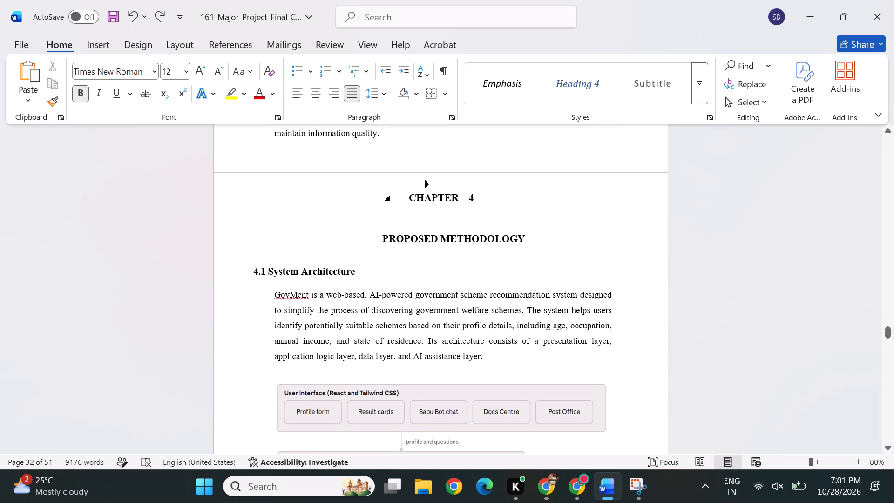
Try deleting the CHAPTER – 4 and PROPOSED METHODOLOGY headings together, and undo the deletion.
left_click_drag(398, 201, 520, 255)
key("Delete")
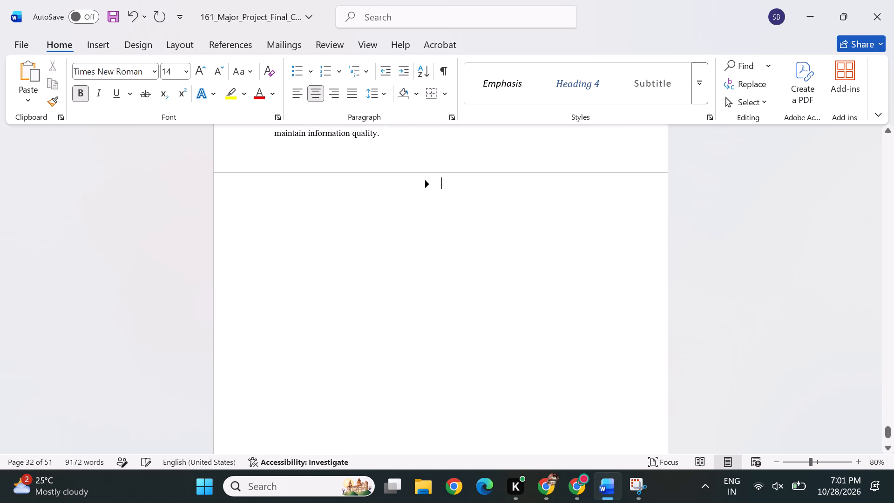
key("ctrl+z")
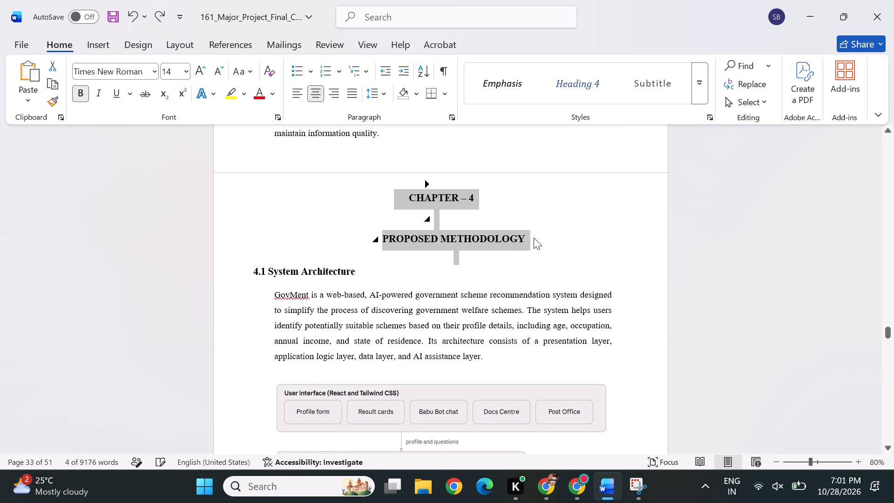
Delete only the CHAPTER – 4 text above the PROPOSED METHODOLOGY heading.
left_click(534, 238)
left_click_drag(473, 203, 410, 195)
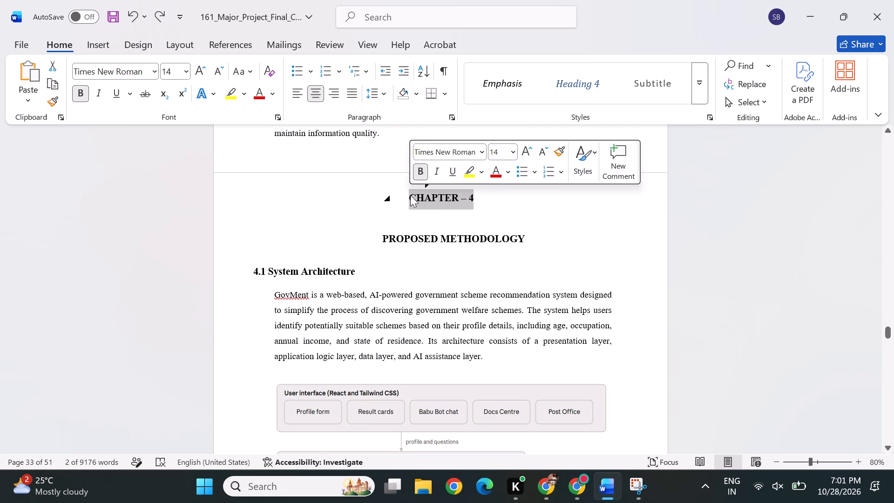
key("Delete")
Enter CHAPTER in bold on the line below the last Research Gap paragraph.
left_click(287, 182)
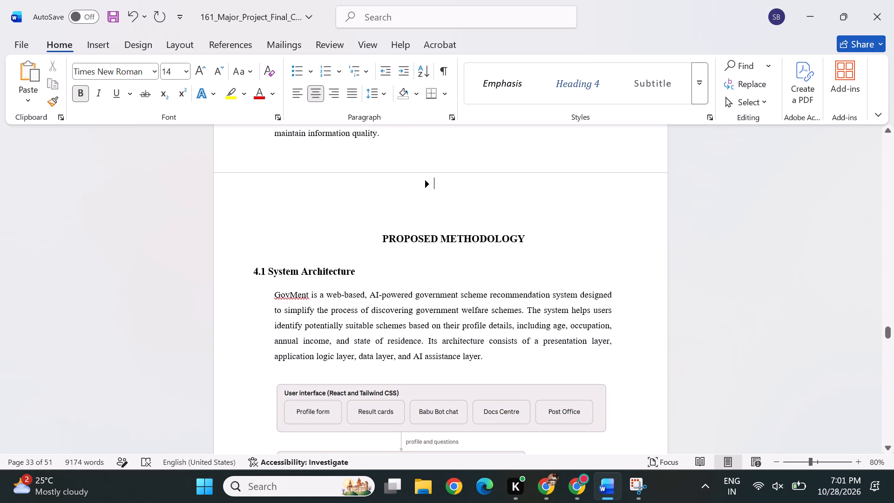
left_click(376, 158)
scroll(456, 143, "up", 1)
scroll(398, 177, "up", 1)
scroll(398, 177, "down", 2)
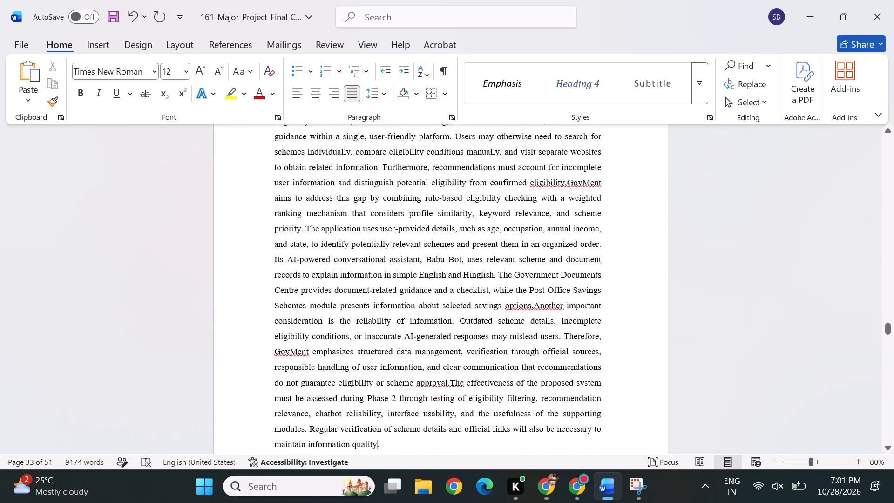
scroll(419, 285, "down", 1)
scroll(403, 197, "up", 1)
left_click(417, 201)
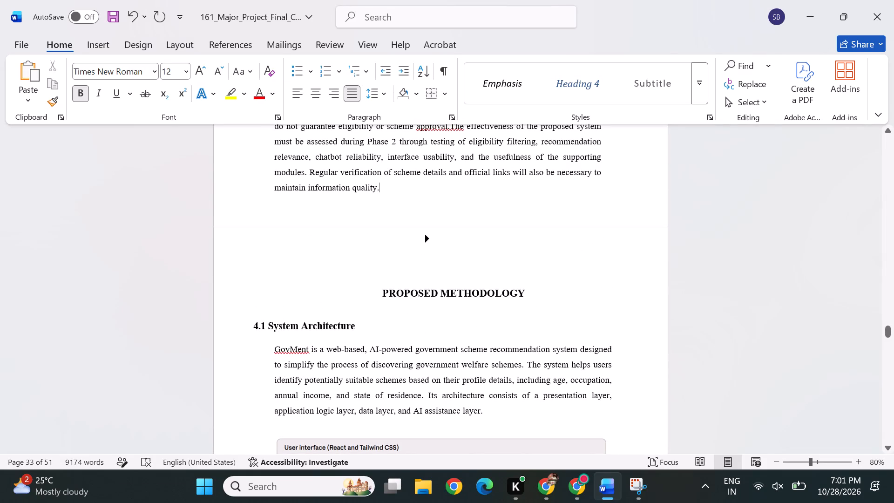
key("space")
type("CHAPTER")
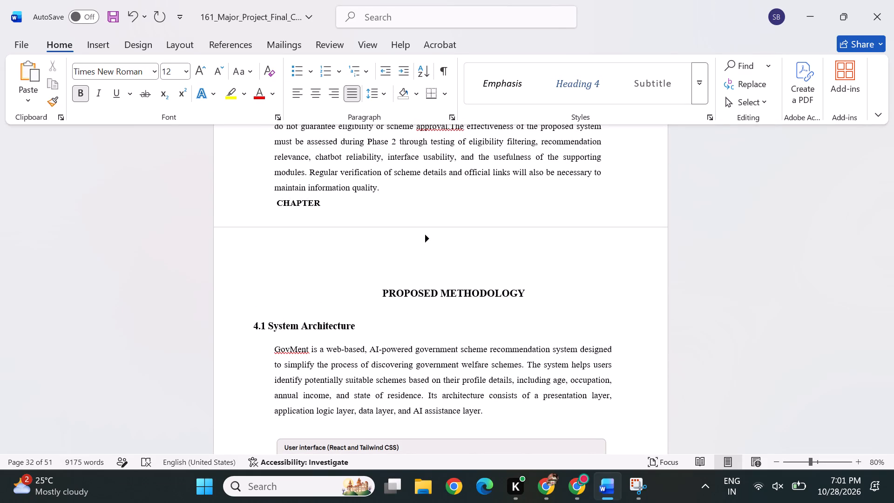
Complete the new heading with a hyphen and the number 4 so it reads CHAPTER - 4.
key("space")
key("space")
key("space")
type("-")
key("space")
key("Left")
key("Left")
key("Left")
key("Delete")
key("Delete")
key("shift+underscore")
key("Left")
key("Delete")
type("--")
key("Left")
key("Delete")
key("space")
type("4")
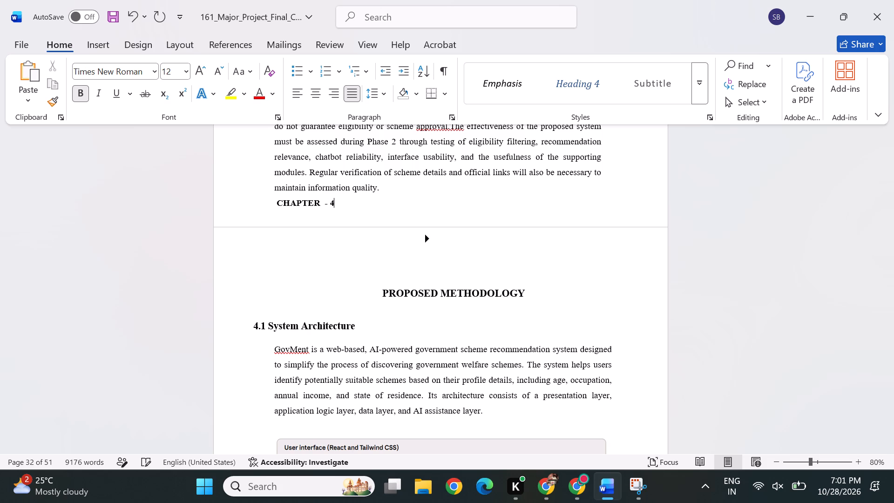
Set the font size of the new CHAPTER - 4 heading to 14.
left_click_drag(347, 203, 278, 198)
left_click(190, 71)
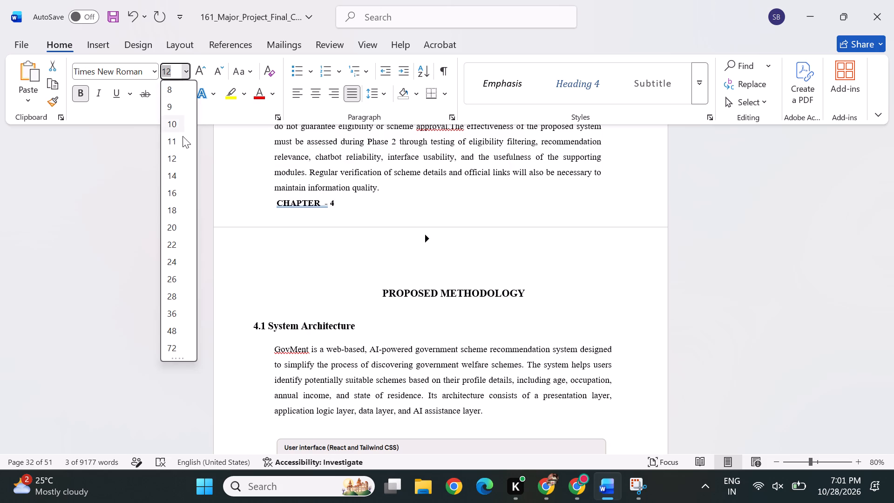
left_click(180, 173)
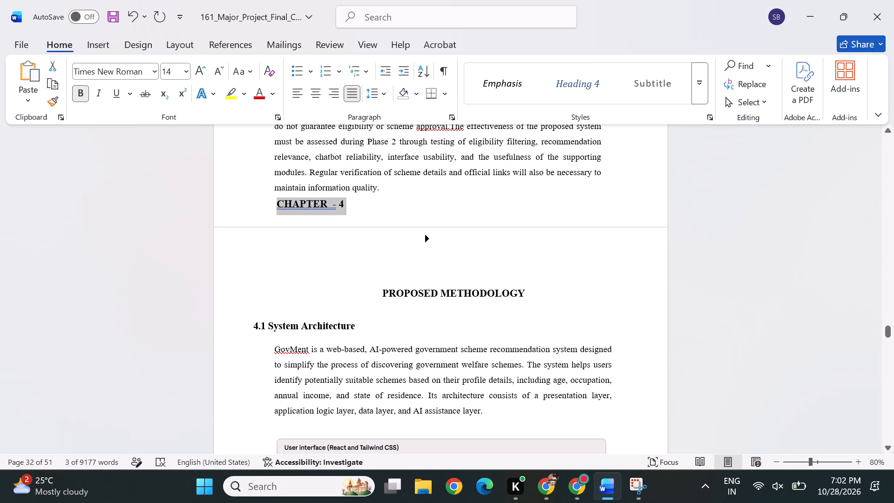
Indent the CHAPTER - 4 heading with tab spacing towards the middle of the line.
left_click(274, 202)
key("Tab")
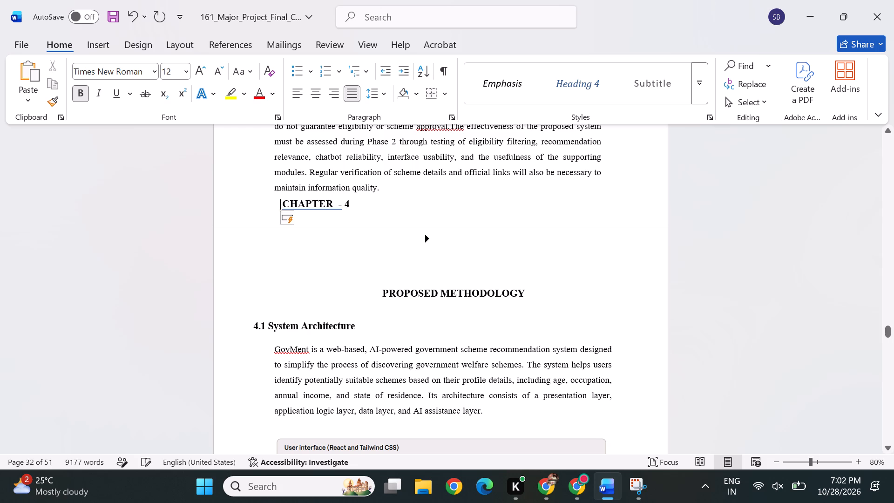
key("Tab")
key("Tab")
key("Tab")
key("Tab")
key("Tab")
key("Tab")
key("Tab")
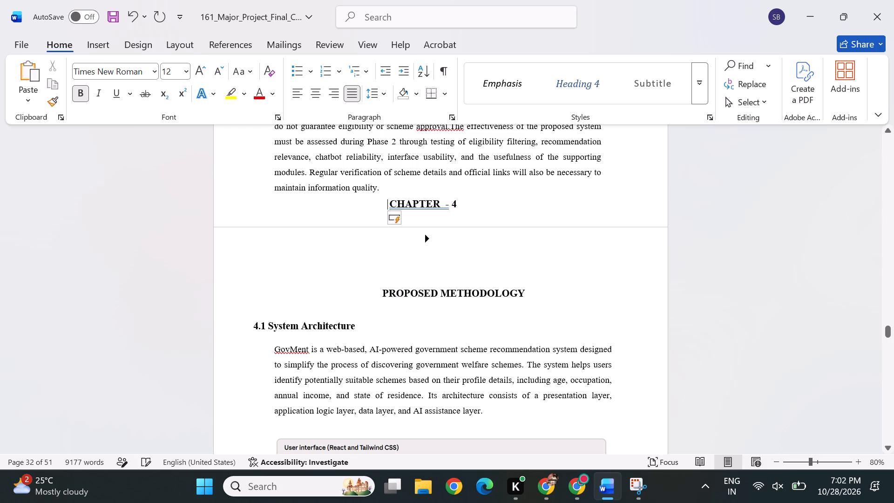
Insert a line break directly before the CHAPTER - 4 heading text.
key("Return")
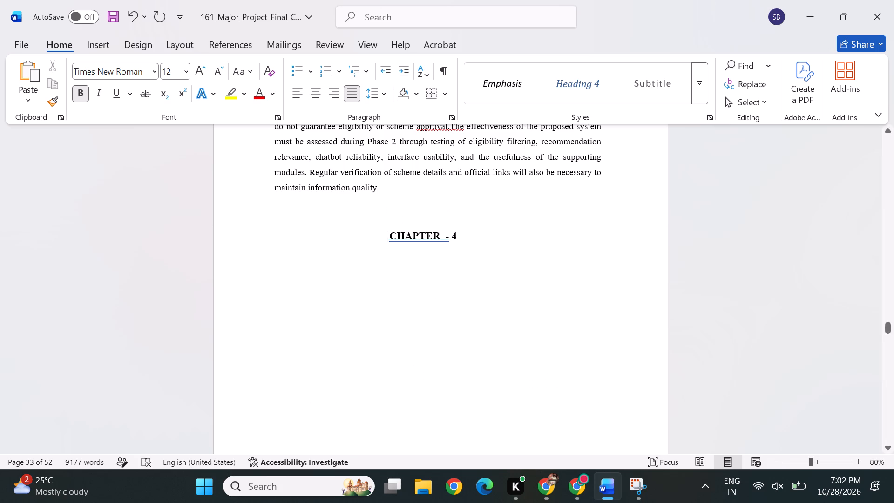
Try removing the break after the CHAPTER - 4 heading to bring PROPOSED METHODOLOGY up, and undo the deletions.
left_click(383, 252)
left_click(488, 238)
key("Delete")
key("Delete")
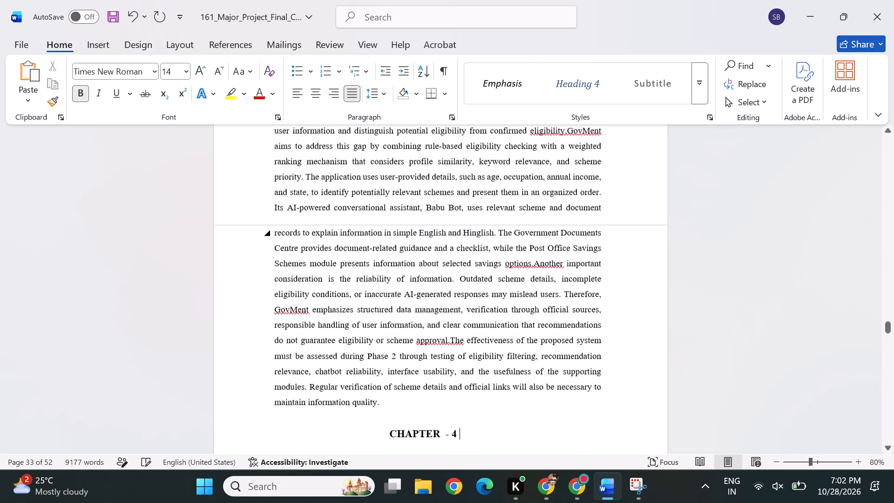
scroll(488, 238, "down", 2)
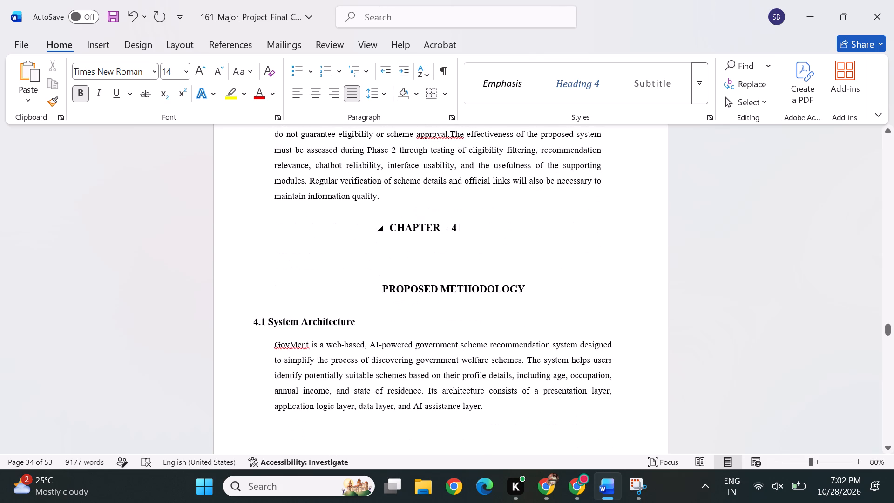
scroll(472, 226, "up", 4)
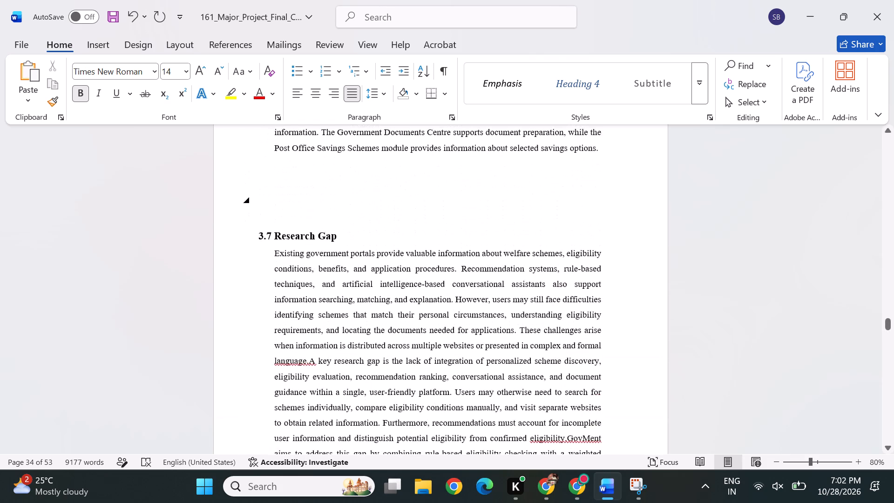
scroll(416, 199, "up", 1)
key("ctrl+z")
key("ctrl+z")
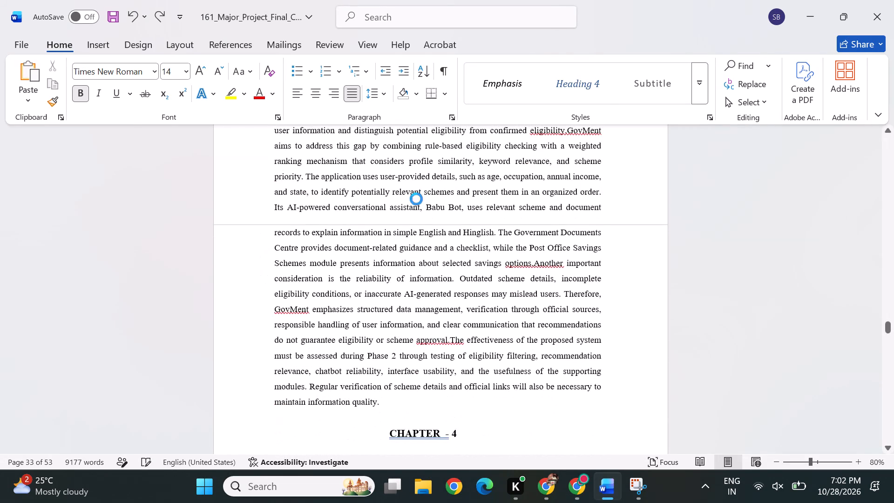
Add trailing spaces and two line breaks after the CHAPTER - 4 heading.
scroll(375, 199, "up", 1)
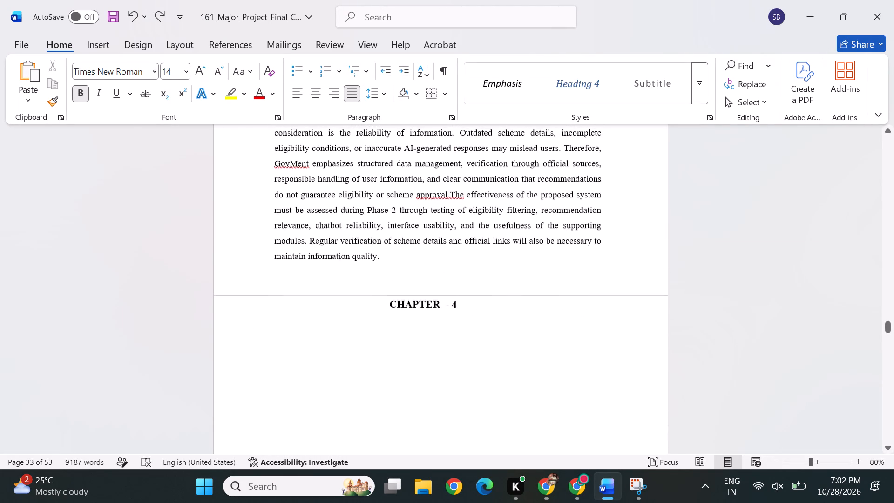
key("space")
key("space")
key("space")
key("space")
key("space")
key("space")
key("space")
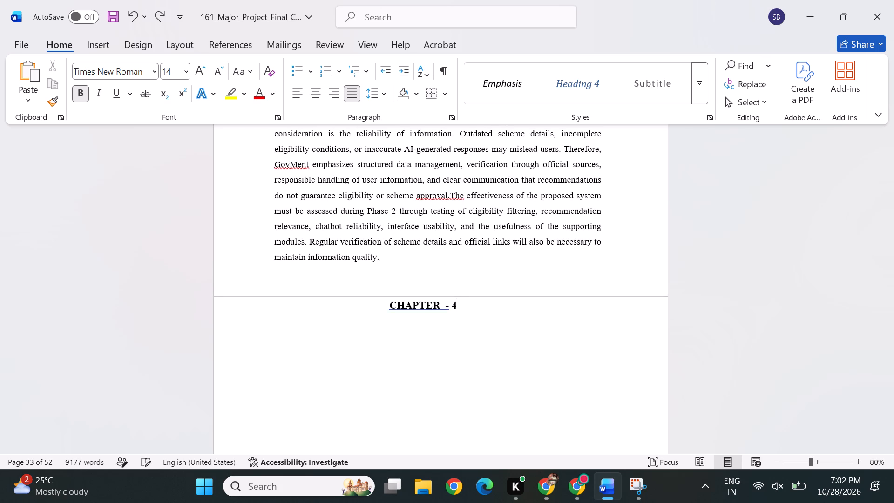
key("Return")
key("Return")
Delete the break after the CHAPTER - 4 heading so PROPOSED METHODOLOGY follows on the same page.
scroll(494, 307, "down", 1)
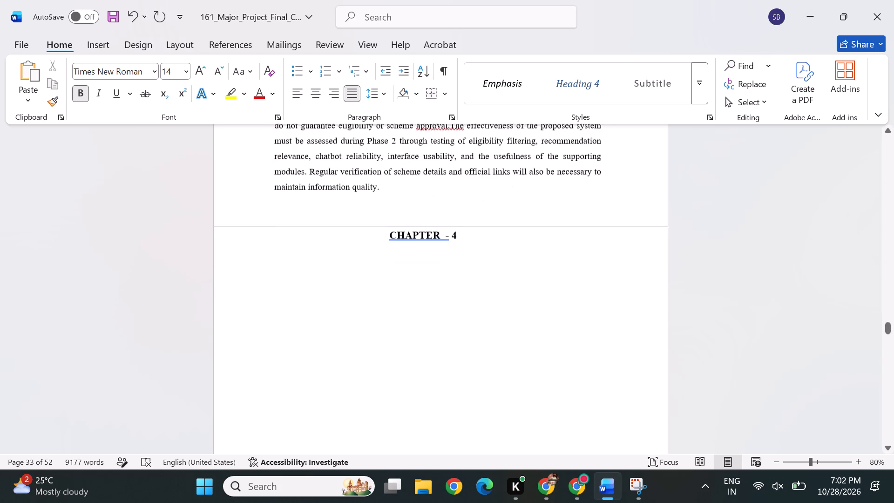
key("Delete")
key("Delete")
key("Delete")
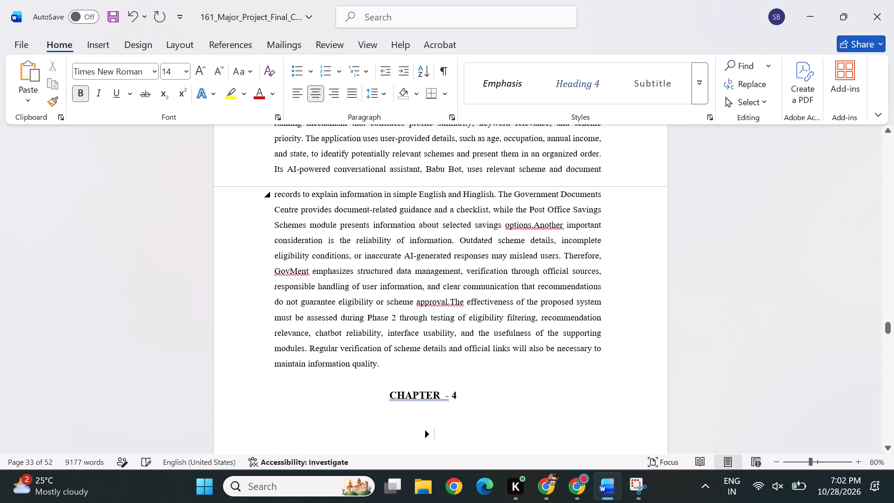
key("Delete")
key("Delete")
scroll(494, 307, "down", 1)
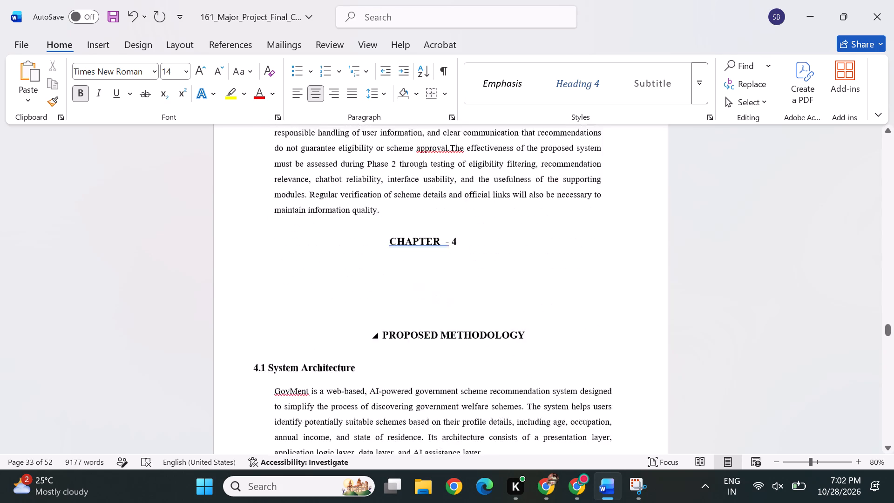
scroll(494, 307, "down", 1)
scroll(476, 249, "up", 2)
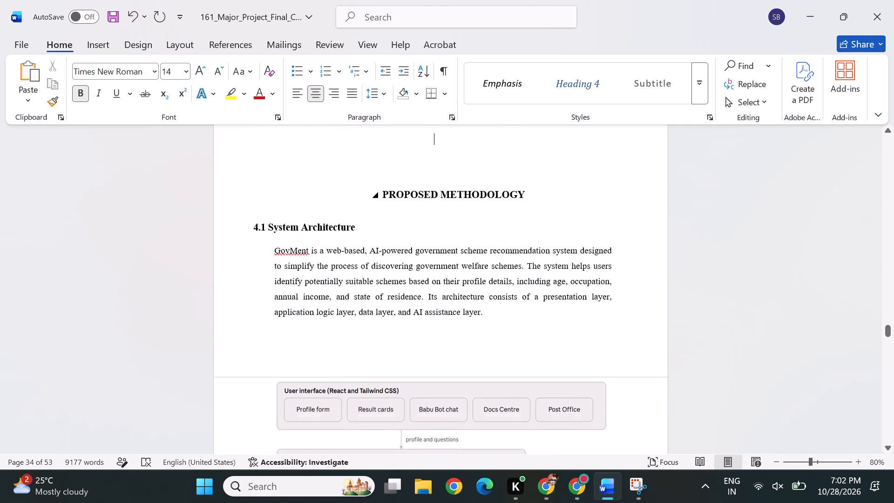
Undo all the recent Chapter 4 heading edits until the original CHAPTER – 4 line sits above PROPOSED METHODOLOGY again.
scroll(480, 272, "up", 4)
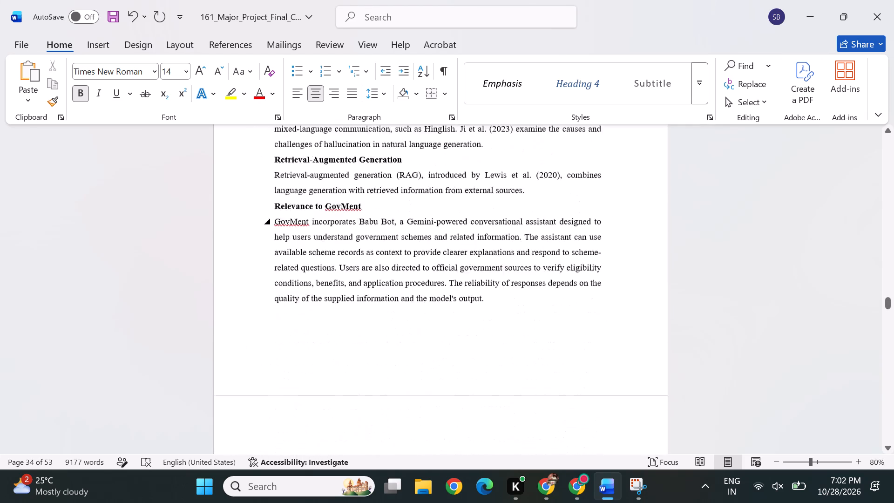
scroll(480, 272, "up", 2)
scroll(480, 272, "down", 2)
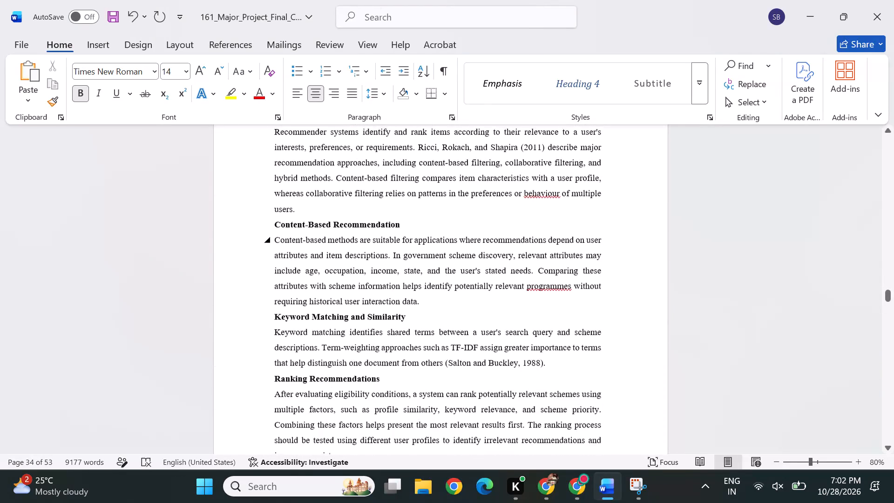
scroll(432, 269, "up", 1)
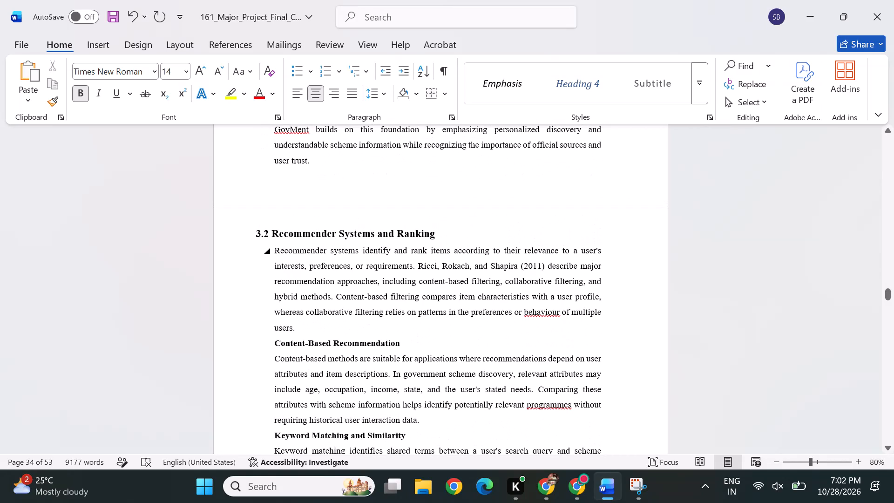
scroll(443, 301, "down", 1)
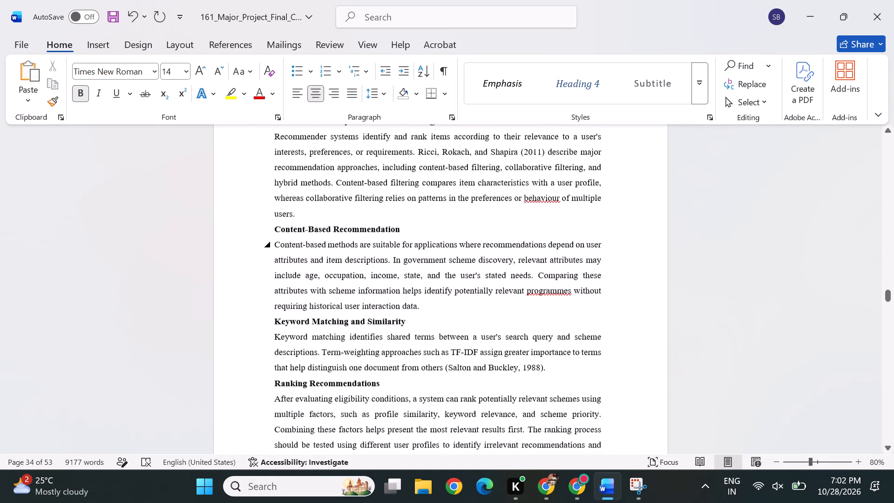
key("ctrl+z")
key("ctrl+z")
key("ctrl+z")
key("ctrl+z")
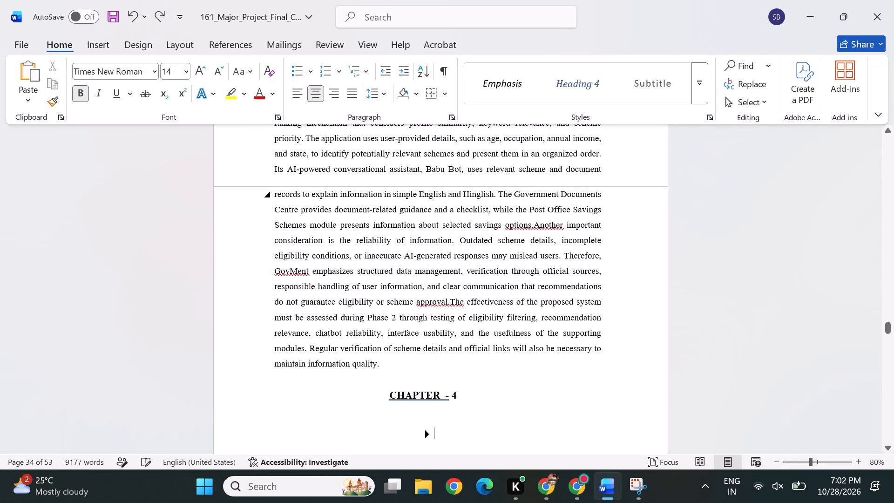
scroll(440, 313, "down", 1)
key("ctrl+z")
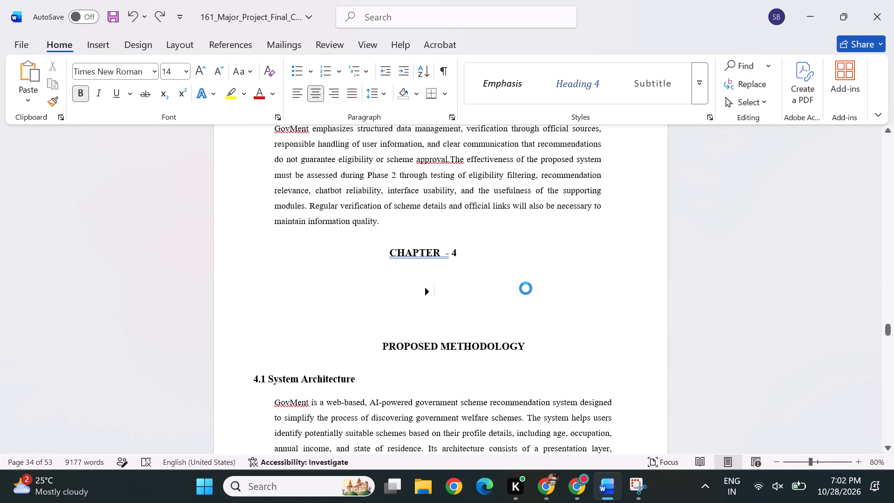
key("ctrl+z")
key("ctrl+z")
scroll(526, 288, "up", 1)
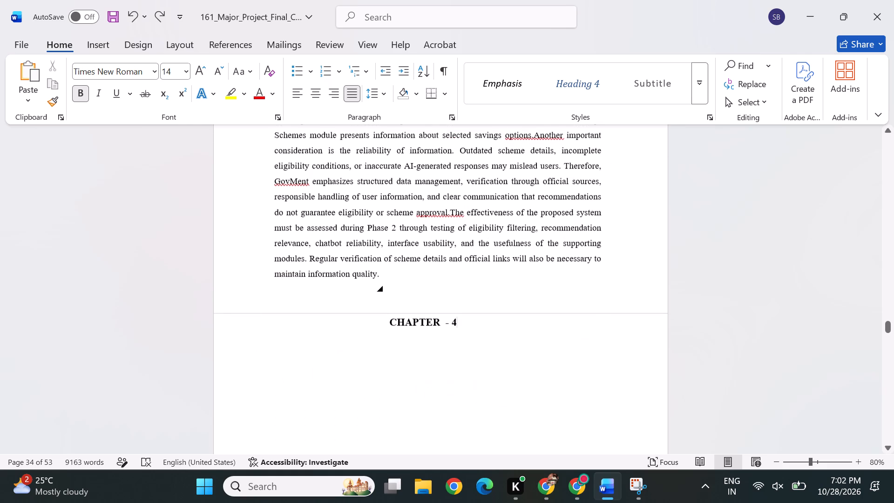
key("ctrl+z")
key("ctrl+z")
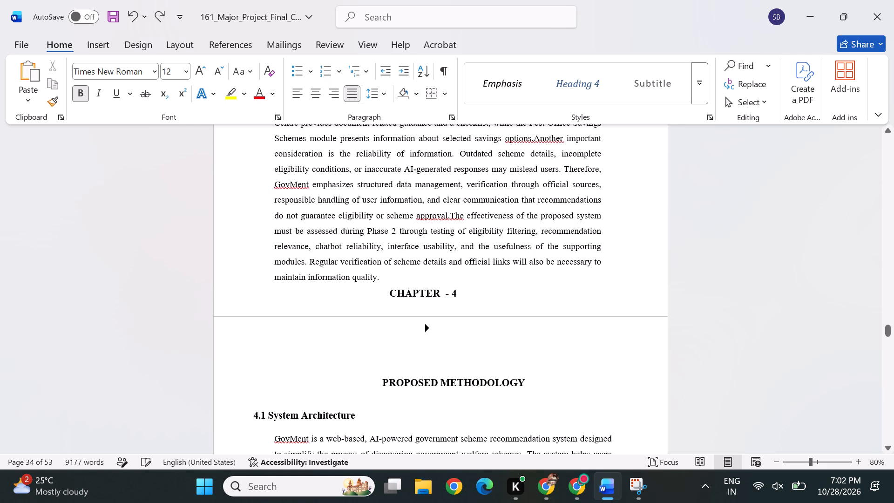
key("ctrl+z")
key("ctrl+z")
key("ctrl+z")
key("ctrl+z")
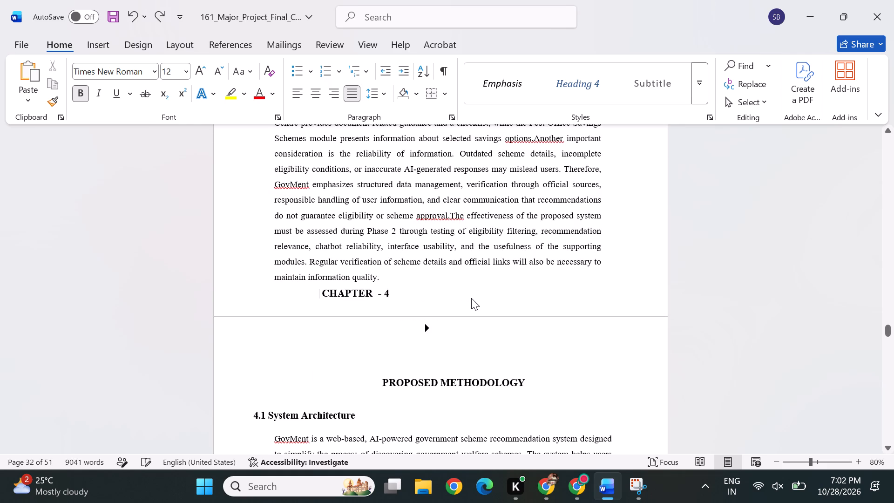
key("ctrl+z")
key("ctrl+z")
key("ctrl+z")
key("ctrl+z")
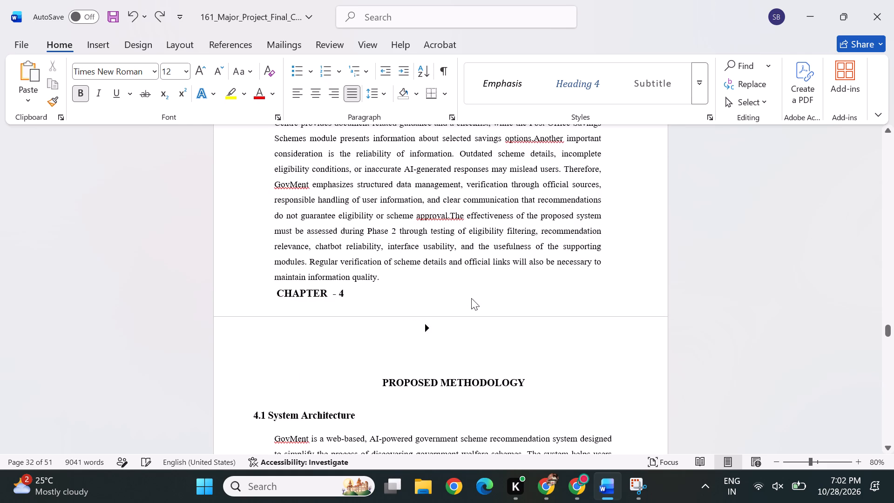
key("ctrl+z")
key("ctrl+z")
key("ctrl+z")
key("ctrl+z")
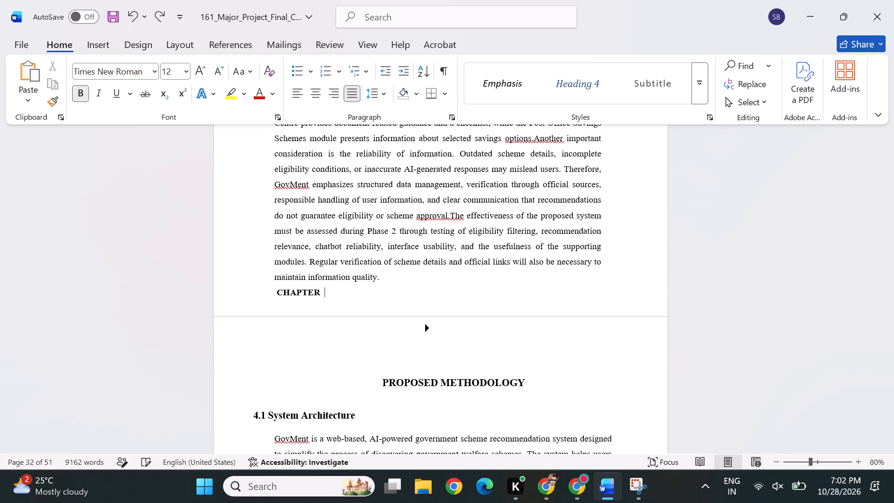
key("ctrl+z")
key("ctrl+z")
key("ctrl+z")
key("ctrl+z")
key("ctrl+z")
key("ctrl+z")
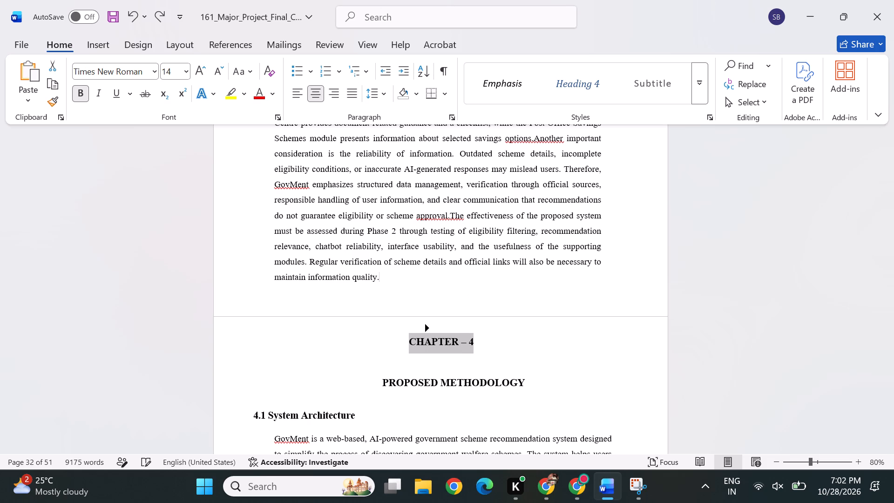
Delete the blank line above the CHAPTER – 4 heading.
left_click(521, 350)
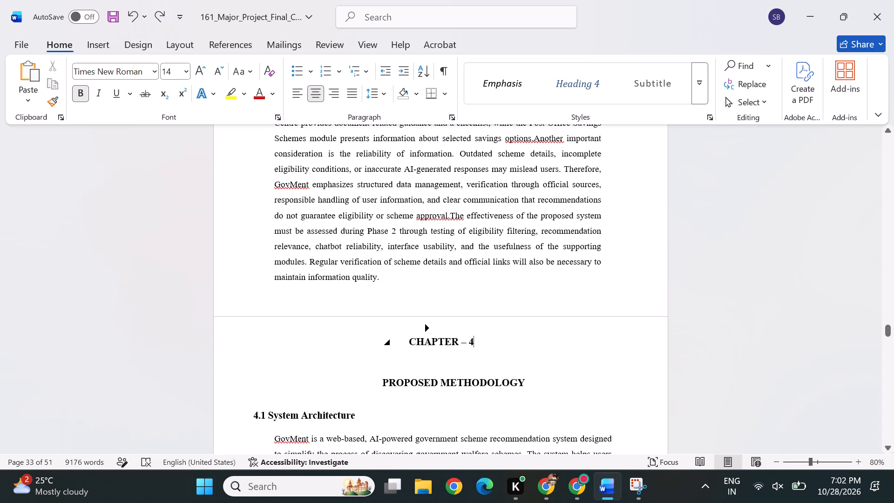
left_click_drag(479, 342, 403, 325)
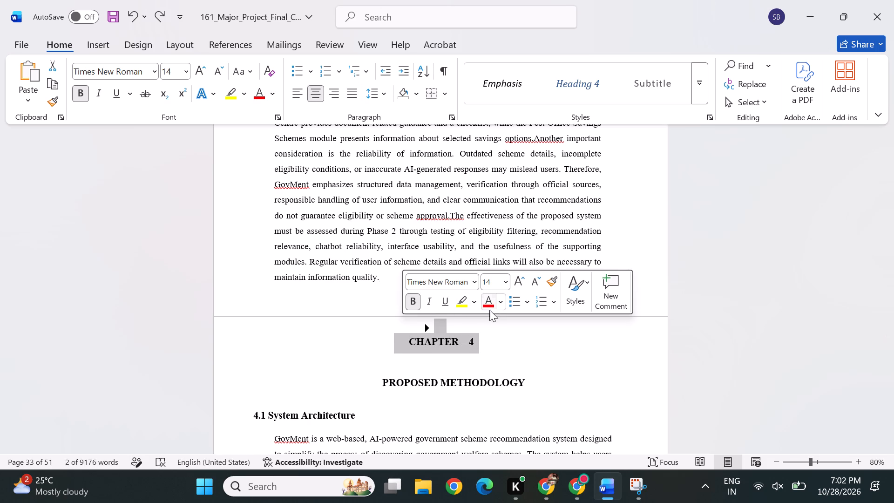
left_click(496, 348)
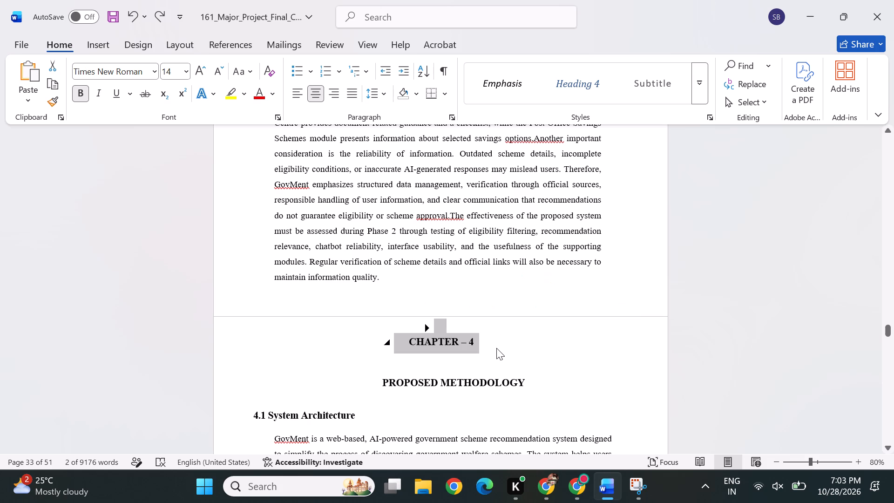
left_click_drag(444, 324, 417, 325)
key("Delete")
left_click(430, 349)
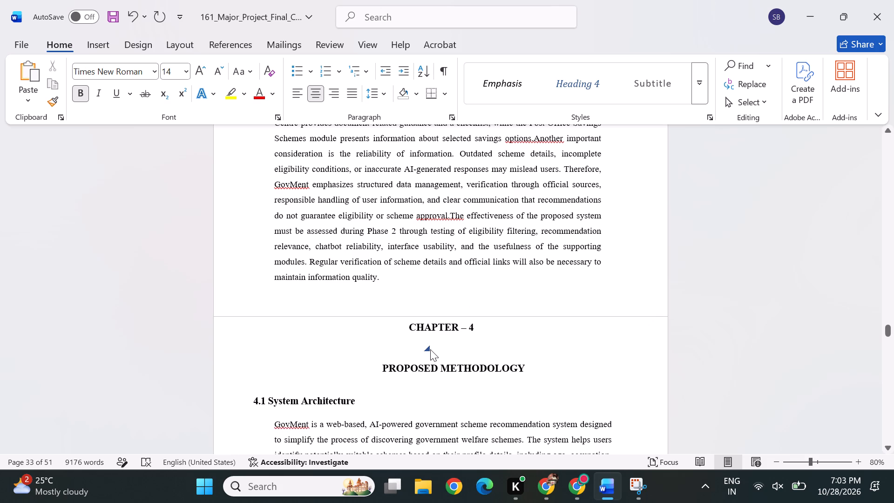
Delete the empty line between the CHAPTER – 4 heading and PROPOSED METHODOLOGY.
left_click(445, 350)
key("Delete")
left_click_drag(445, 350, 414, 342)
left_click_drag(494, 346, 400, 342)
left_click_drag(400, 342, 438, 347)
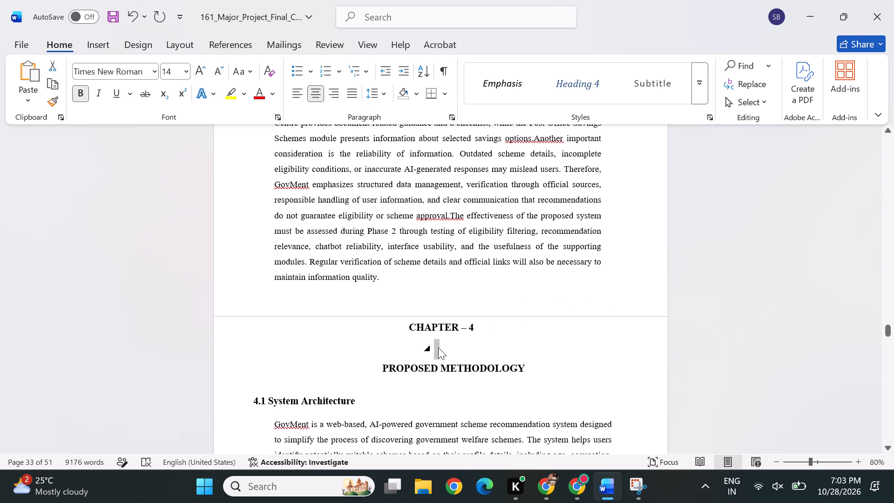
key("Delete")
Save the document.
key("ctrl+s")
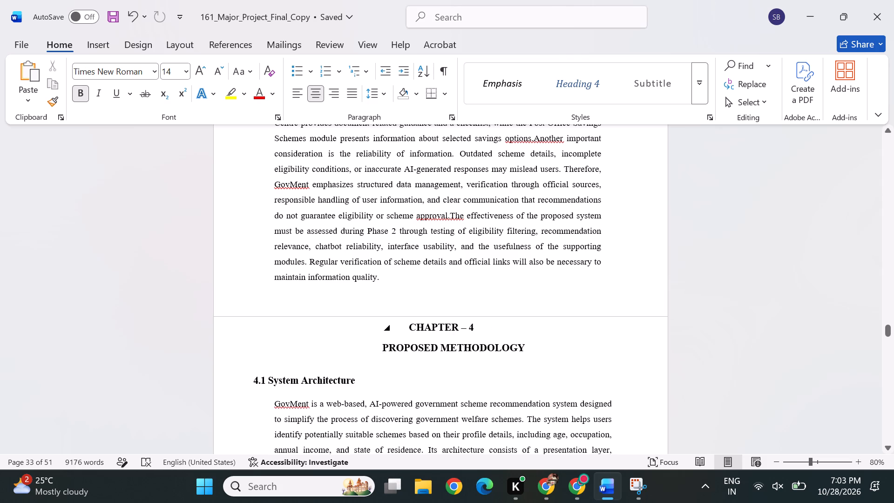
Insert a new line directly before the CHAPTER – 4 heading to move it down from the page's top edge.
left_click(406, 325)
key("Return")
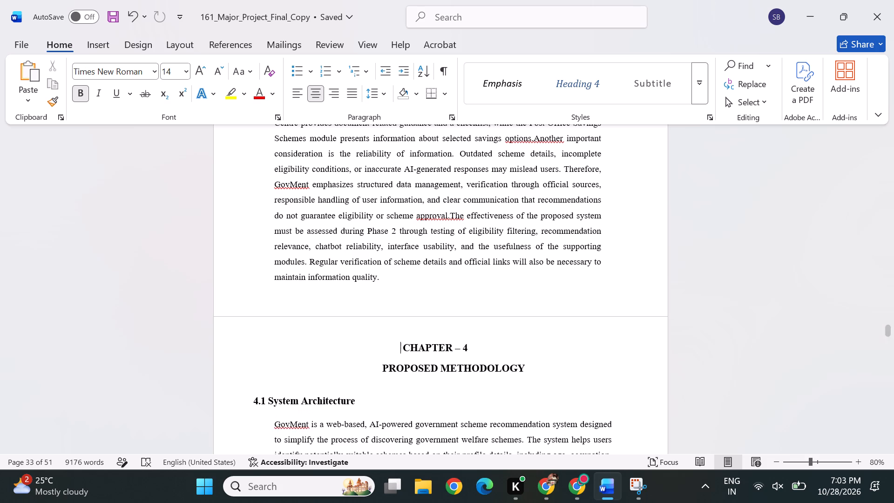
Review the Chapter 4 pages from 4.1 System Architecture through 4.8 Post Office Savings Schemes Module for layout problems.
scroll(455, 340, "down", 1)
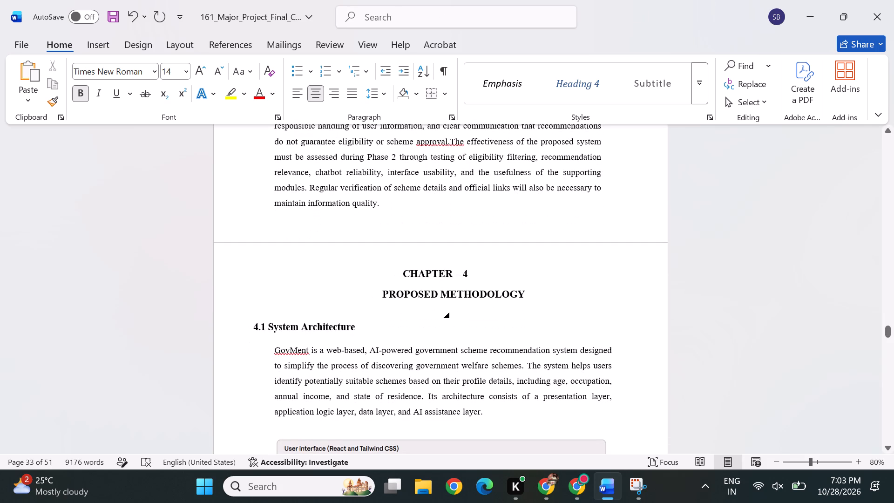
key("Up")
scroll(411, 300, "down", 1)
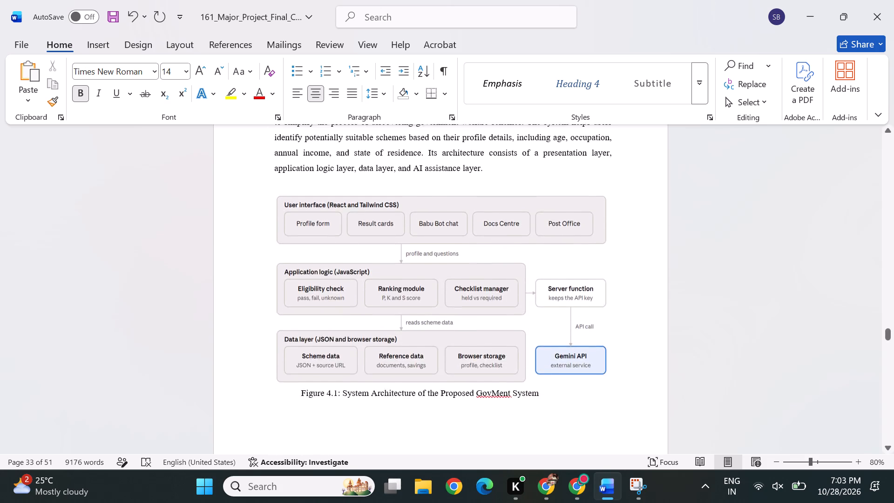
scroll(411, 300, "down", 1)
scroll(339, 208, "down", 1)
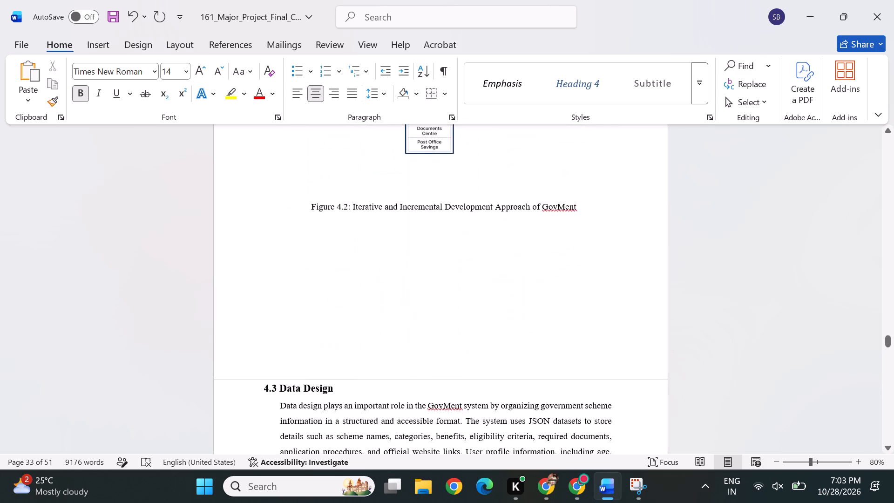
scroll(327, 261, "down", 5)
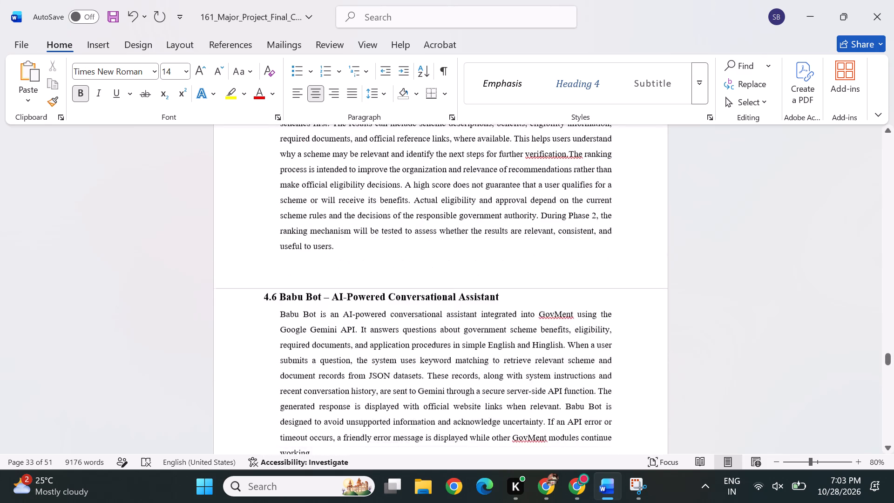
scroll(331, 258, "down", 3)
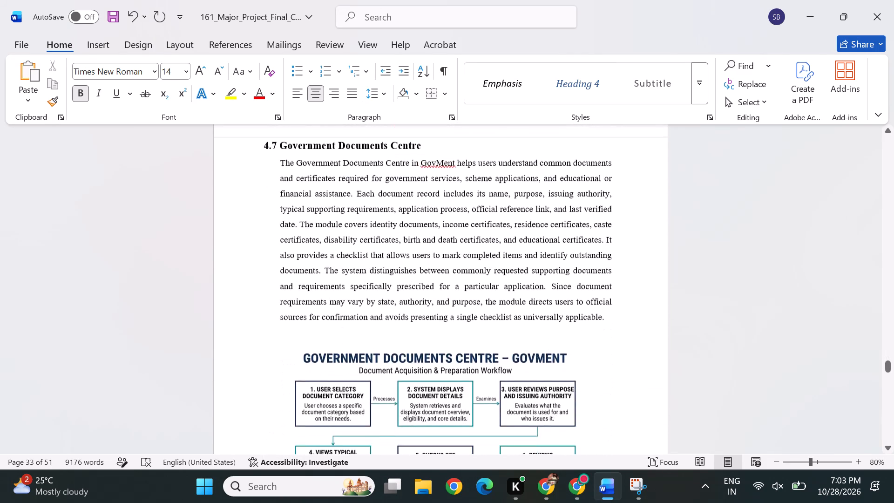
scroll(331, 258, "down", 2)
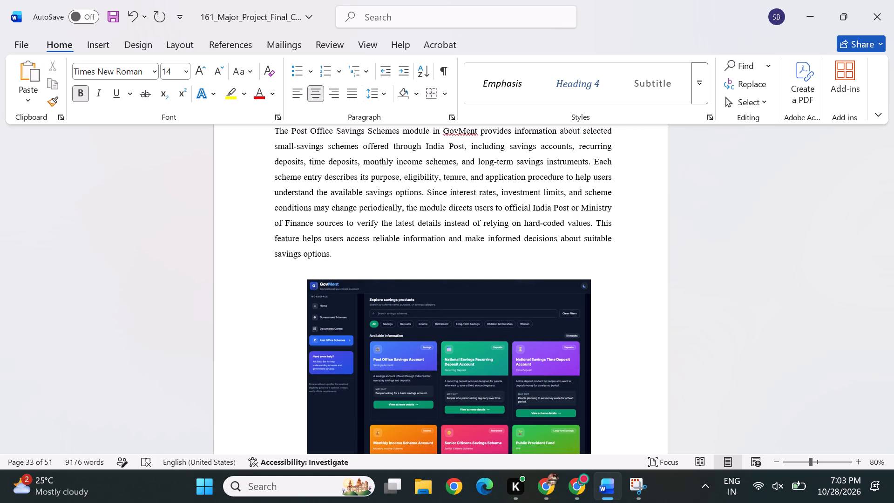
scroll(342, 237, "up", 3)
scroll(268, 334, "down", 1)
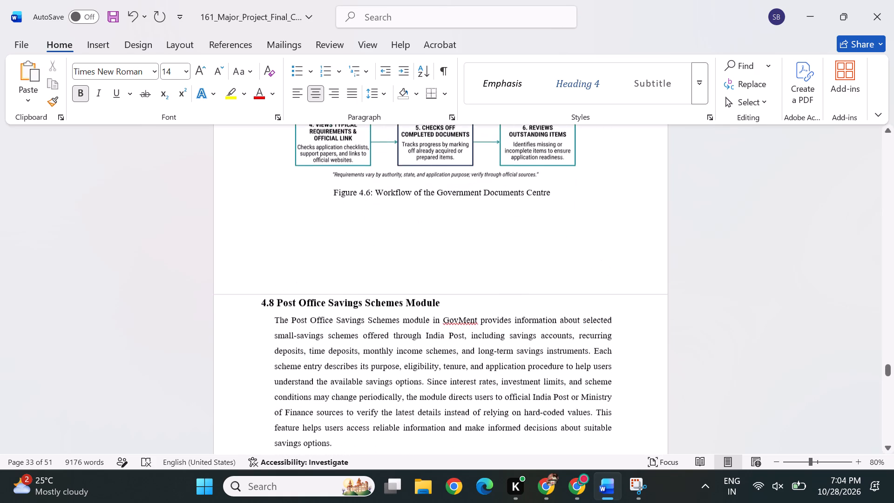
Save the document with the adjusted Chapter 4 heading.
key("ctrl+s")
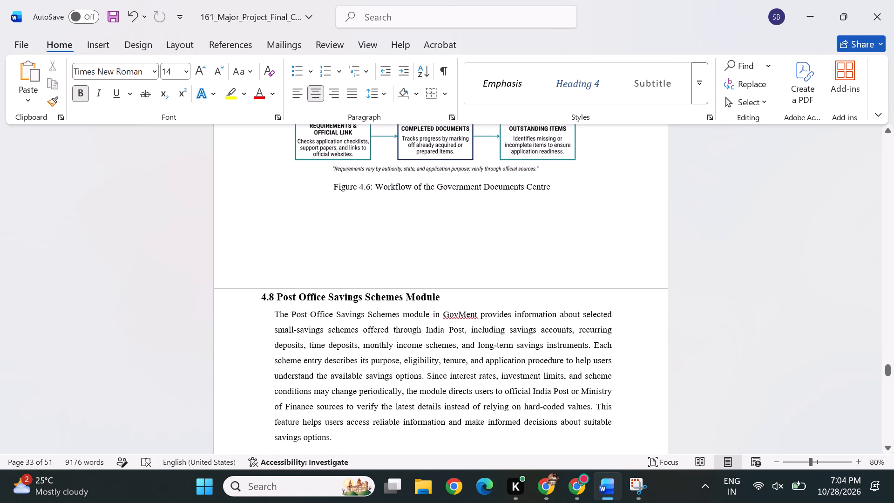
Examine the layout of the remaining Chapter 4 sections, from 4.9 User Interface Design to 4.12 Privacy and Security.
scroll(356, 318, "down", 2)
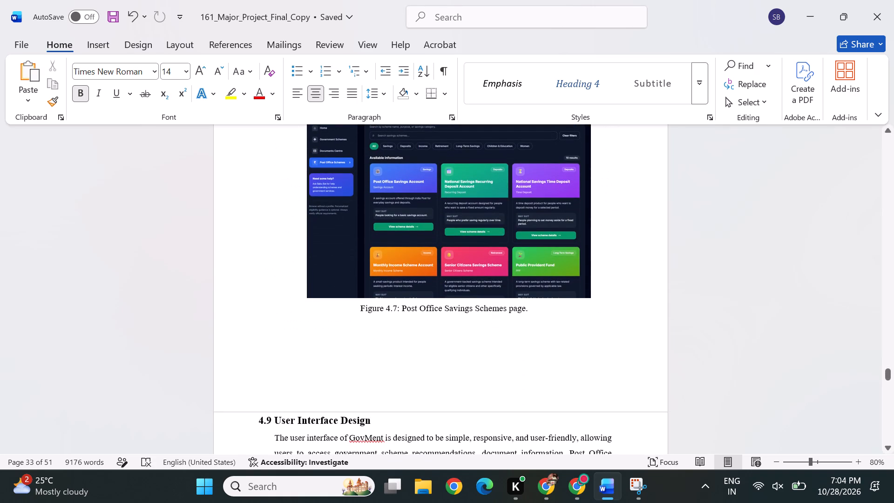
double_click(287, 415)
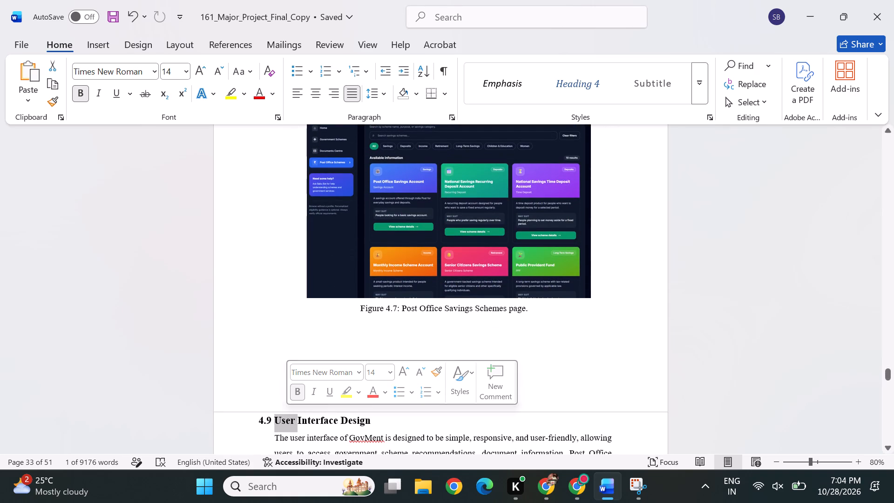
left_click(259, 359)
scroll(297, 447, "down", 9)
scroll(297, 447, "up", 1)
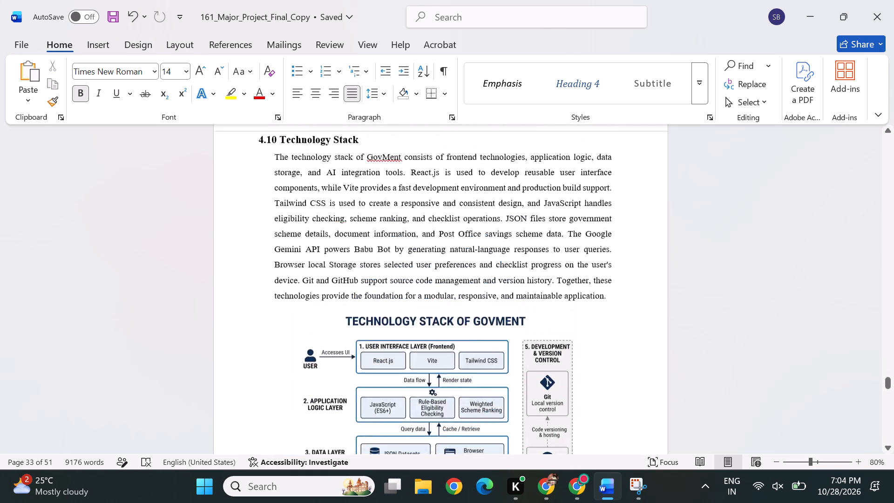
scroll(297, 447, "up", 1)
scroll(297, 447, "down", 5, "ctrl")
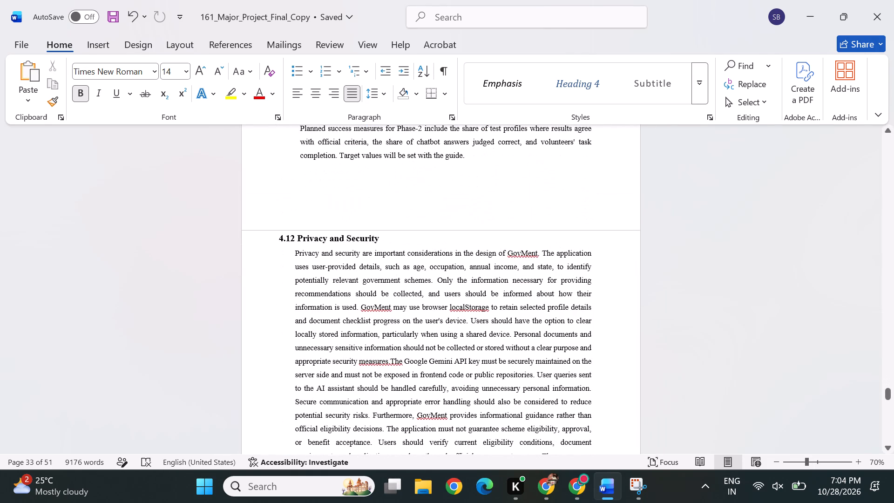
scroll(239, 335, "down", 1)
Indent the 4.12 Privacy and Security heading slightly by inserting one space before its number.
left_click(275, 188)
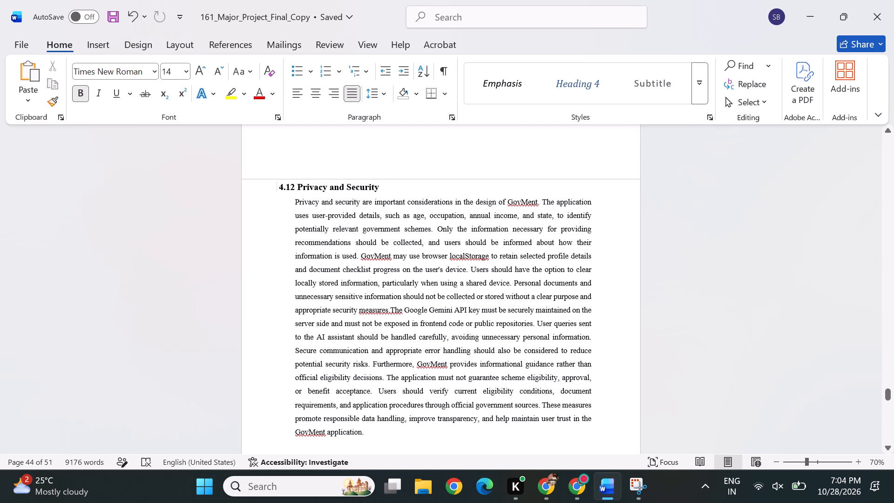
key("space")
Indent the 4.14 UML Design Diagrams heading slightly by inserting two spaces before its number.
scroll(327, 291, "down", 1)
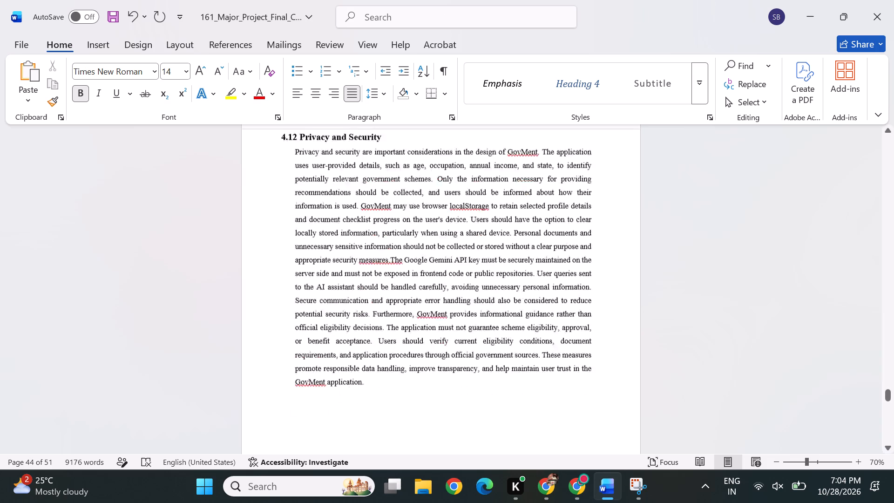
scroll(327, 291, "down", 2)
right_click(327, 291)
scroll(327, 291, "down", 1)
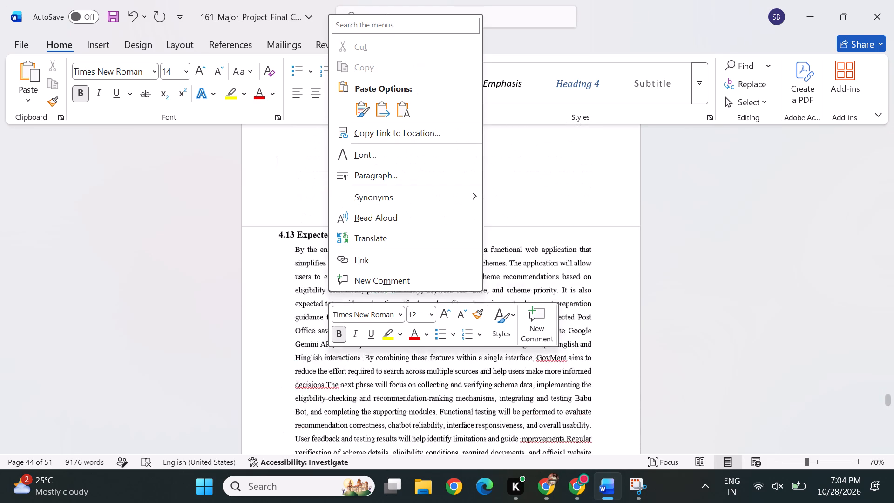
scroll(327, 291, "down", 1)
scroll(245, 328, "down", 1)
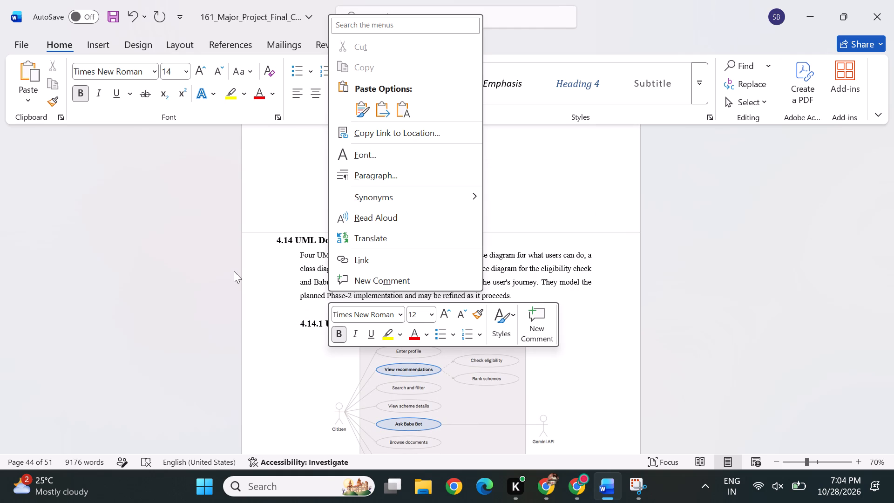
left_click(274, 241)
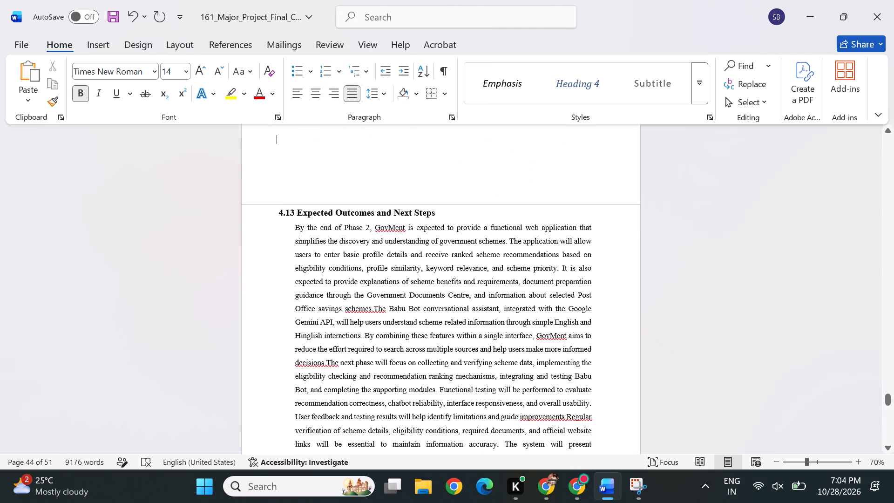
scroll(275, 353, "down", 2)
left_click(274, 375)
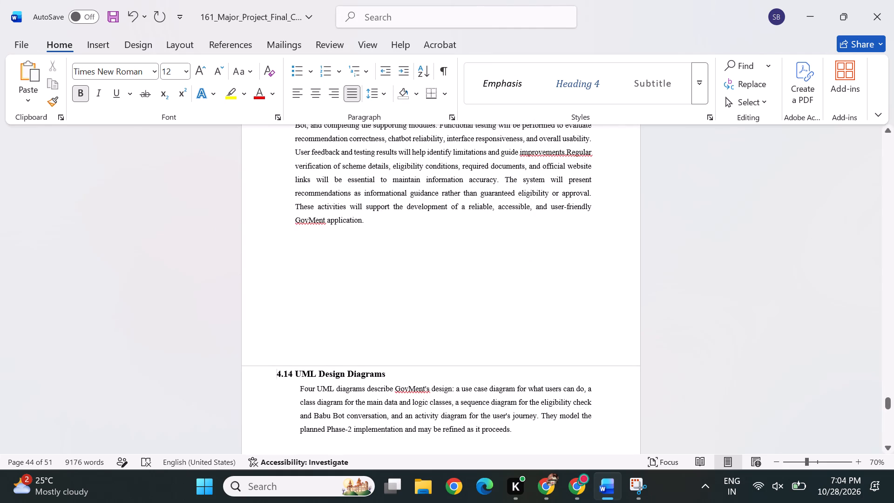
key("space")
key("space")
Check the pages from 4.14.1 Use Case Diagram to 4.14.3 Activity Diagram and save the document.
scroll(330, 429, "down", 1)
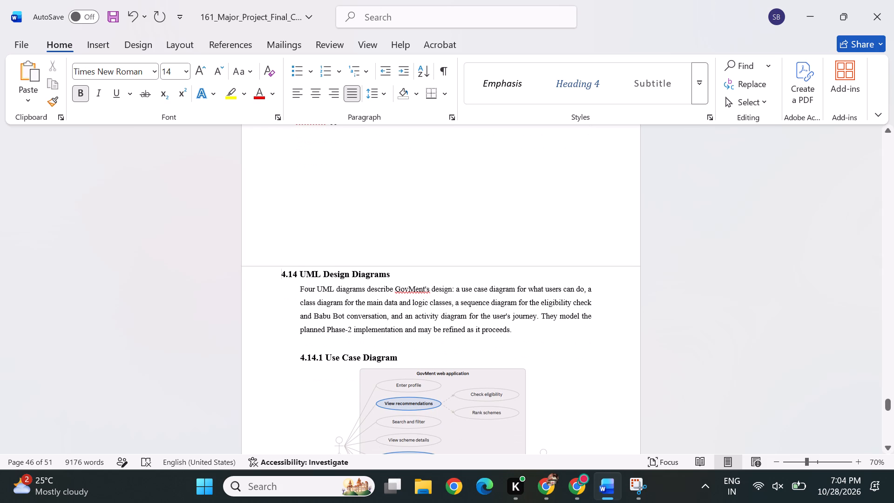
scroll(384, 348, "down", 1)
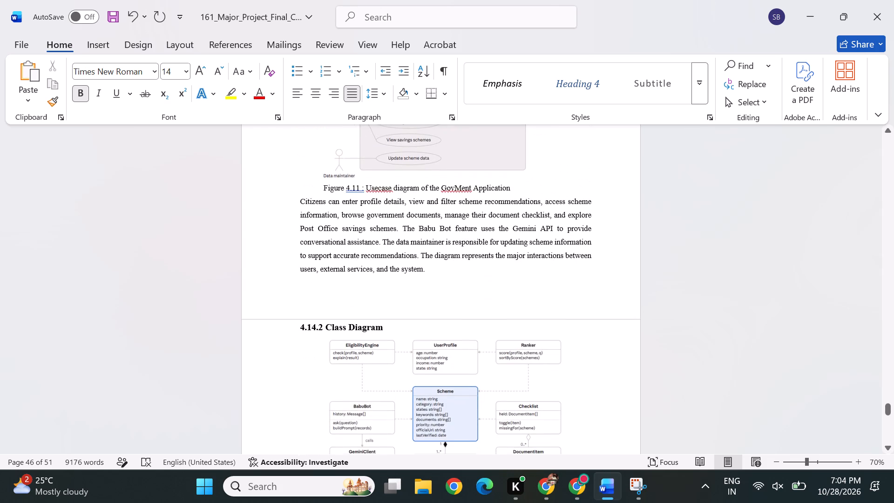
scroll(368, 374, "down", 2)
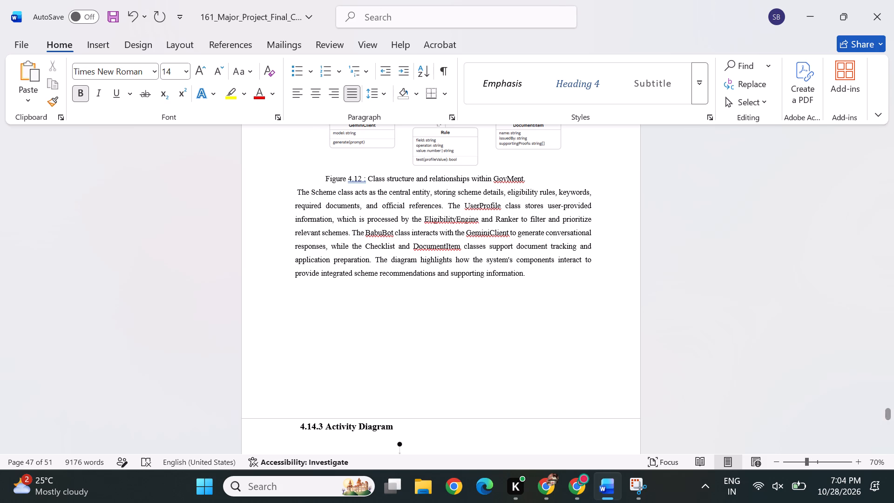
key("ctrl+s")
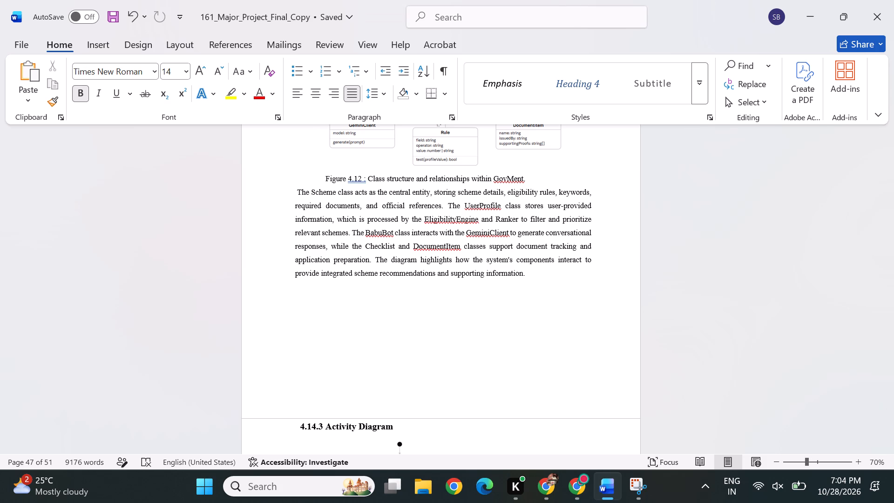
Examine the layout of the closing pages, covering the 4.14.3 Activity Diagram section and the full References list.
scroll(476, 369, "down", 3)
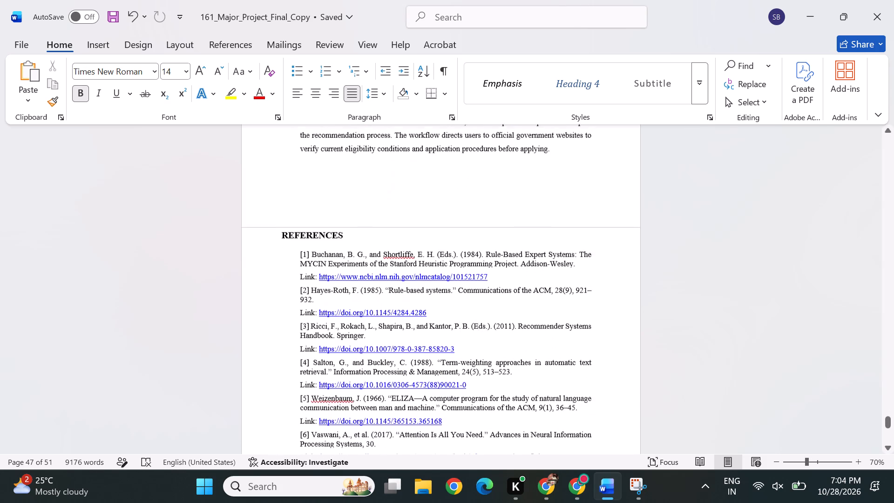
scroll(537, 365, "down", 2)
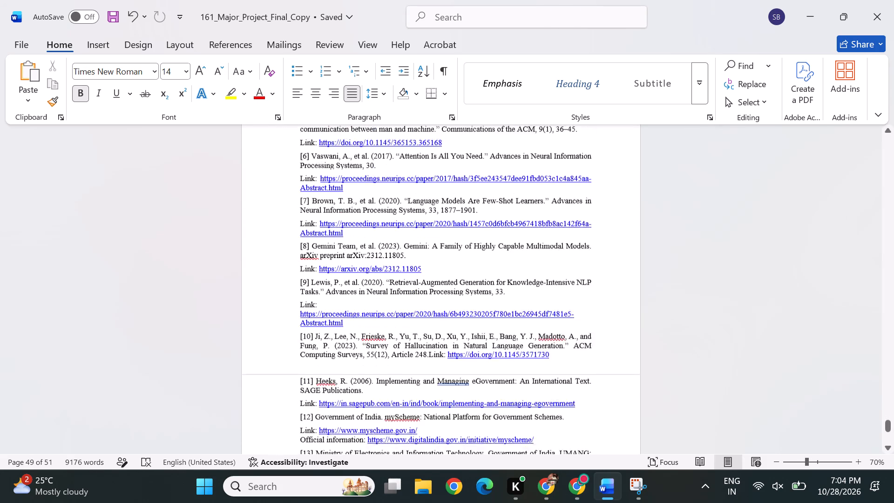
scroll(535, 371, "down", 1)
scroll(564, 323, "down", 1)
scroll(508, 313, "down", 2)
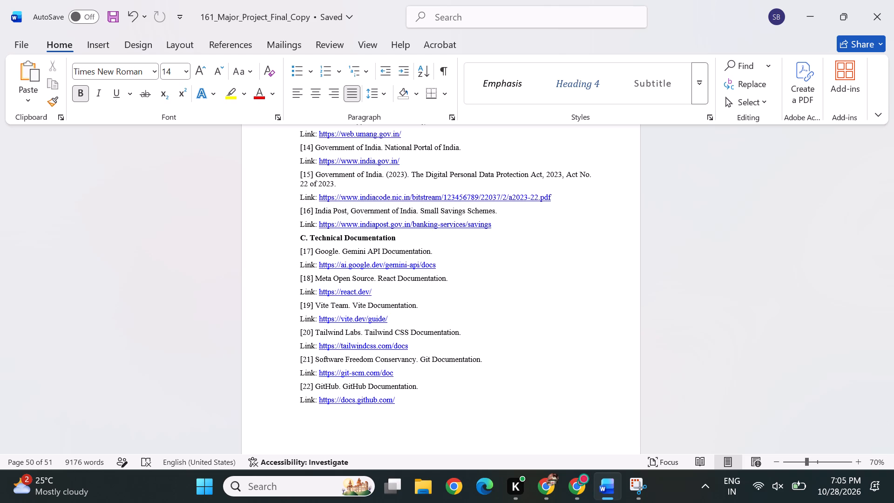
scroll(508, 313, "up", 4)
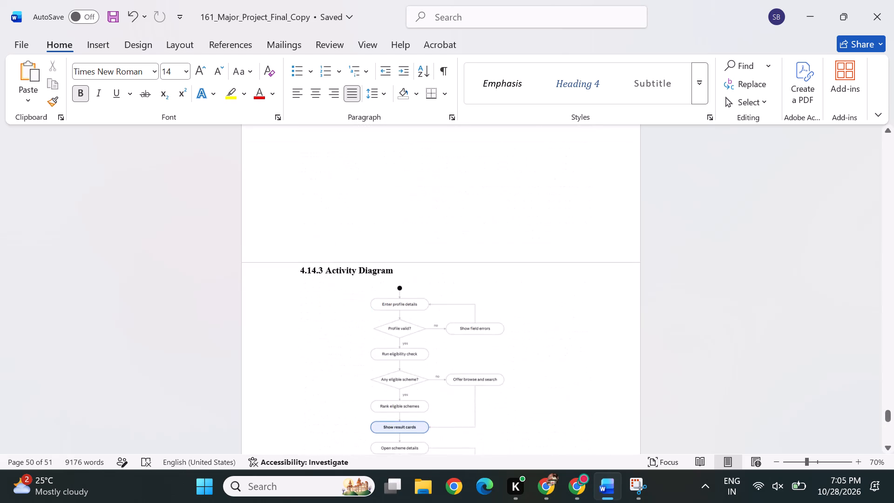
scroll(450, 308, "down", 2)
Save the document again after the final layout check.
key("ctrl+s")
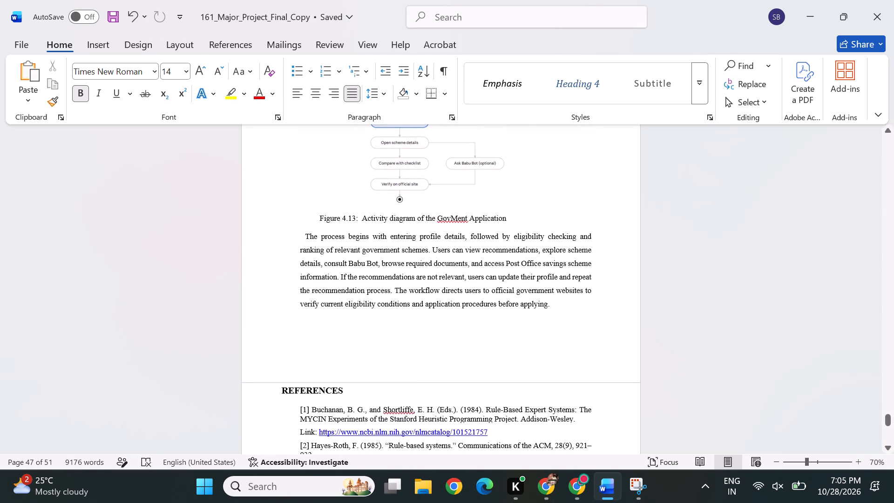
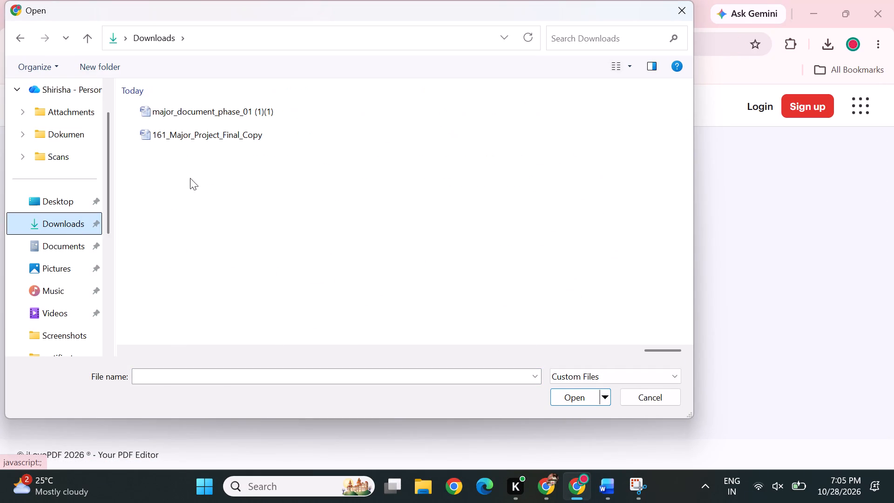
Upload 161_Major_Project_Final_Copy from the Downloads folder to the Word to PDF converter and start its conversion to PDF.
left_click(227, 140)
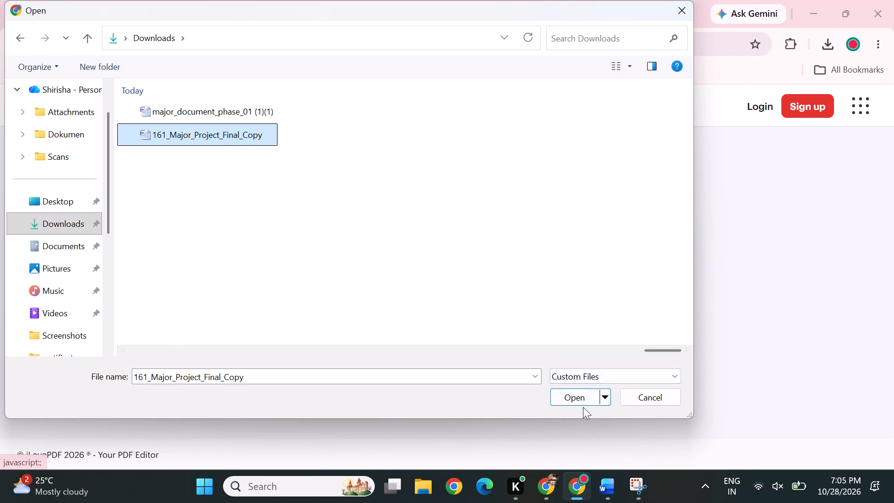
left_click(563, 396)
left_click(700, 437)
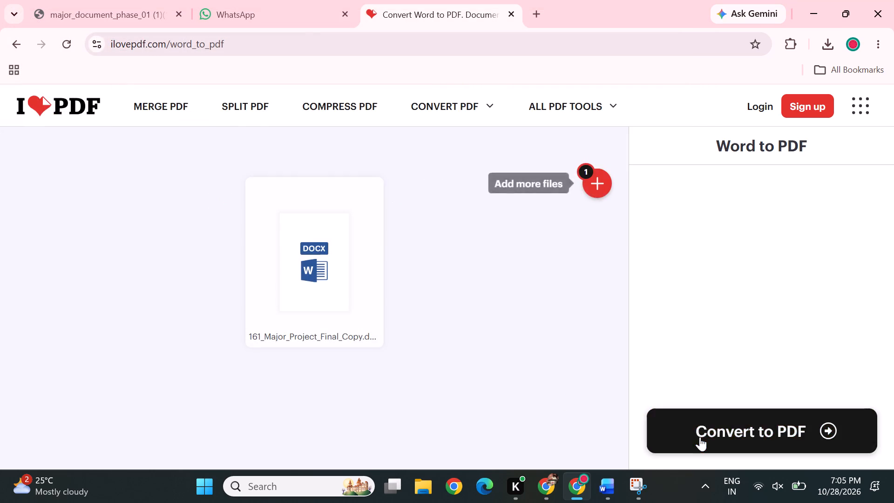
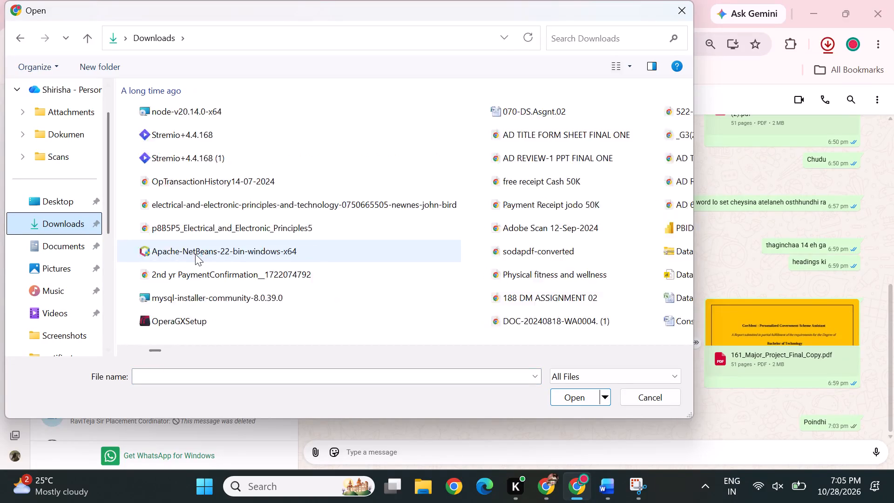
Look through the Downloads folder for the converted 161_Major_Project_Final_Copy PDF to attach to the WhatsApp chat.
scroll(195, 254, "down", 20)
scroll(195, 254, "down", 20)
scroll(195, 254, "down", 20)
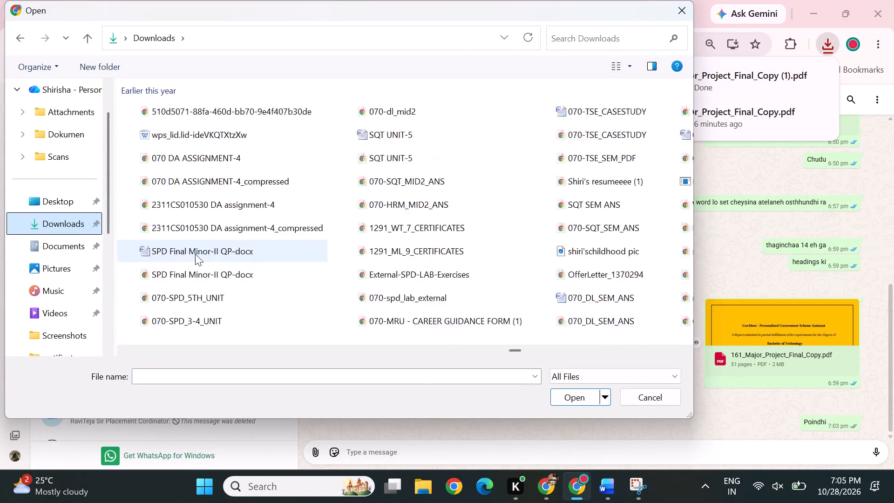
scroll(195, 254, "down", 20)
scroll(195, 254, "down", 20)
scroll(195, 254, "down", 20)
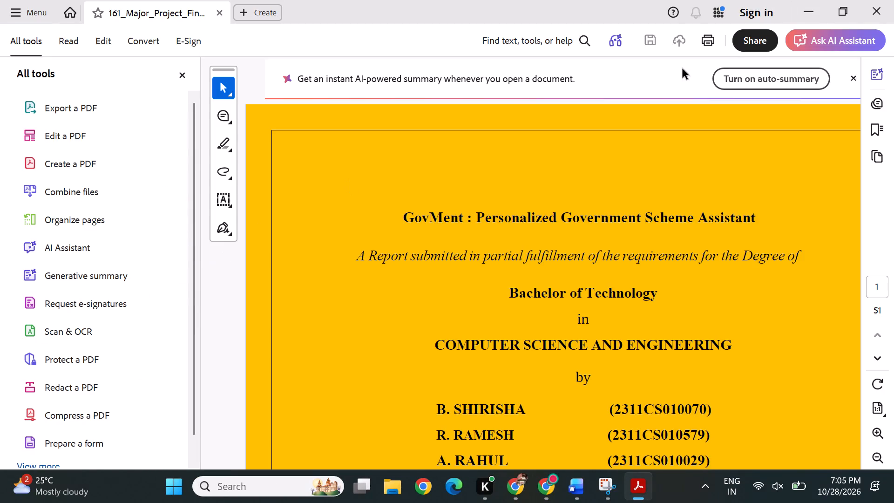
Close the Acrobat window showing the 161_Major_Project_Final_Copy PDF.
left_click(870, 18)
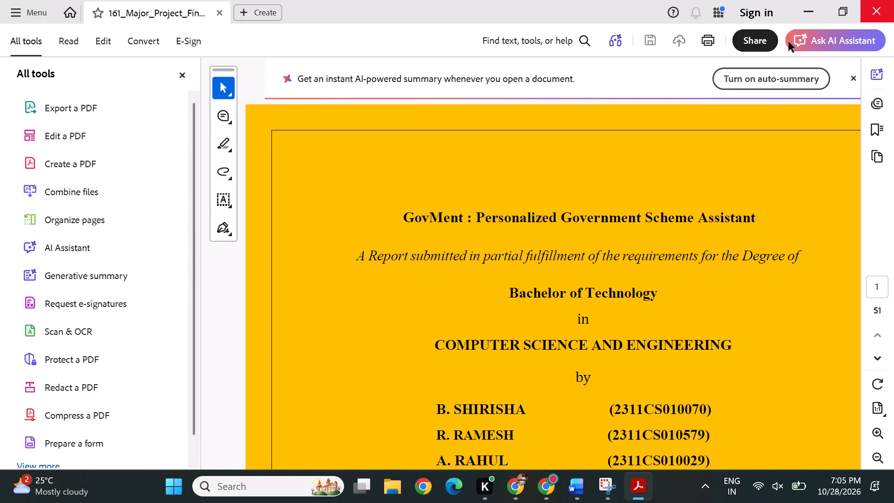
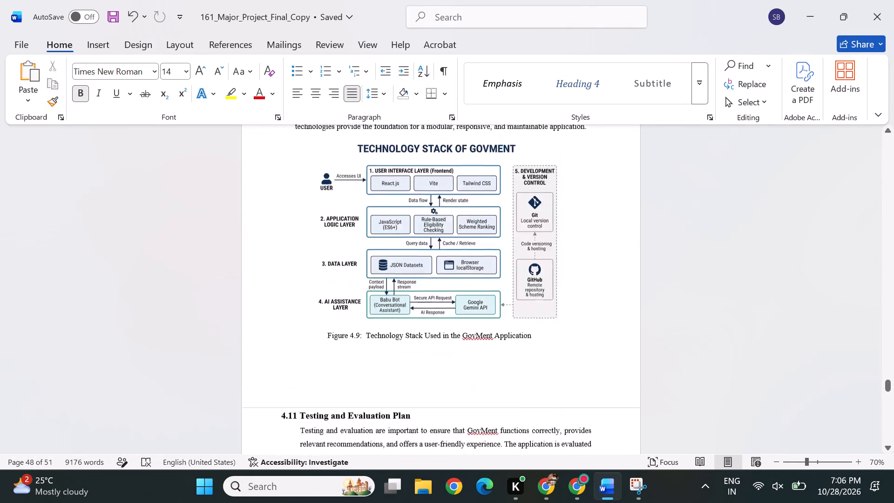
Delete the blank line between the 4.8 Post Office Savings Schemes Module text and the Figure 4.7 screenshot, and save the document.
scroll(308, 245, "up", 3)
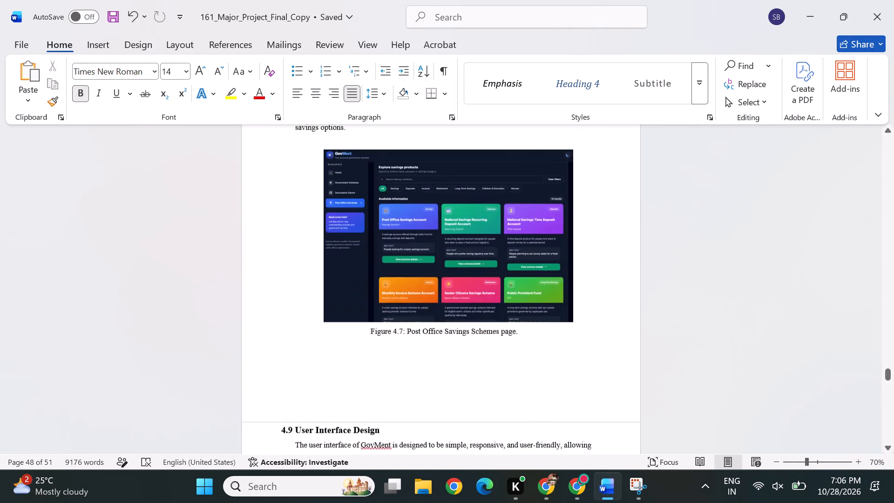
scroll(308, 245, "up", 2)
scroll(352, 299, "down", 1)
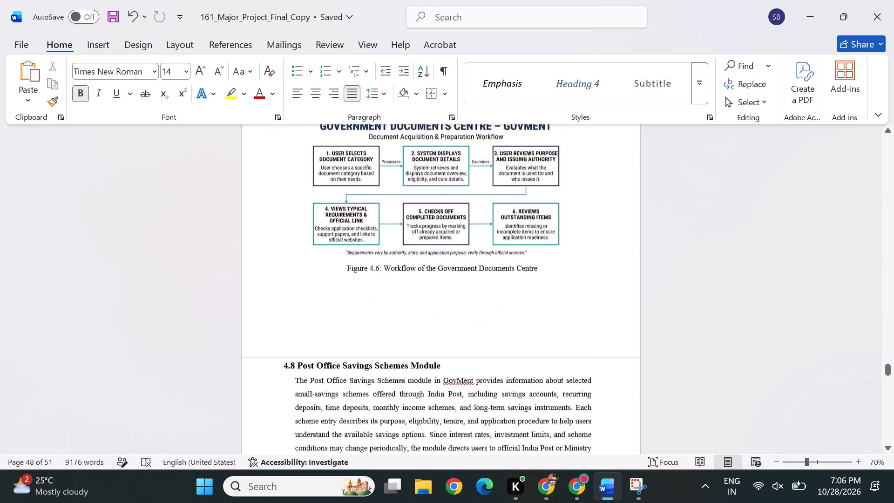
scroll(352, 299, "down", 1)
left_click(354, 394)
key("Delete")
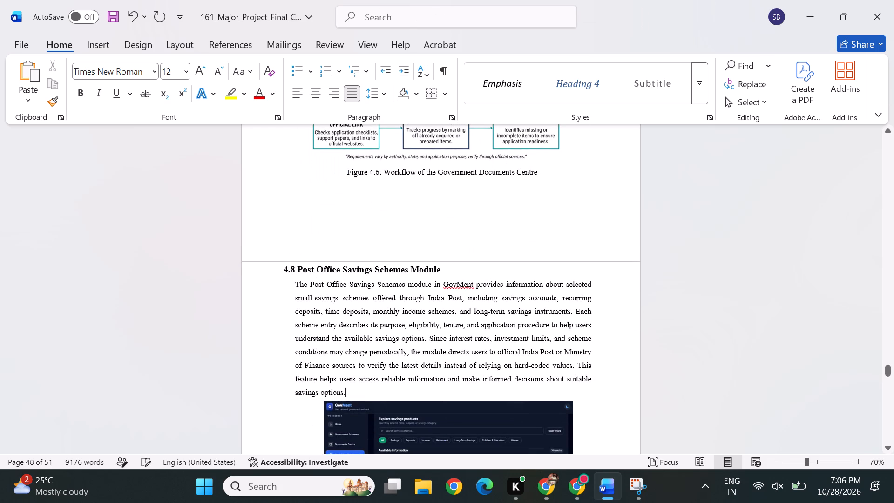
key("ctrl+s")
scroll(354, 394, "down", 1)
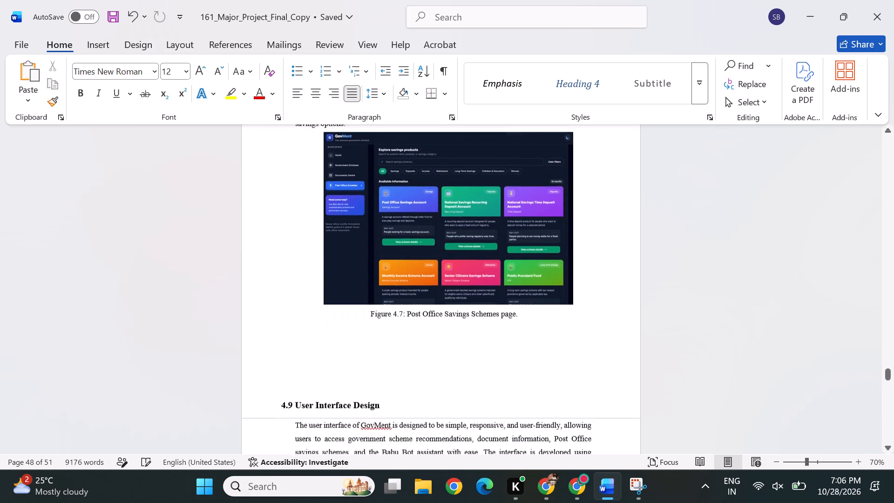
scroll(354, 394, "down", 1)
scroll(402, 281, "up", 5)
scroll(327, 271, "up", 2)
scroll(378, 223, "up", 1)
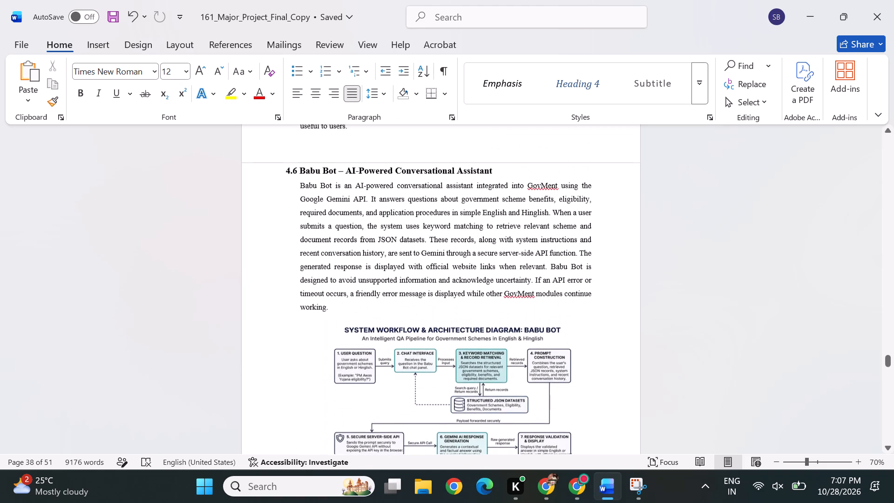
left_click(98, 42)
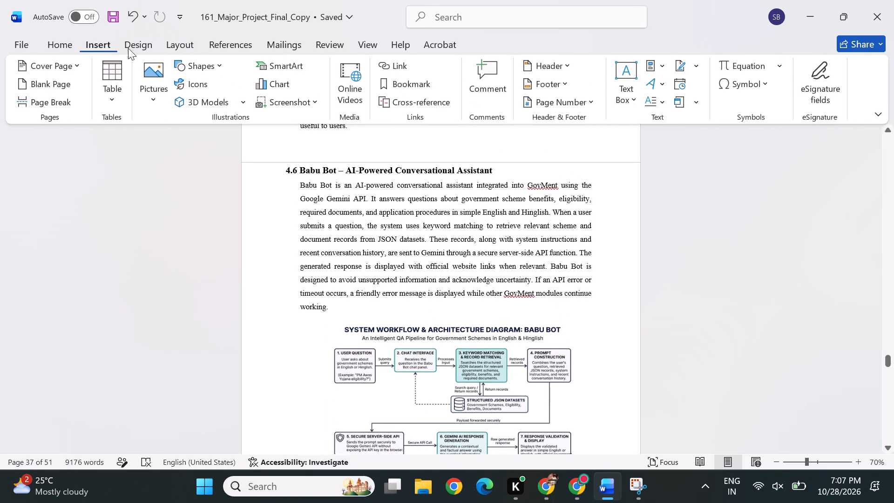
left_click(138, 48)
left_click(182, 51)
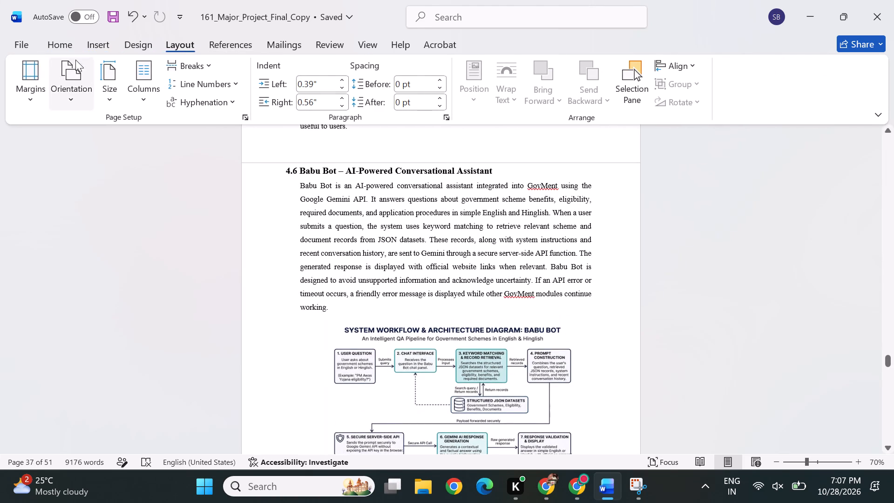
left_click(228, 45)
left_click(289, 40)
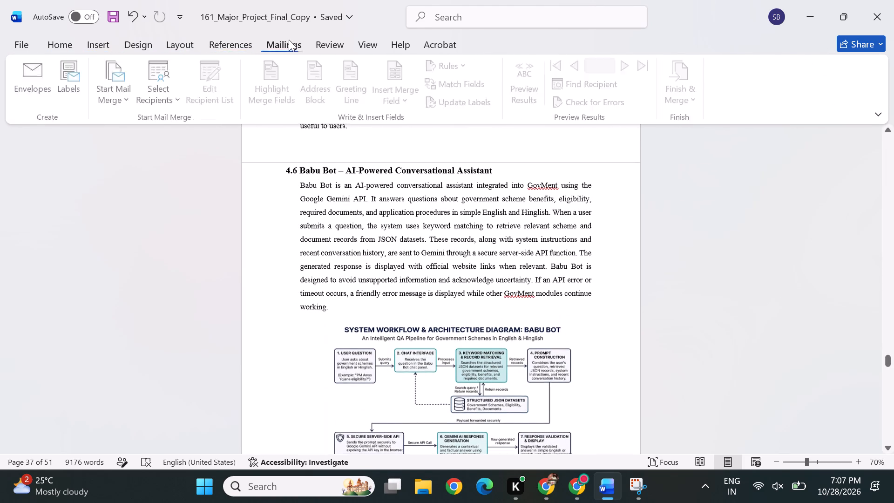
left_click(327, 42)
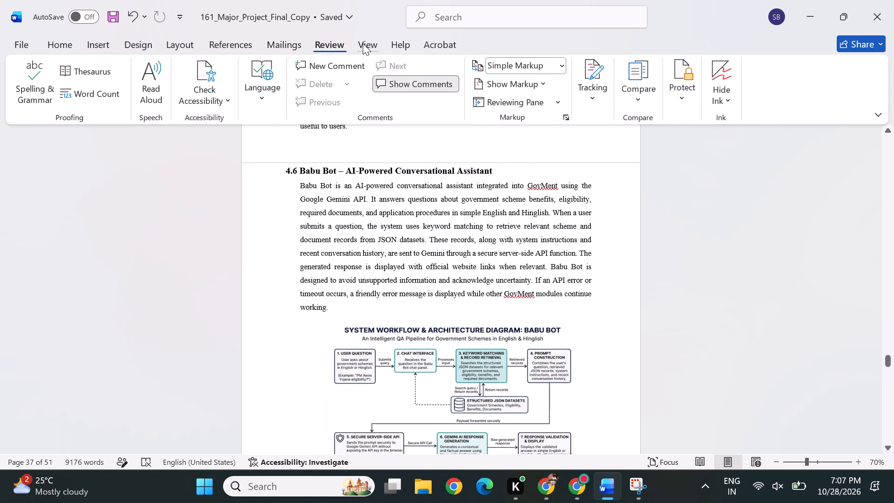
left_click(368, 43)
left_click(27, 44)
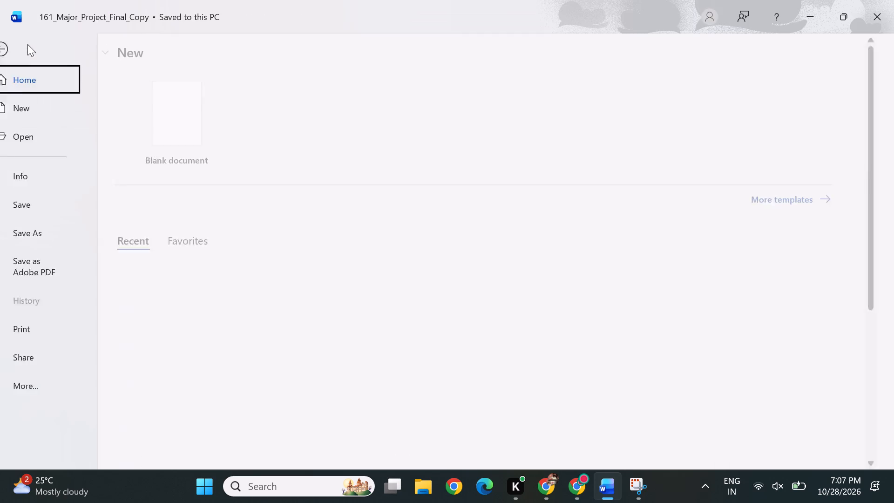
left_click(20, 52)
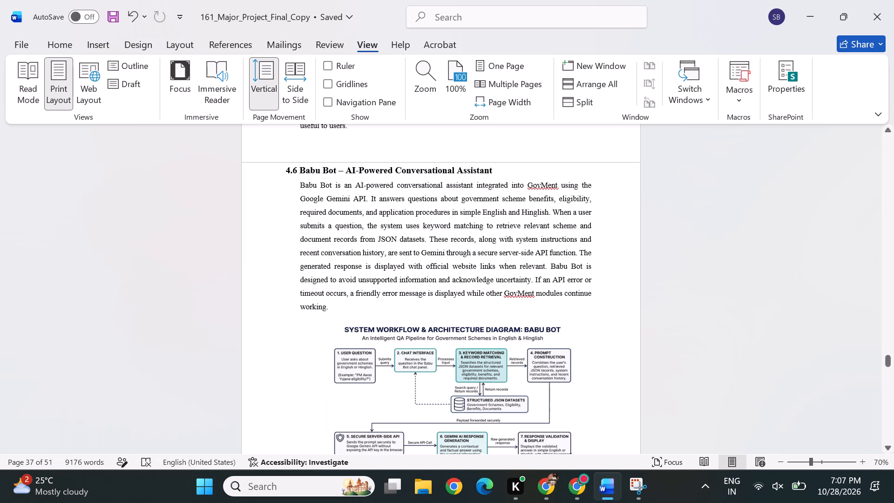
Change the word "APPROACH" in the 4.2 section heading to "Approach".
scroll(274, 257, "up", 4)
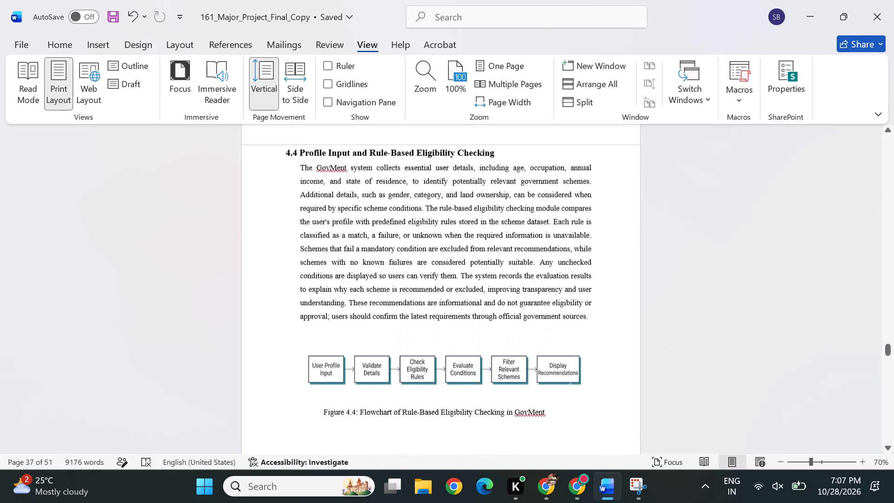
scroll(274, 257, "up", 3)
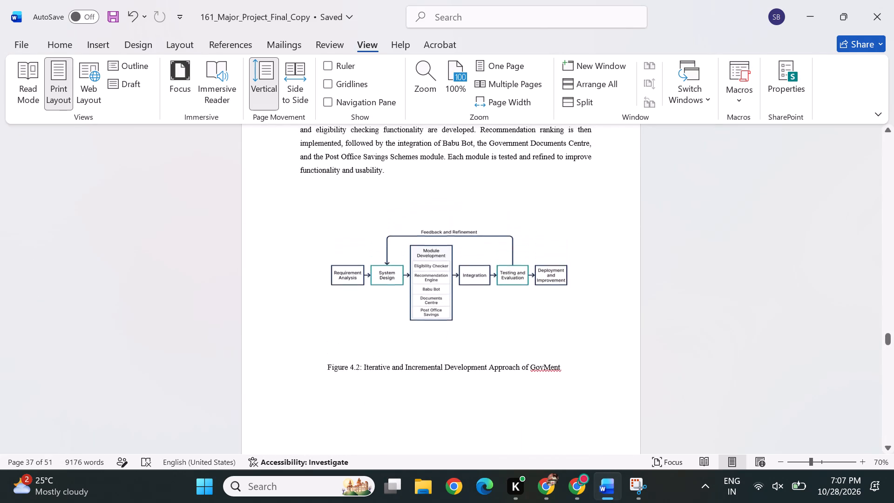
scroll(274, 257, "up", 2)
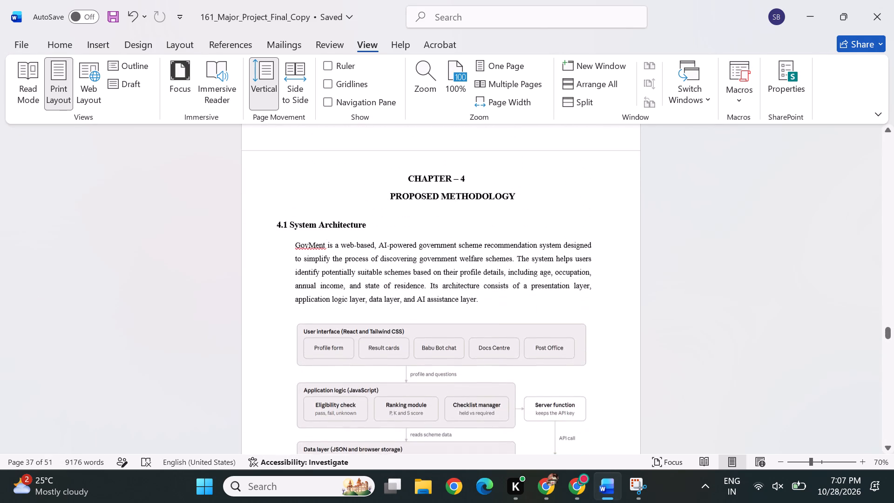
scroll(274, 257, "up", 1)
scroll(384, 307, "down", 2)
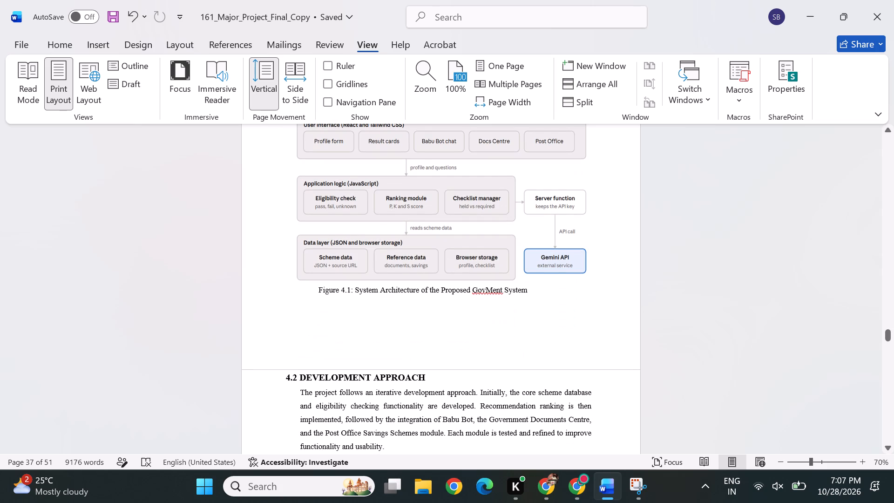
left_click(430, 377)
key("Left")
key("Left")
key("Left")
key("Left")
key("Left")
key("Left")
key("Left")
key("Delete")
key("Delete")
key("Delete")
key("Delete")
key("Delete")
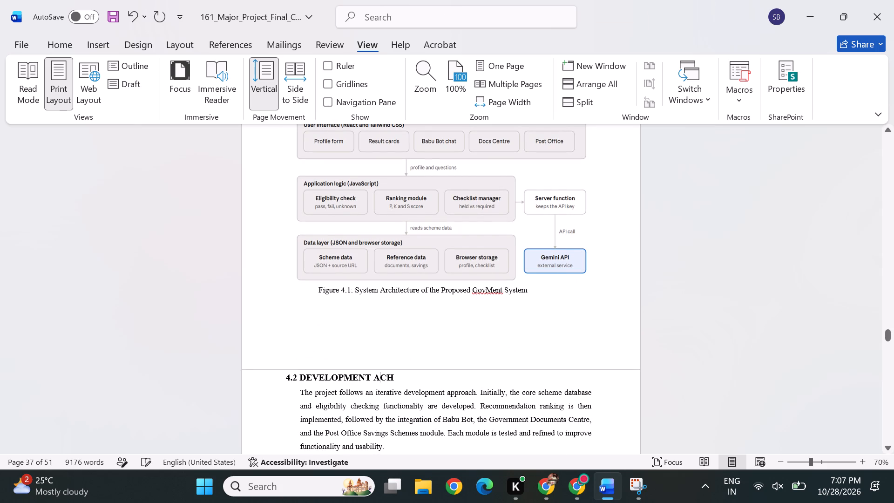
key("Delete")
key("Delete")
type("OP")
key("Left")
key("Left")
key("Delete")
key("Delete")
type("pproc")
key("Left")
key("a")
key("Right")
key("j")
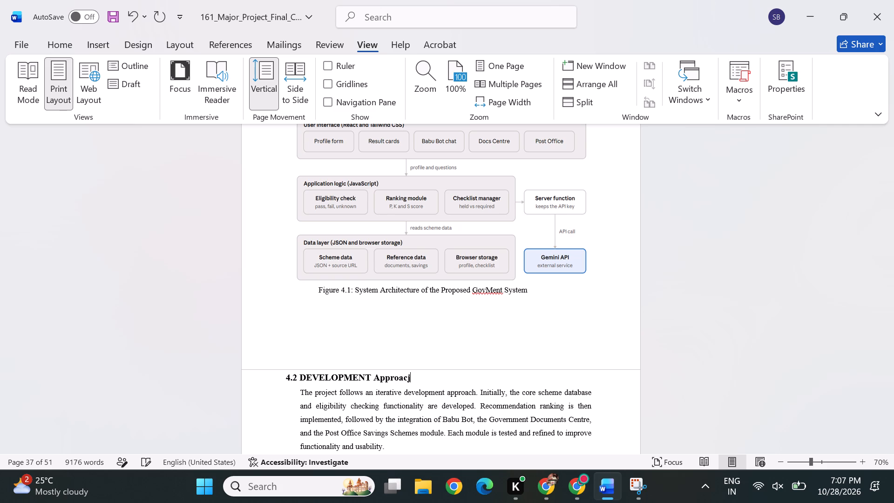
key("Left")
key("Delete")
key("g")
key("Left")
key("Delete")
key("h")
Change the word "DEVELOPMENT" in the 4.2 section heading to "Development".
key("Left")
key("Left")
key("Left")
key("Left")
key("Left")
key("Left")
key("Left")
key("Left")
key("Left")
key("Left")
key("Left")
key("Left")
key("Left")
key("Left")
key("Left")
key("Left")
key("Left")
key("Left")
key("Left")
key("Delete")
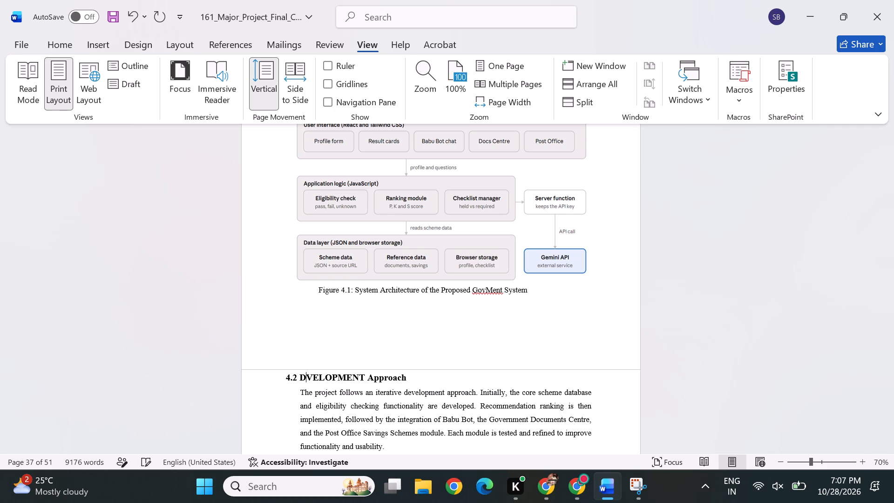
key("Delete")
key("Delete")
key("Delete")
key("Delete")
key("Delete")
key("Delete")
key("Delete")
key("Delete")
key("Delete")
type("evelopment")
Set the font size of the "4.2 Development Approach" heading to 14.
scroll(511, 365, "up", 2)
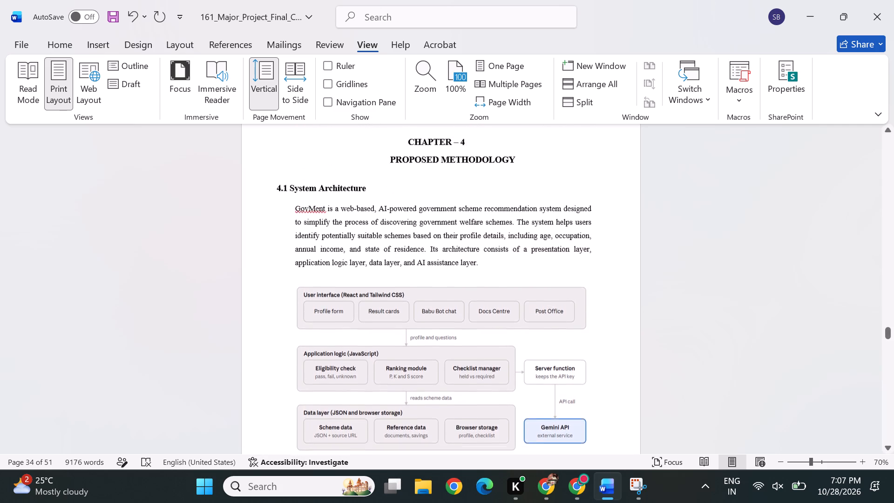
scroll(511, 365, "down", 3)
scroll(511, 365, "up", 2)
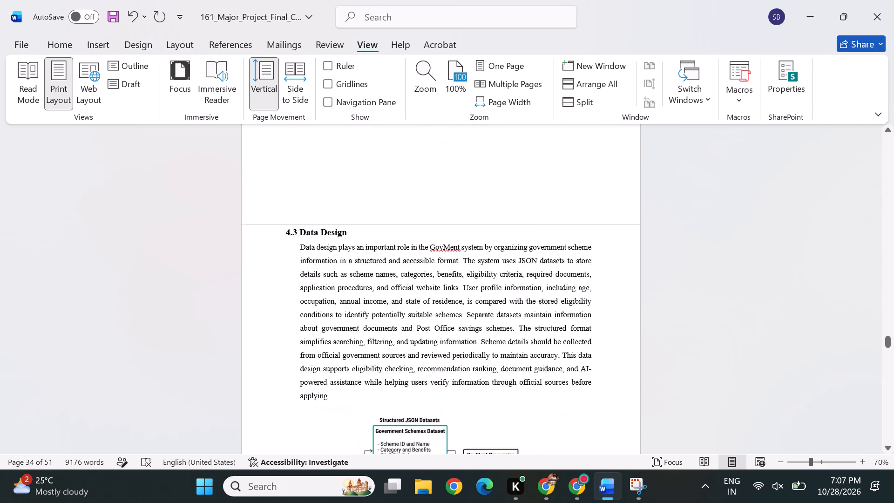
scroll(511, 365, "up", 3)
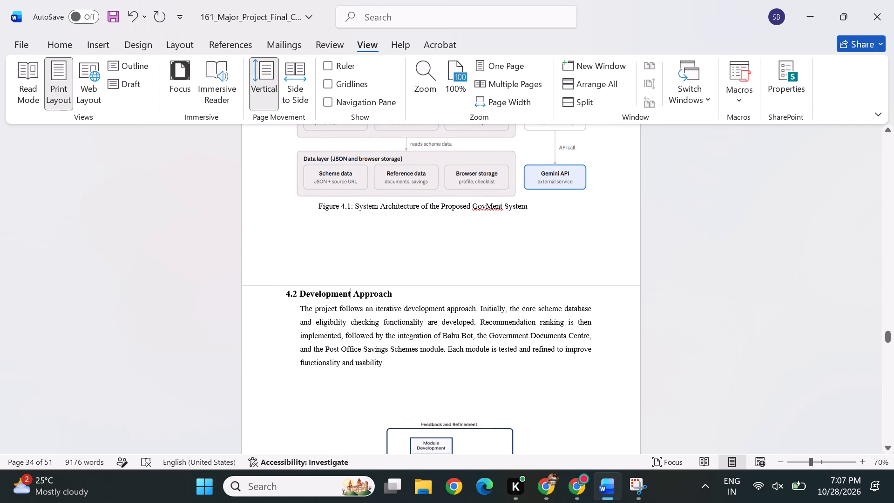
left_click_drag(403, 296, 284, 296)
left_click(387, 252)
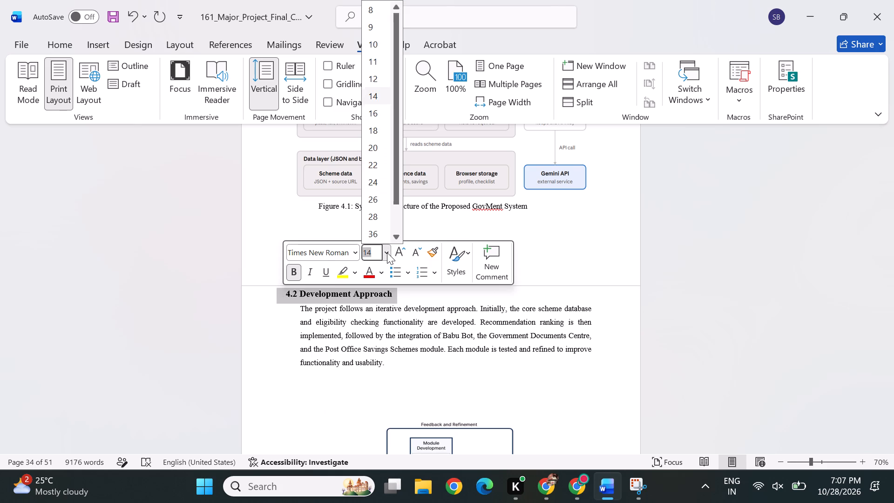
left_click(385, 99)
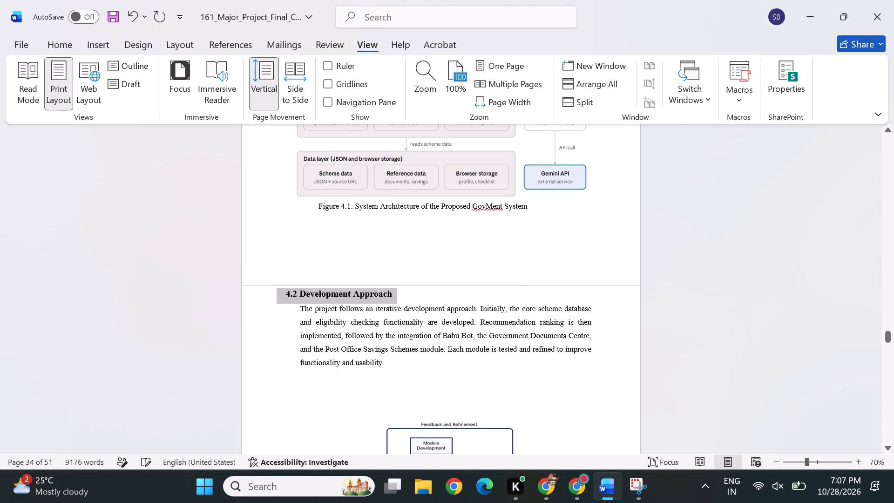
Set the font size of the "4.1 System Architecture" heading to 14.
scroll(442, 270, "up", 1)
scroll(401, 287, "up", 1)
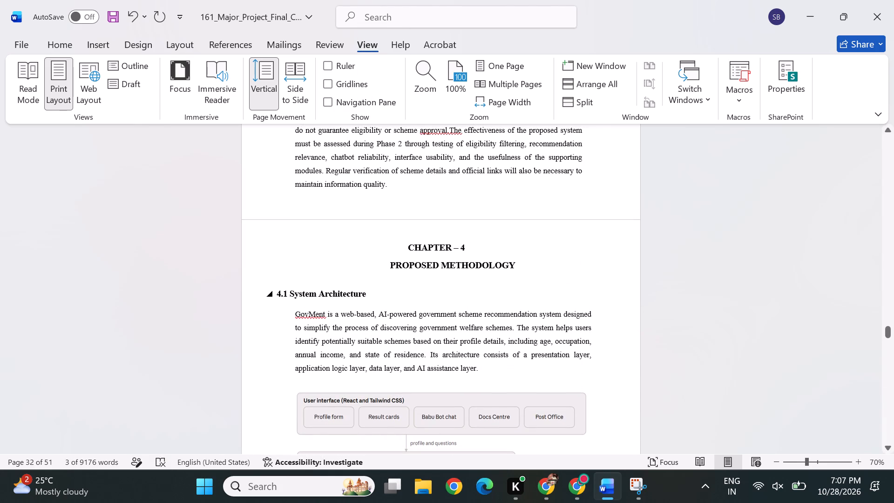
left_click_drag(379, 290, 276, 298)
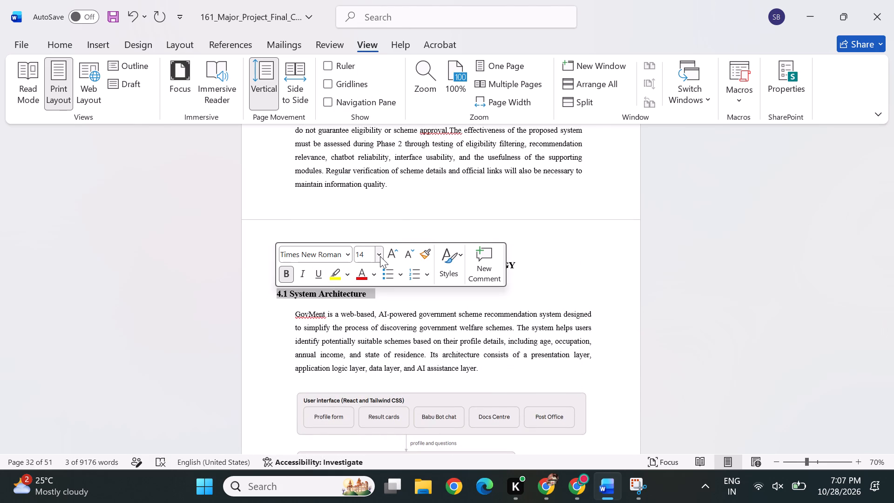
left_click(380, 256)
left_click(369, 98)
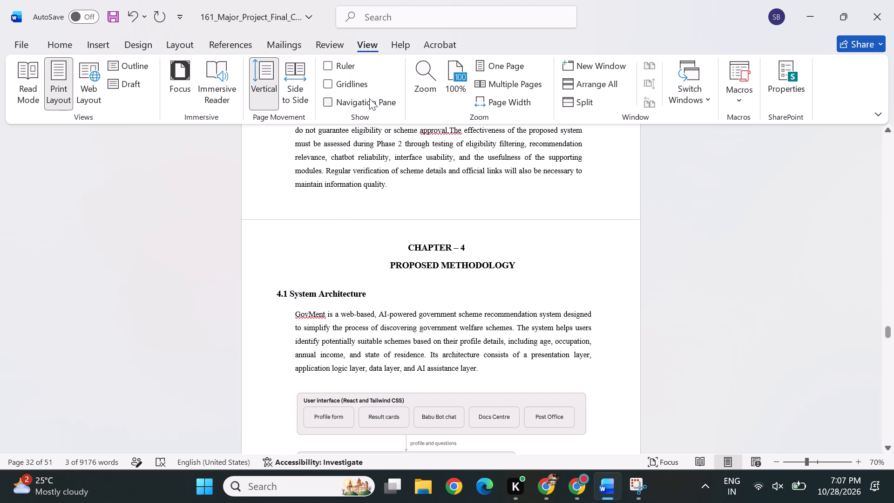
left_click(624, 285)
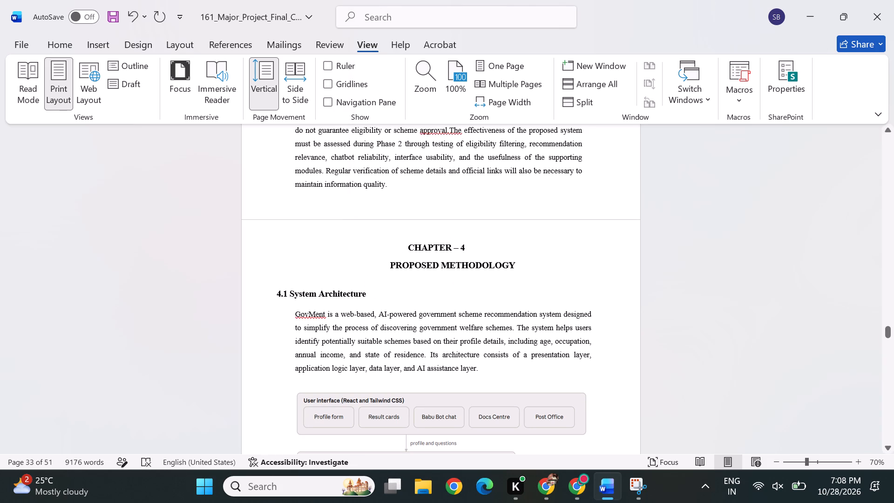
Delete the blank line above the "CHAPTER – 4" heading at the top of its page and save the document.
left_click(395, 232)
key("Delete")
key("Delete")
left_click_drag(472, 233, 396, 226)
key("Delete")
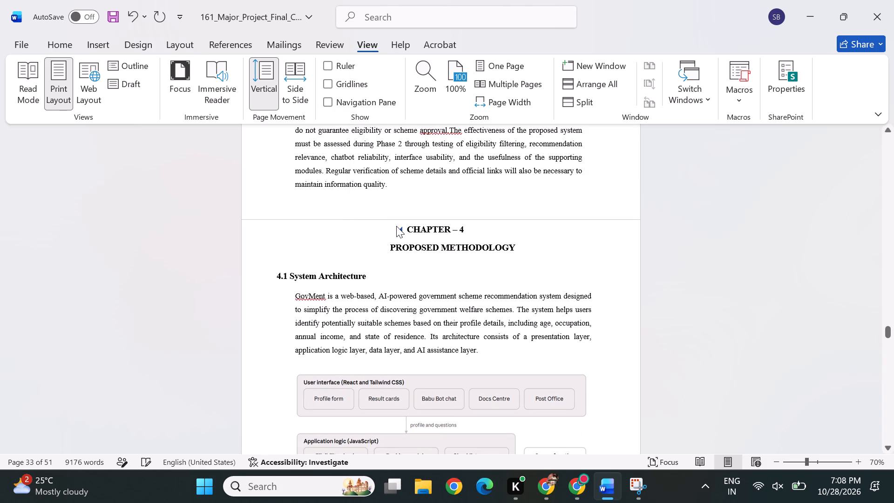
key("ctrl+s")
scroll(320, 297, "down", 2)
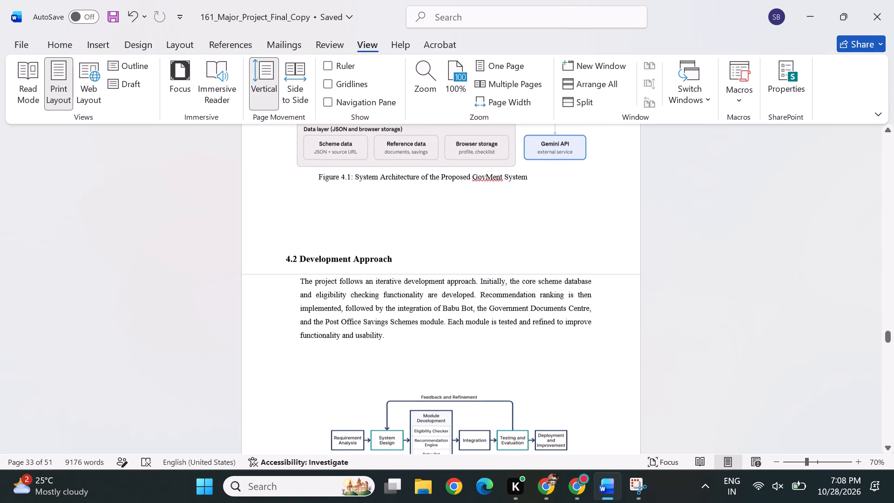
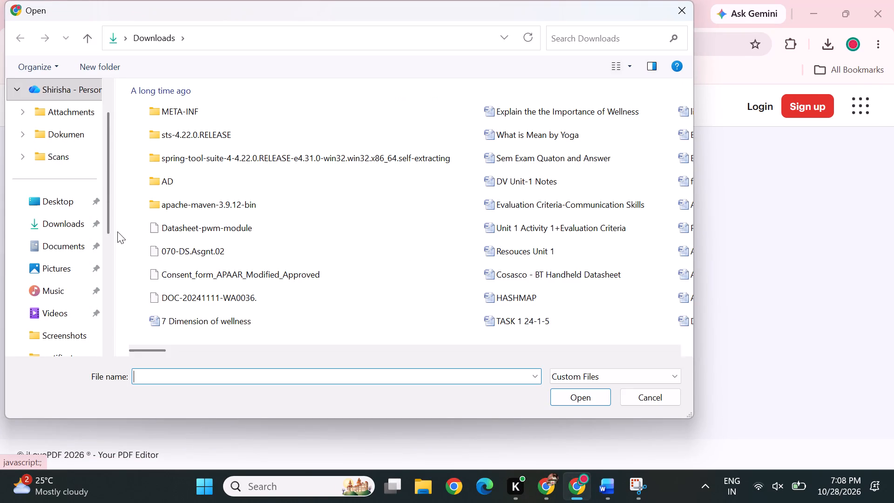
Choose the Word document 161_Major_Project_Final_Copy from the Downloads folder for upload to iLovePDF.
left_click(57, 224)
scroll(176, 227, "down", 19)
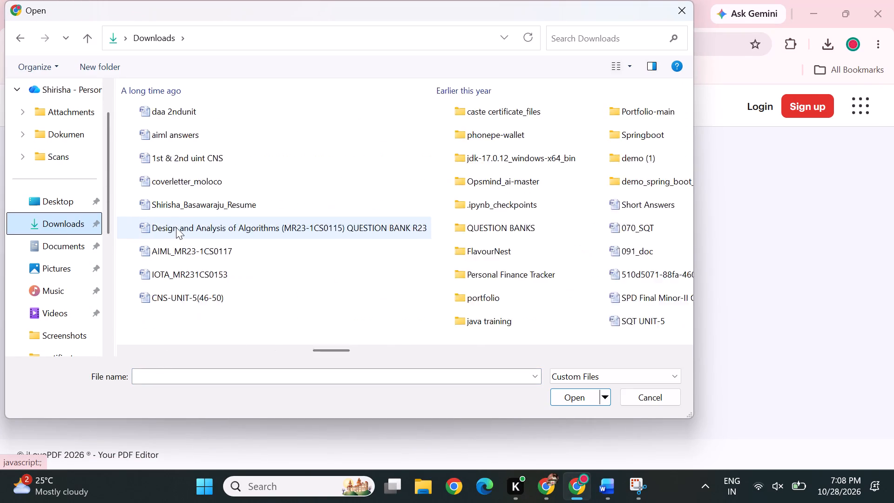
scroll(176, 227, "down", 20)
scroll(176, 227, "down", 10)
left_click(244, 141)
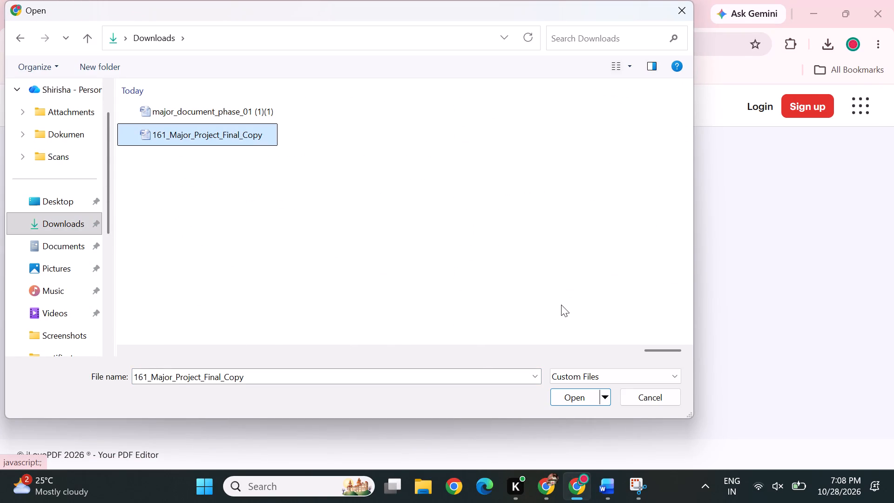
Add the selected 161_Major_Project_Final_Copy document to the Word to PDF tool and start its conversion to PDF.
left_click(576, 403)
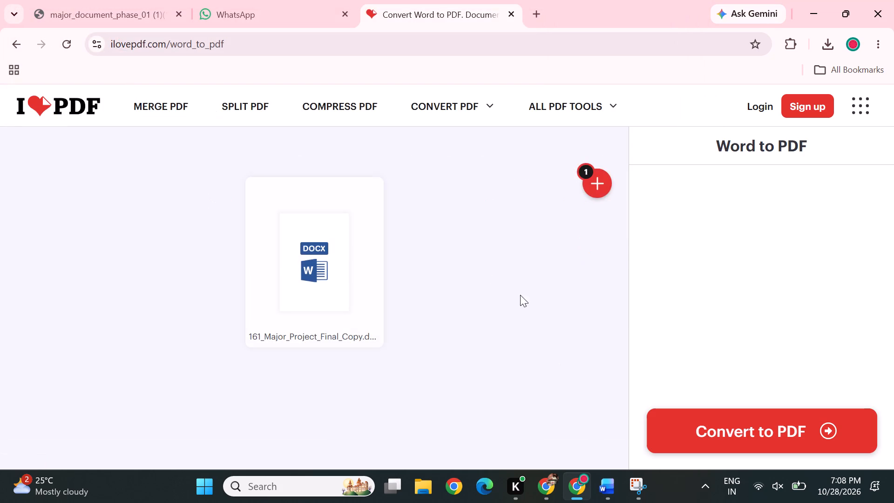
left_click(671, 428)
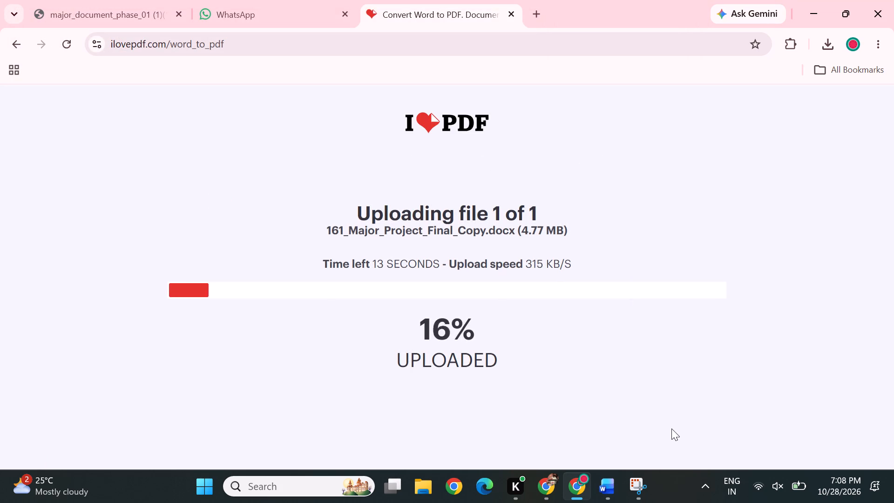
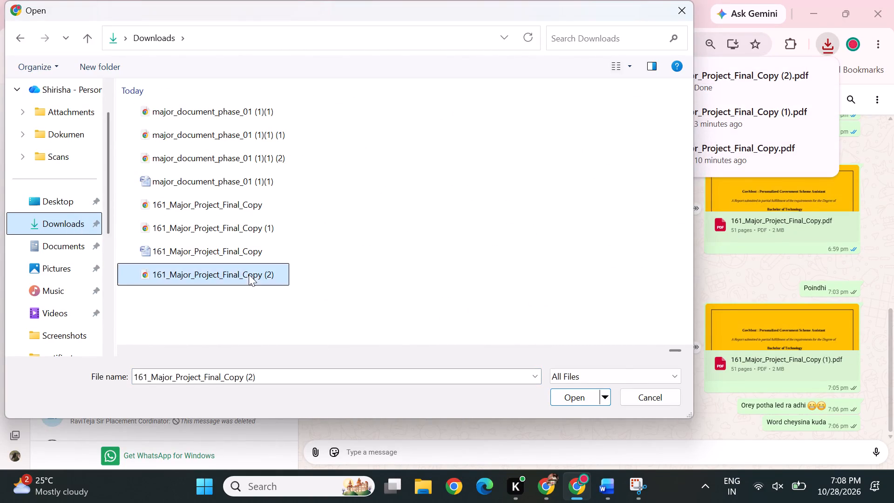
left_click(581, 398)
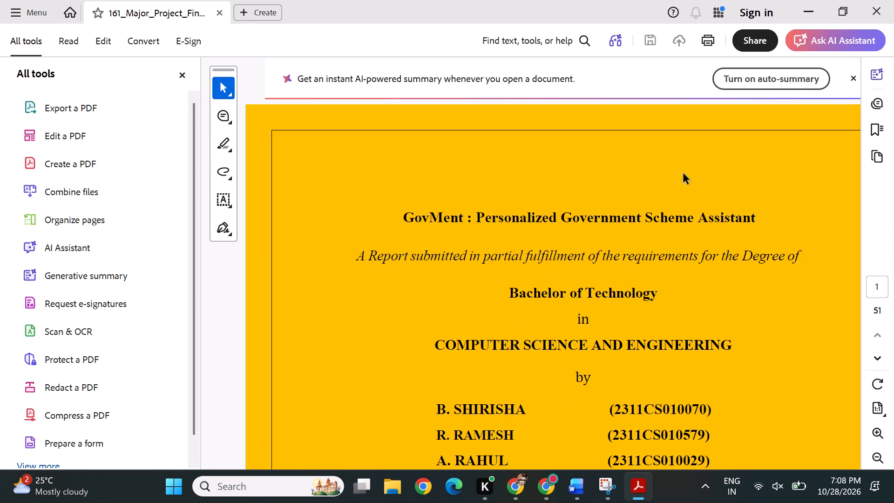
left_click(893, 8)
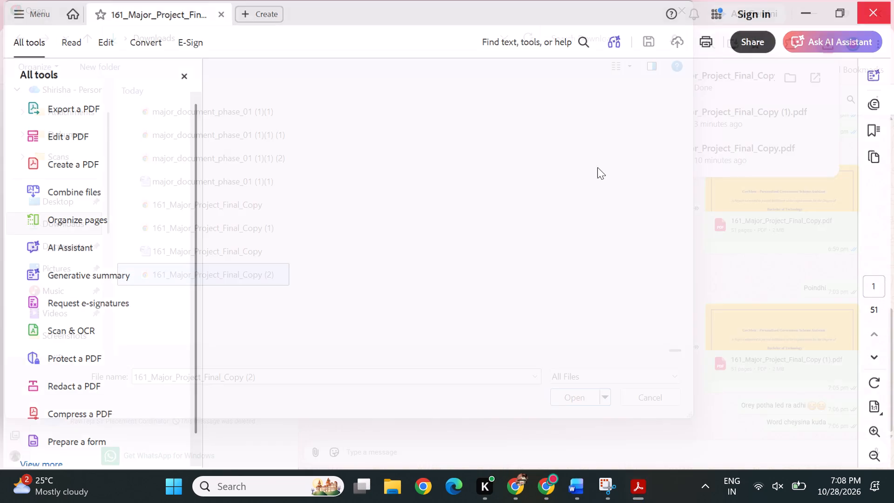
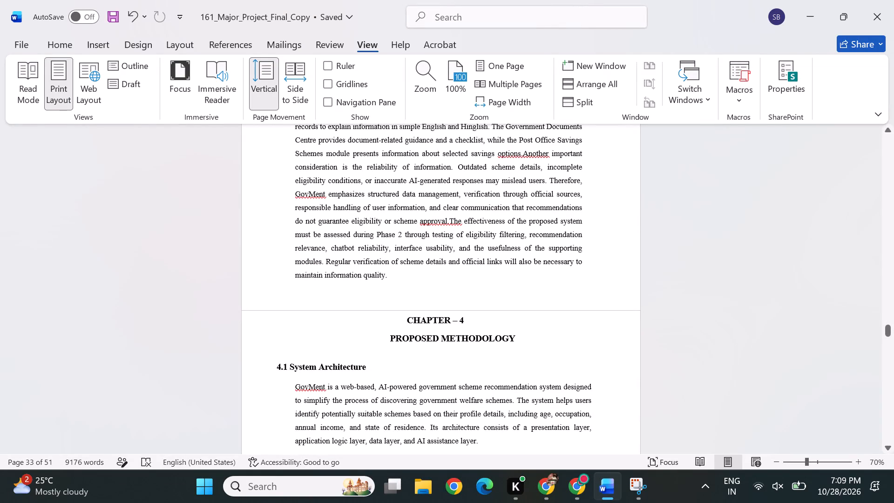
Add a blank line below the Figure 4.1 caption at the end of section 4.1 and save the document.
left_click(423, 272)
scroll(423, 272, "up", 1)
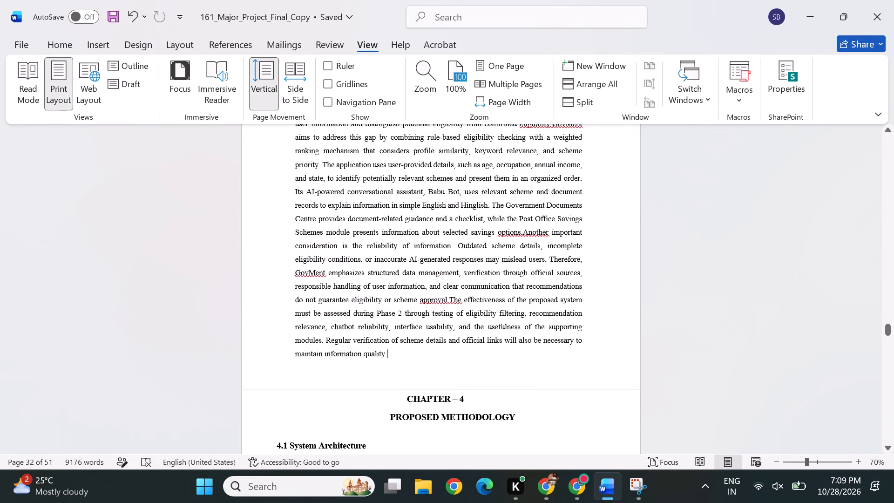
scroll(431, 351, "down", 2)
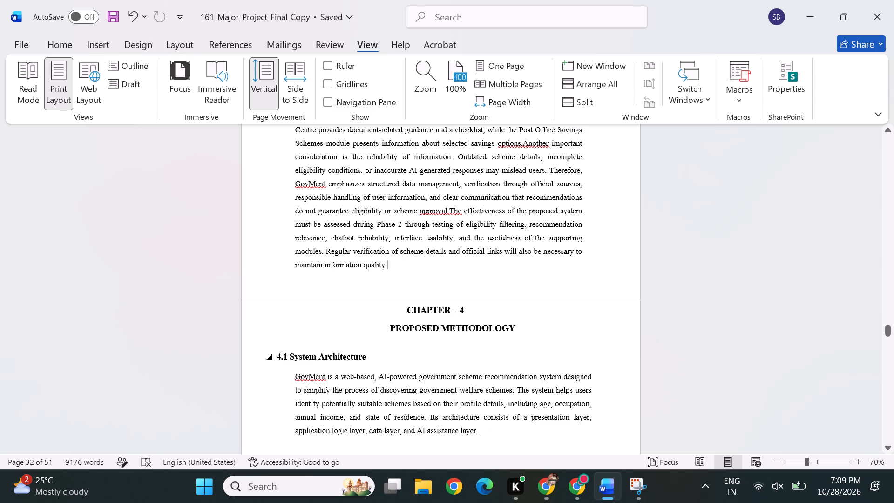
scroll(395, 377, "down", 1)
scroll(363, 322, "down", 1)
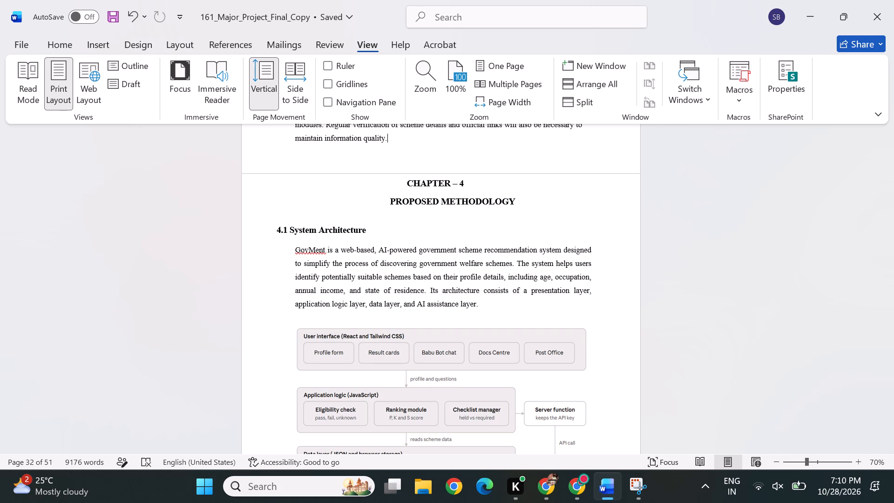
scroll(417, 298, "down", 1)
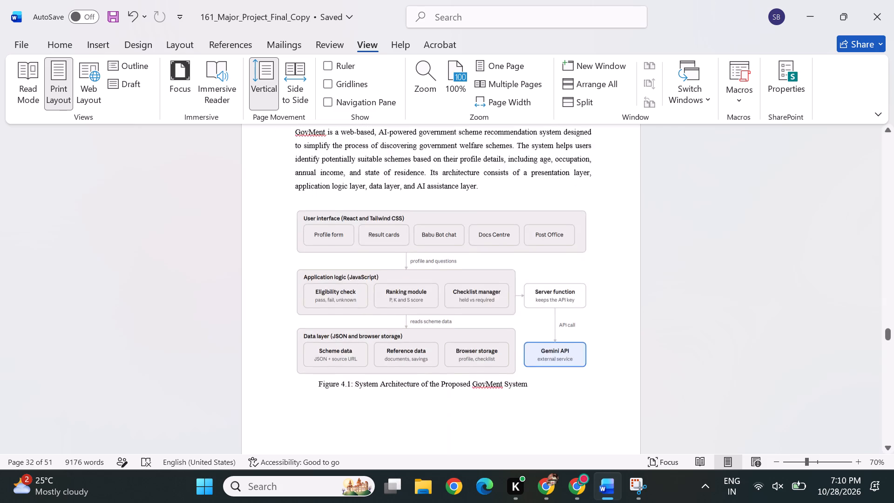
scroll(417, 298, "down", 1)
left_click(292, 206)
key("Return")
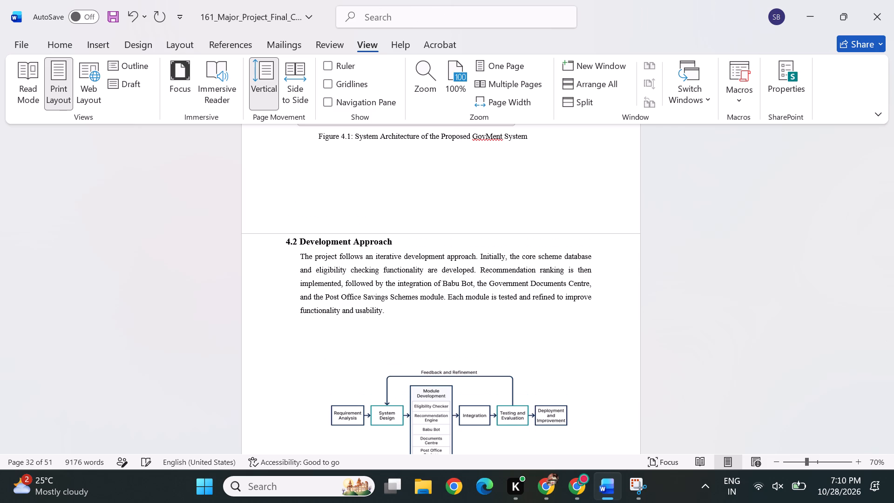
key("ctrl+s")
Add a blank line below the Figure 4.7 caption at the end of section 4.8 and save the document.
scroll(361, 352, "down", 1)
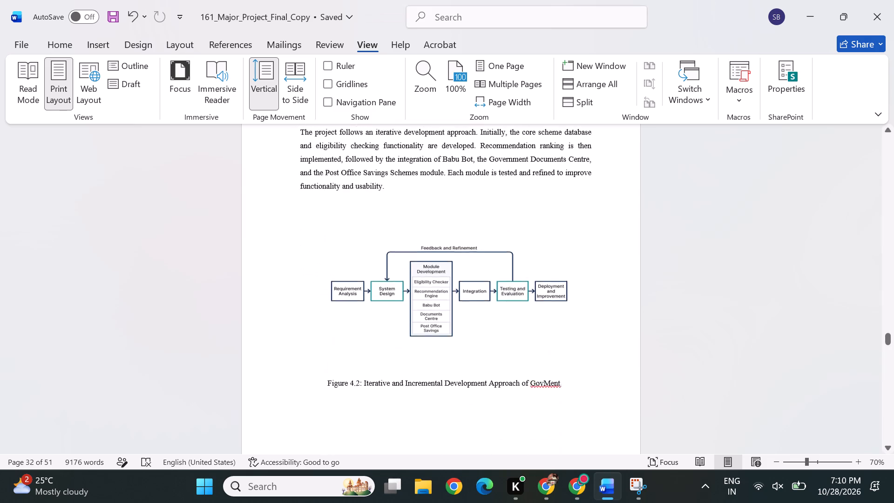
scroll(361, 352, "down", 1)
scroll(310, 225, "down", 2)
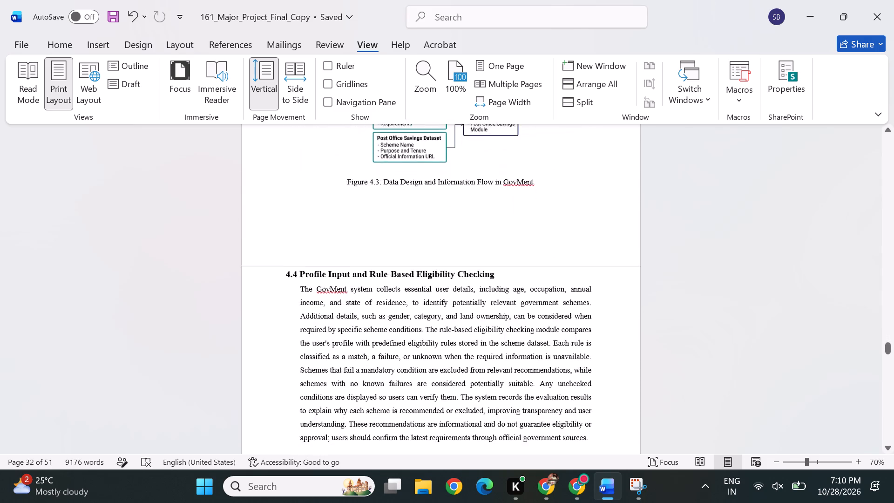
scroll(310, 225, "down", 4)
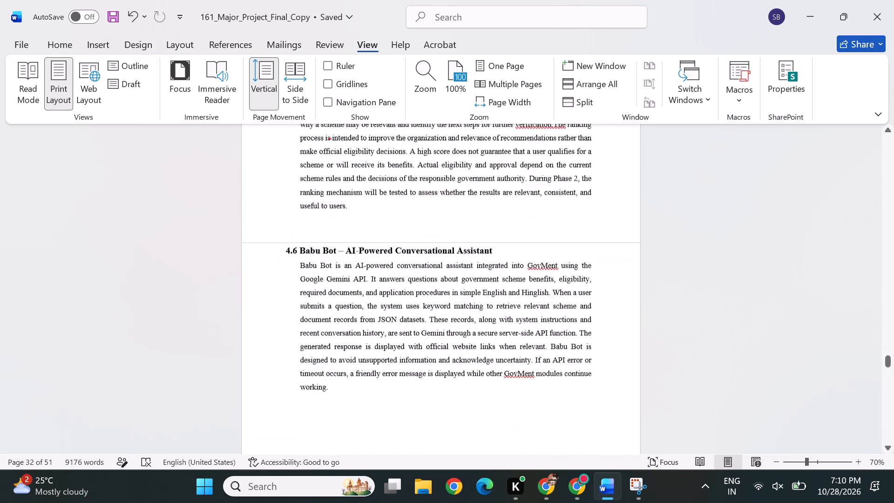
scroll(310, 225, "down", 4)
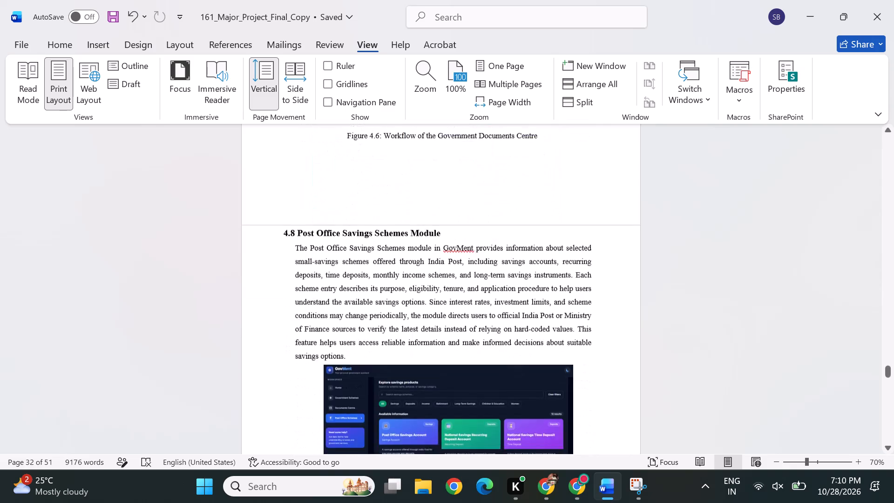
scroll(310, 225, "down", 2)
left_click(297, 215)
key("Return")
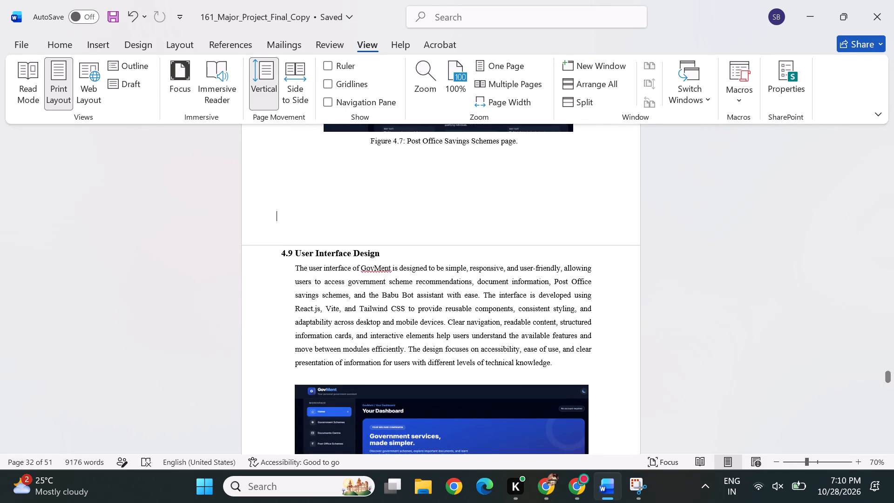
key("ctrl+s")
Check the page layout from section 4.9 through the UML diagrams and references, saving the document along the way.
scroll(363, 298, "down", 1)
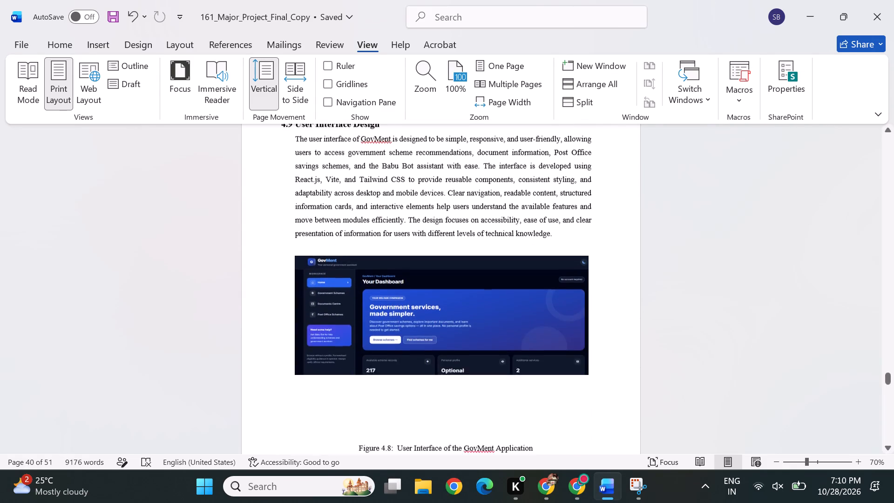
scroll(363, 298, "down", 1)
key("ctrl+s")
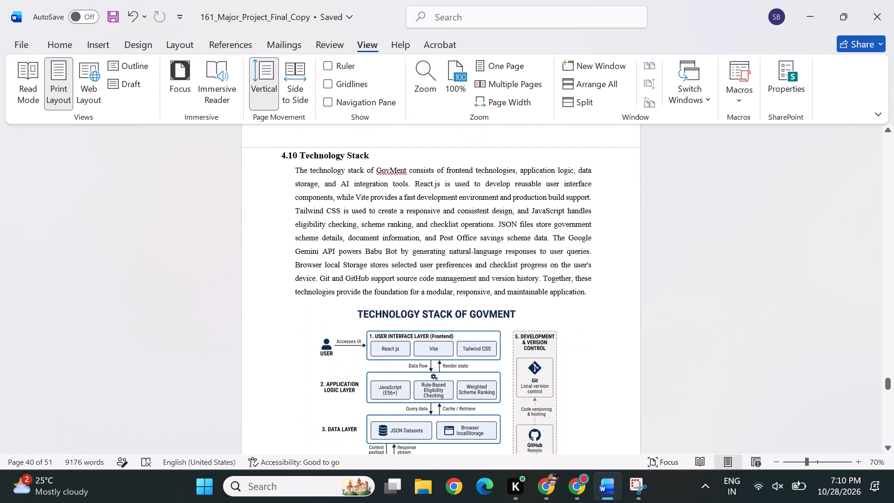
scroll(299, 245, "down", 3)
scroll(243, 249, "down", 1)
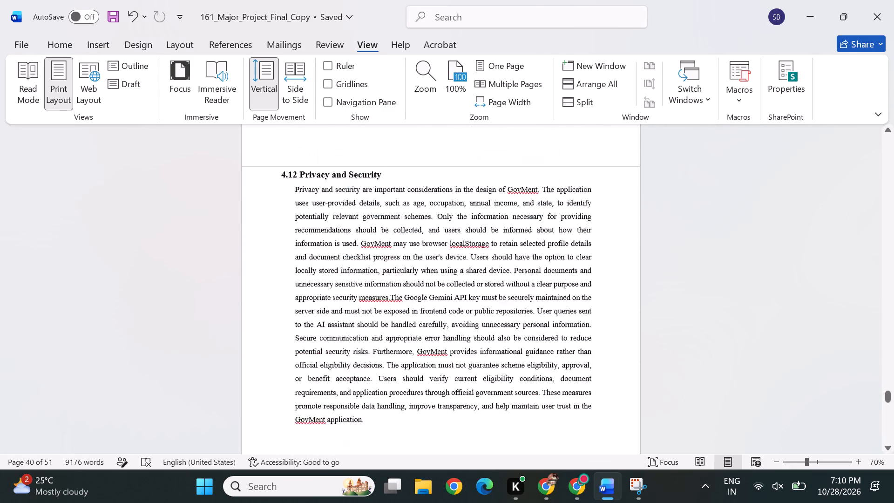
scroll(243, 249, "up", 1)
key("ctrl+s")
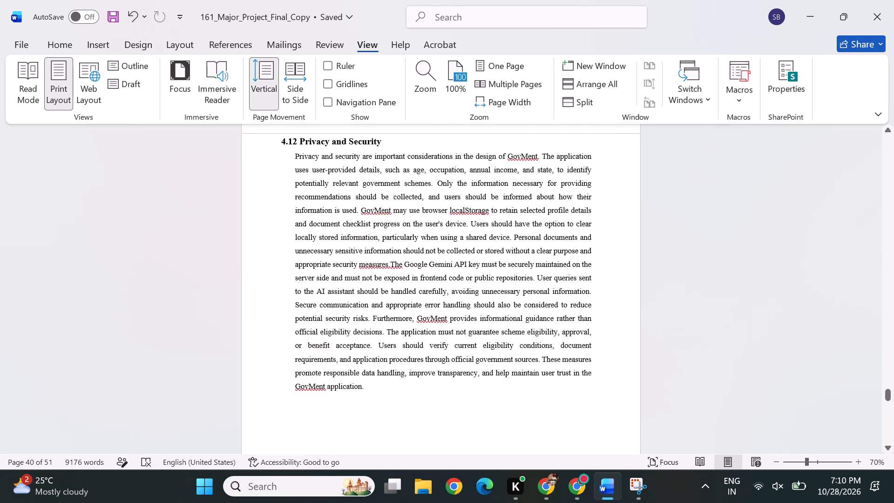
scroll(243, 249, "up", 1)
scroll(243, 249, "down", 3)
key("ctrl+s")
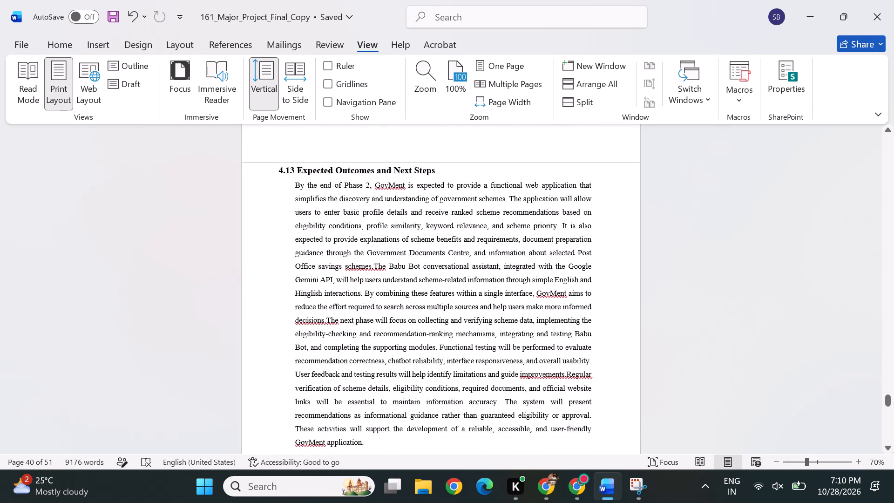
scroll(281, 308, "down", 4)
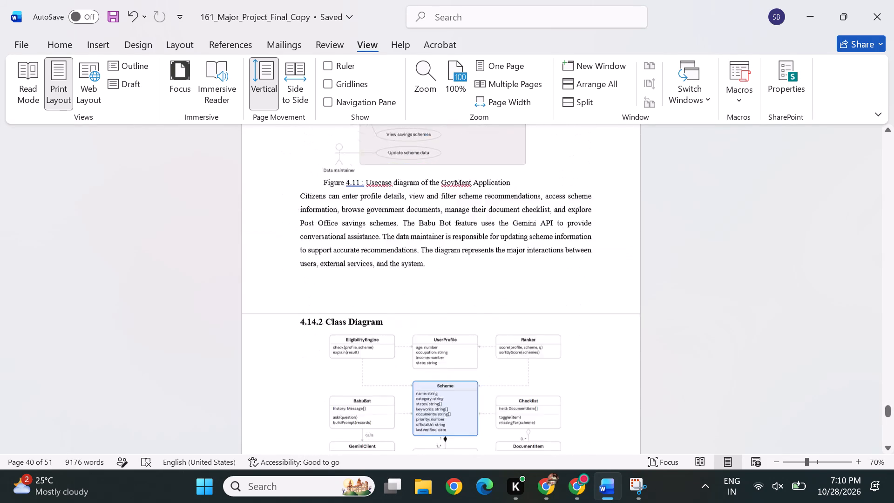
scroll(281, 308, "down", 4)
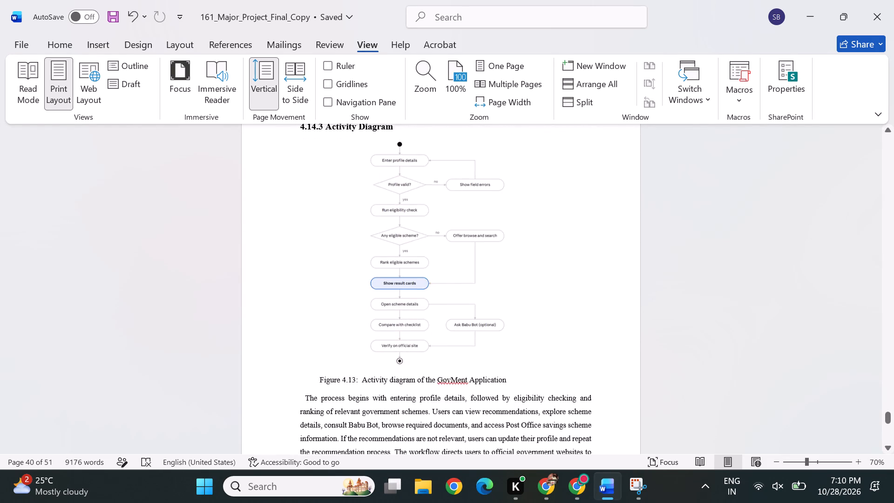
scroll(281, 308, "down", 2)
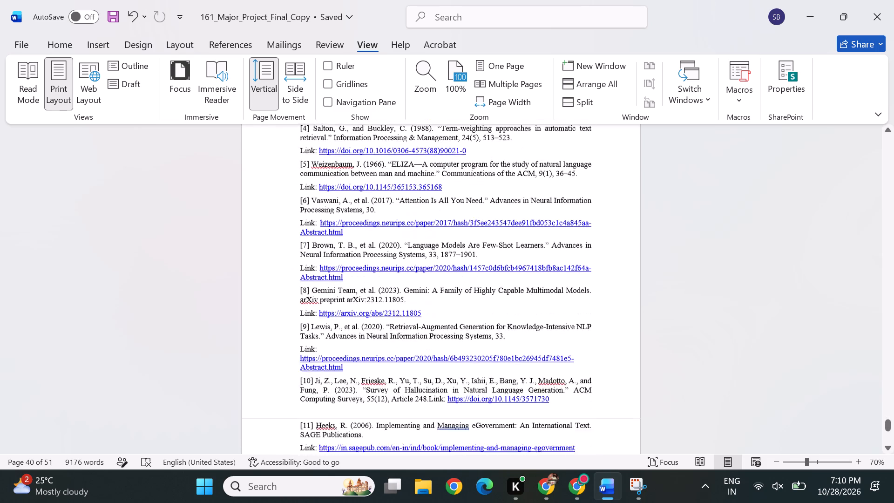
scroll(281, 308, "down", 1)
key("ctrl+s")
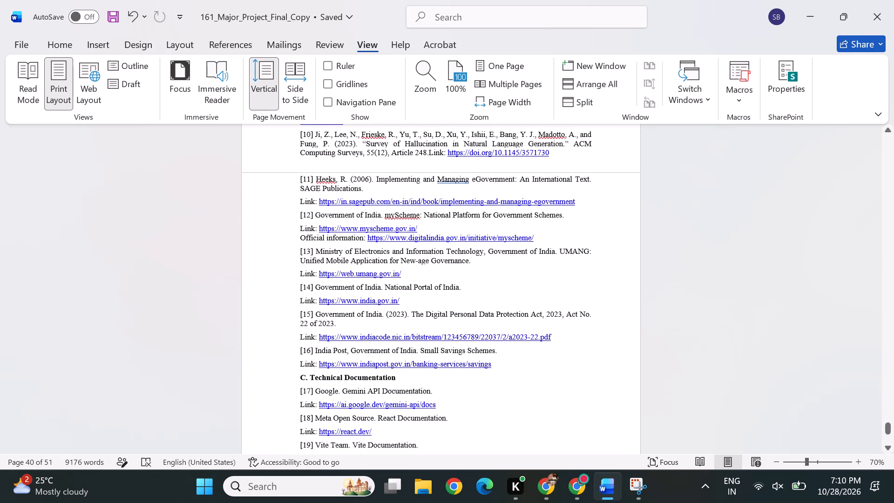
In File Explorer, copy the Word document 161_Major_Project_Final_Copy from Downloads into the certificates folder under Documents.
left_click(27, 54)
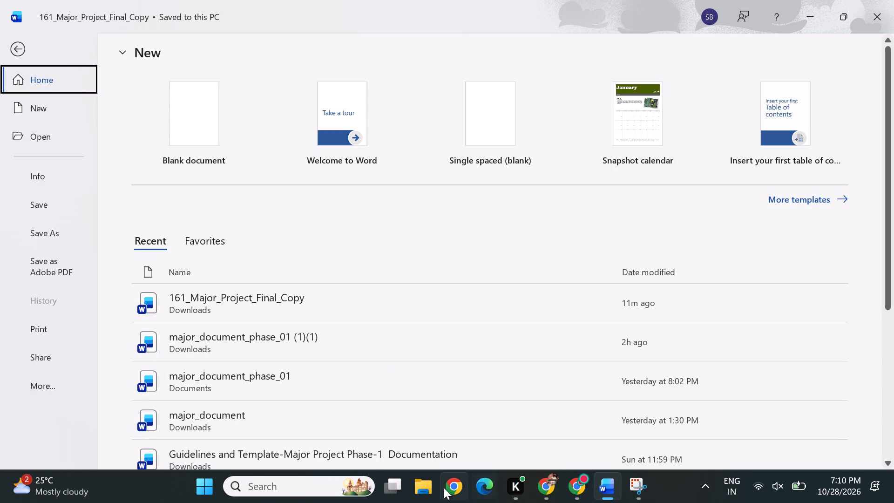
left_click(431, 490)
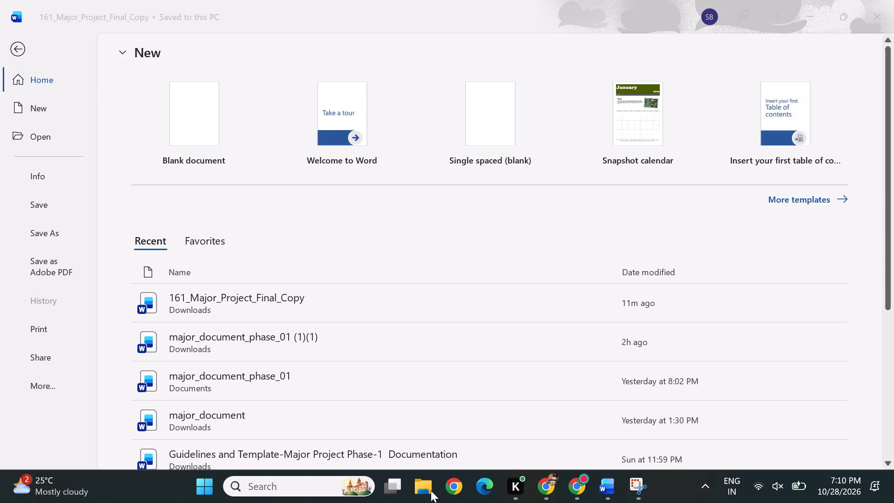
triple_click(54, 288)
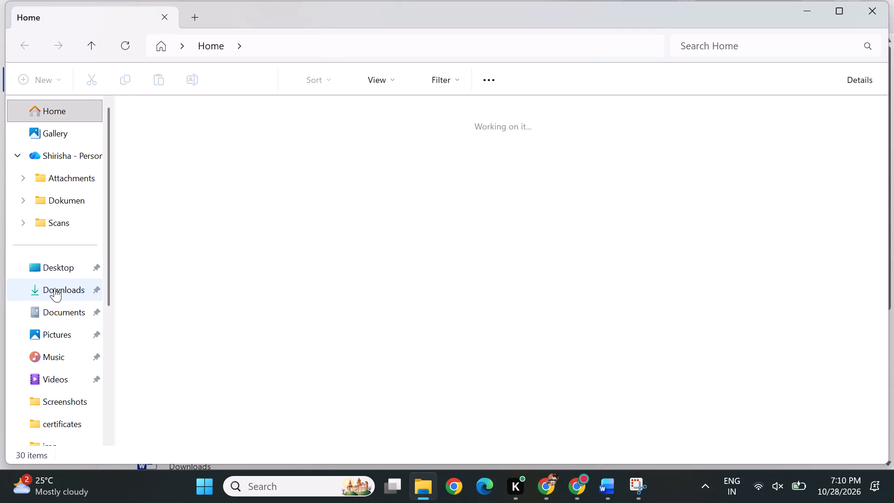
left_click(54, 288)
double_click(54, 288)
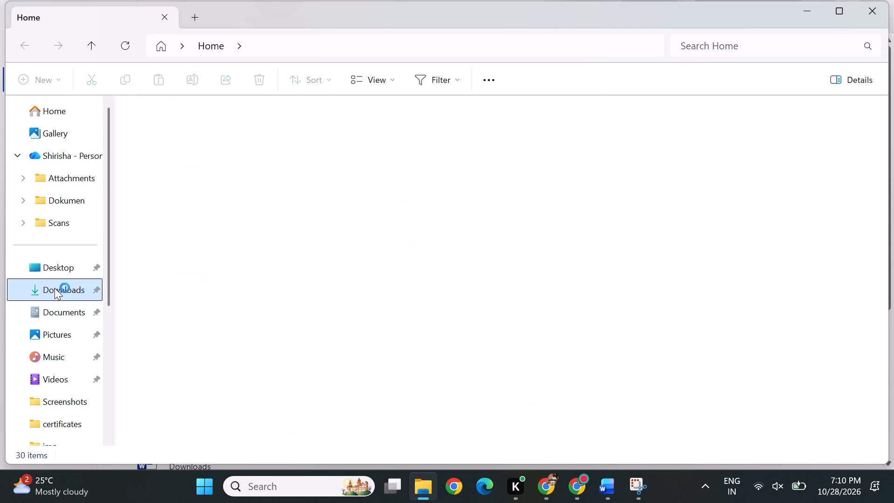
left_click(194, 152)
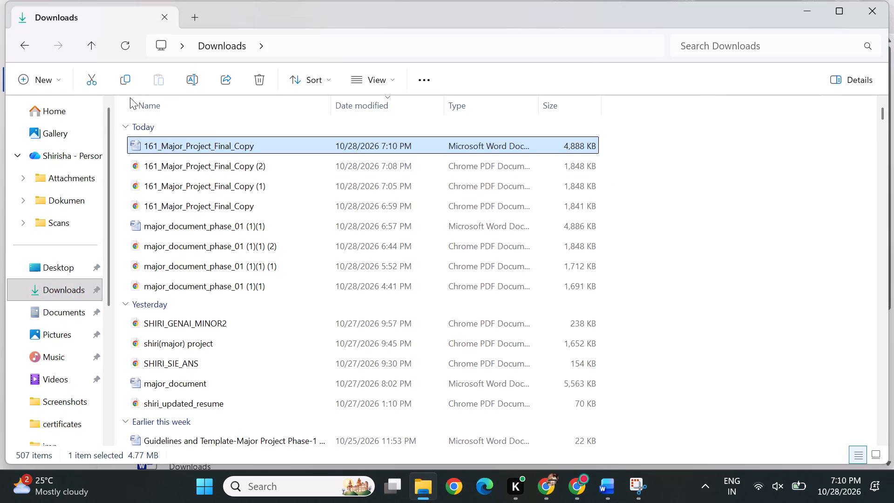
left_click(123, 84)
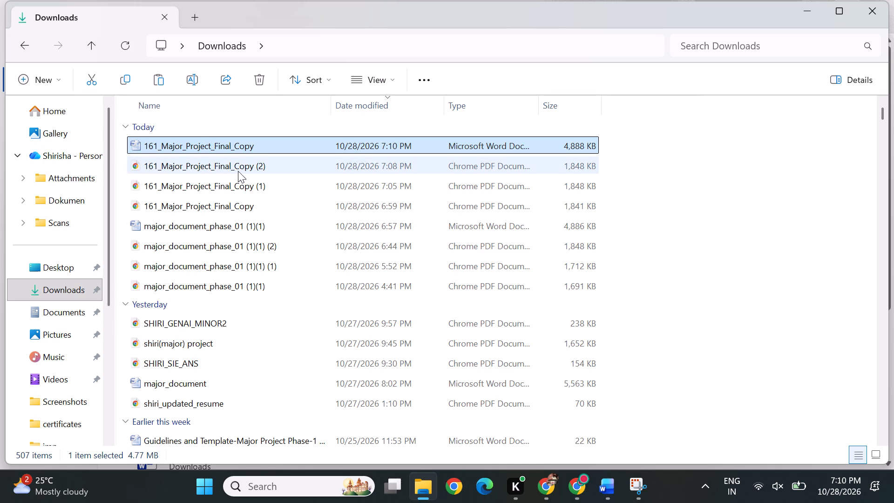
double_click(64, 307)
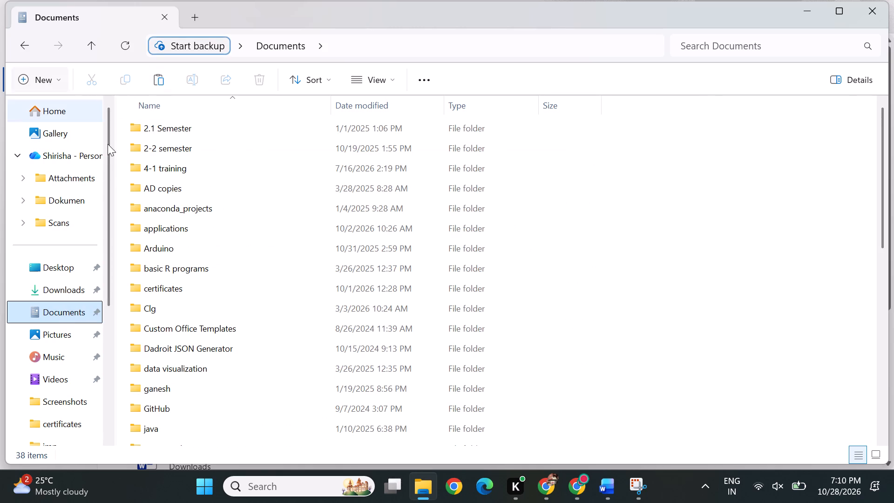
scroll(214, 343, "down", 12)
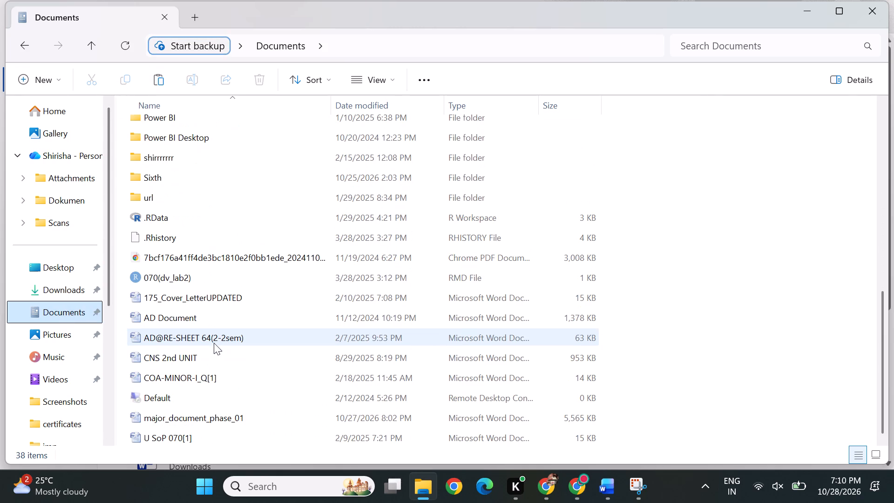
scroll(191, 193, "up", 6)
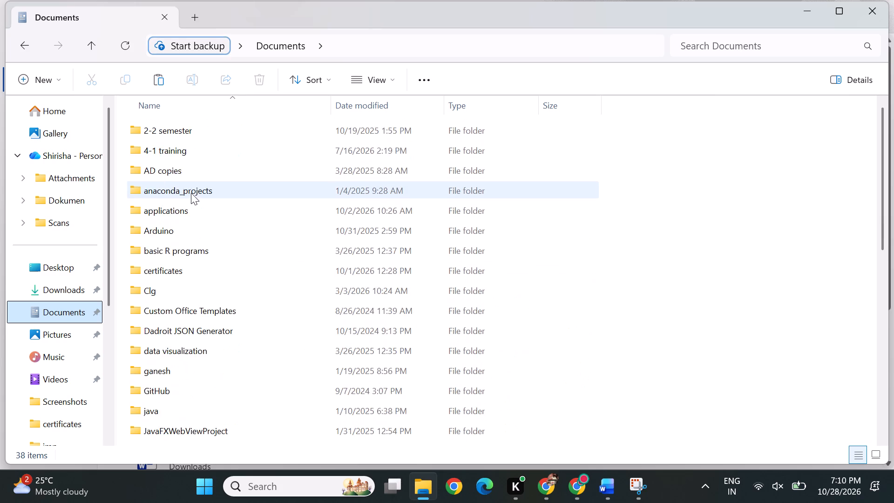
scroll(191, 193, "up", 4)
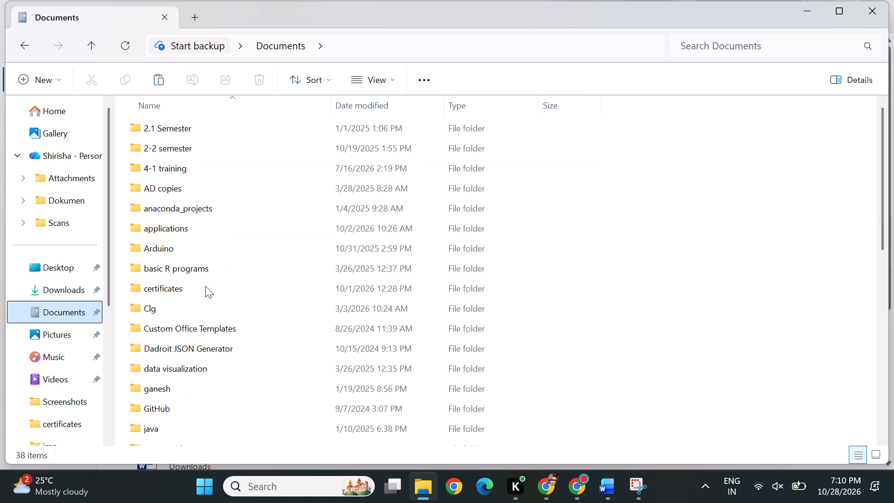
double_click(205, 286)
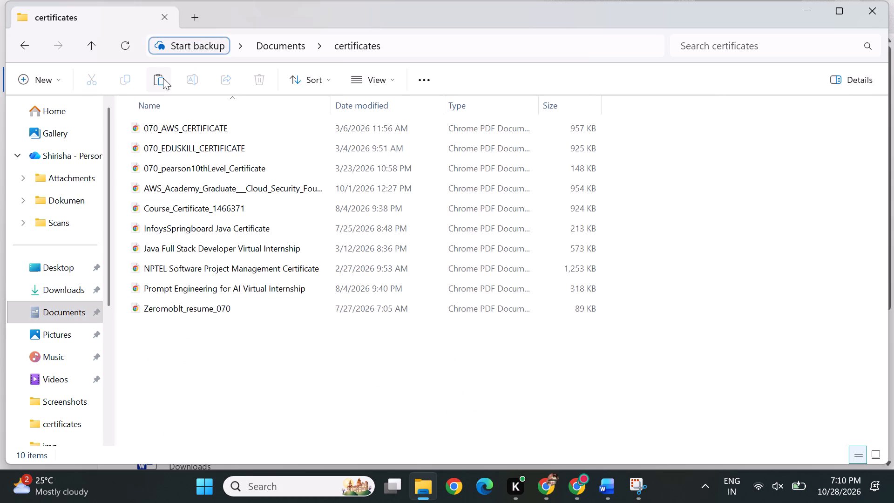
left_click(163, 78)
left_click(284, 387)
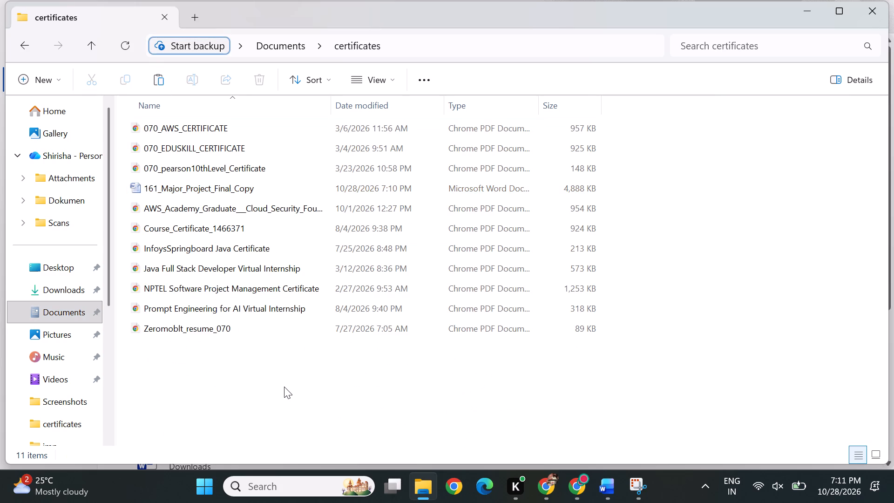
left_click(57, 292)
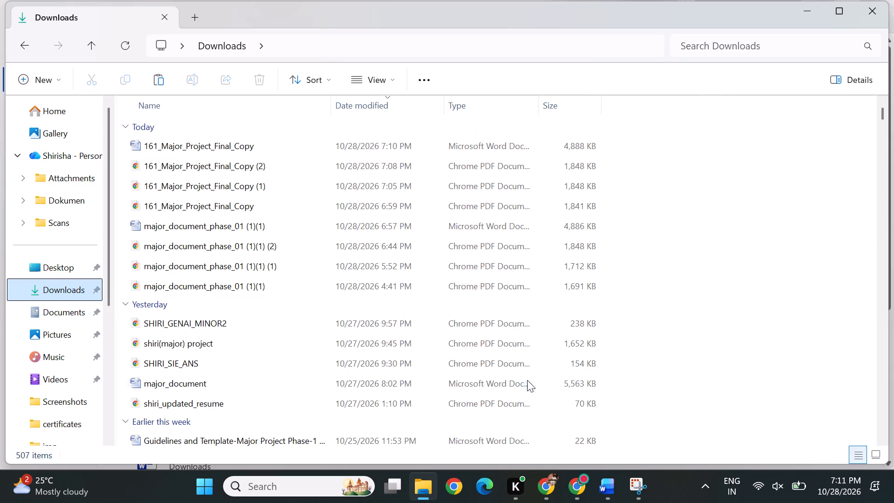
In Word, set up saving 161_Major_Project_Final_Copy to Downloads in PDF format, without replacing the existing file of that name.
left_click(611, 482)
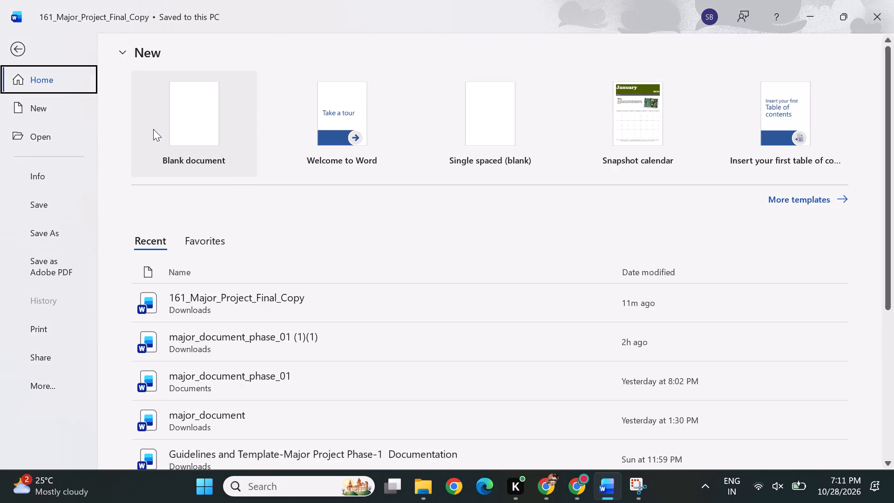
left_click(52, 233)
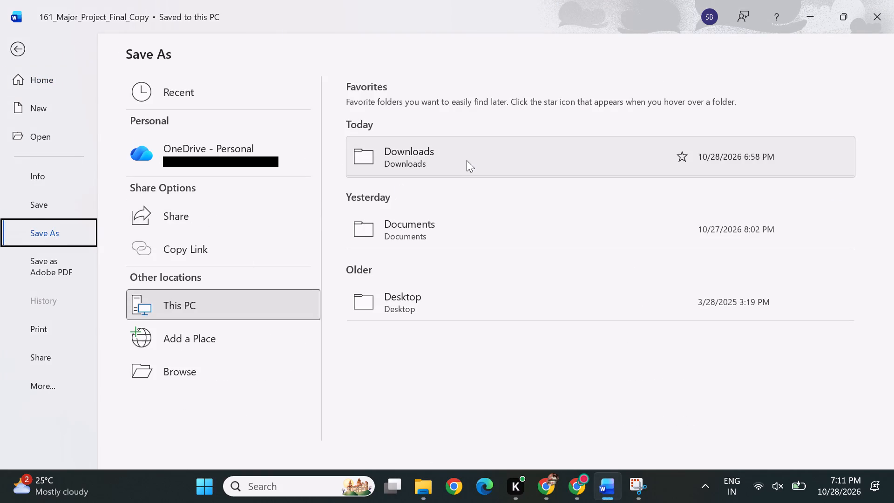
left_click(467, 160)
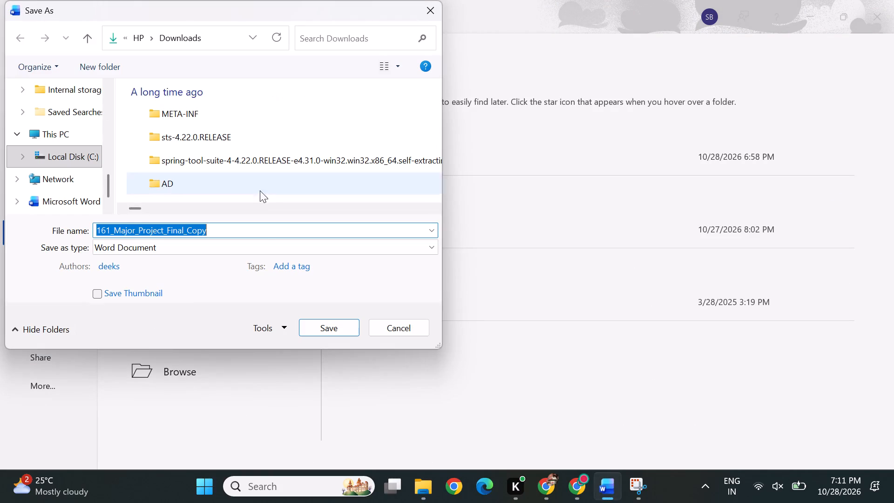
left_click(251, 247)
left_click(157, 329)
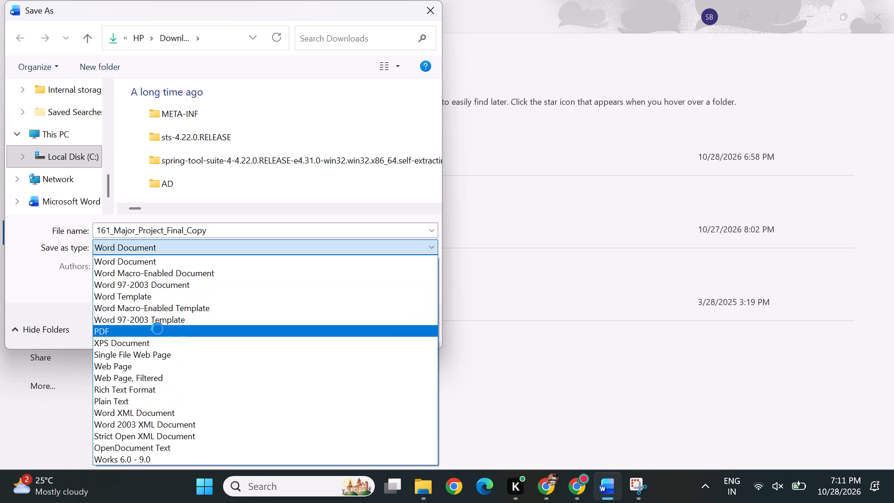
scroll(77, 145, "up", 3)
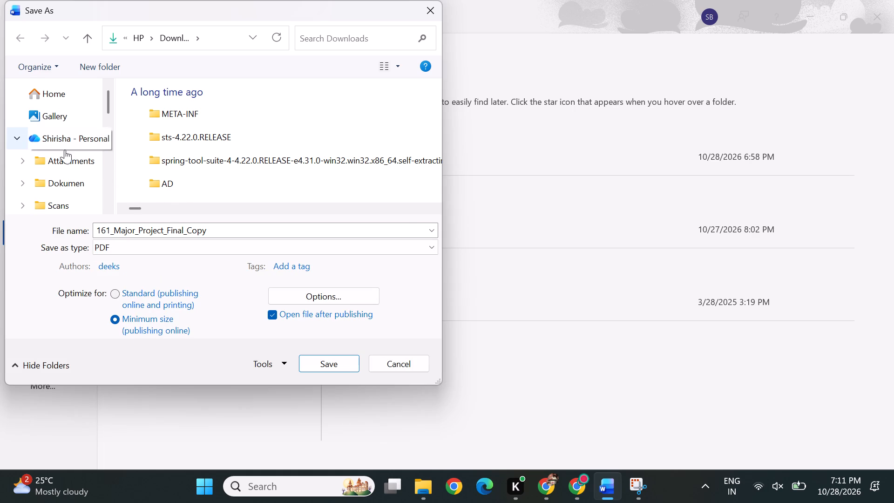
scroll(80, 156, "down", 1)
scroll(88, 92, "up", 1)
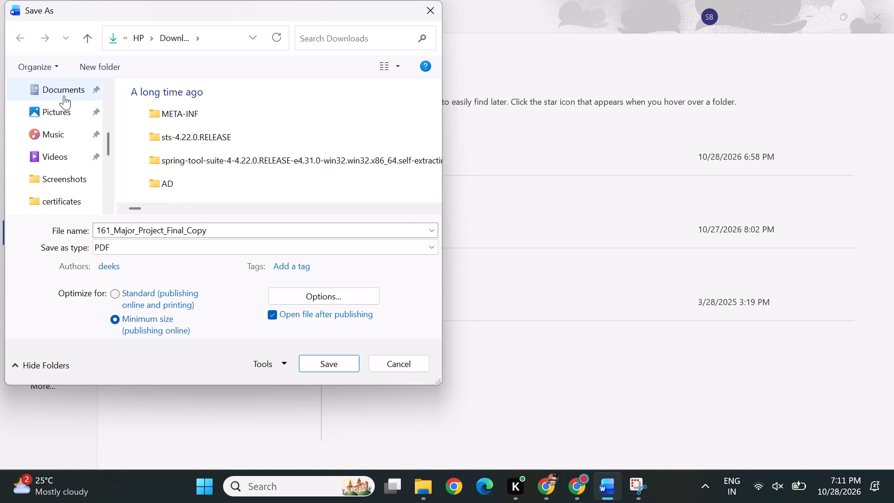
scroll(64, 95, "up", 1)
double_click(51, 193)
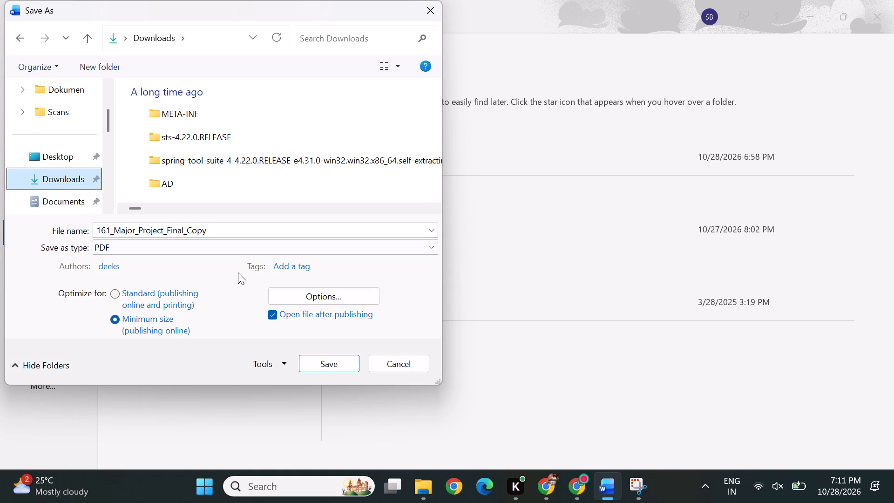
left_click(326, 360)
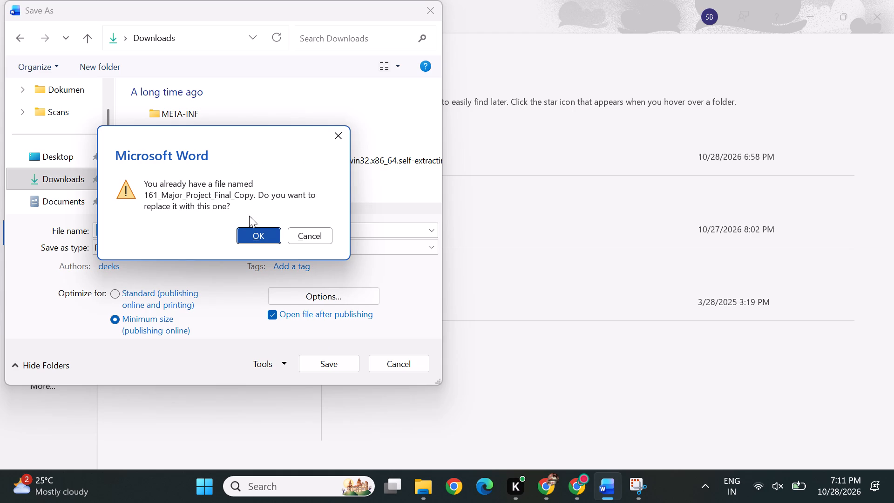
left_click(338, 142)
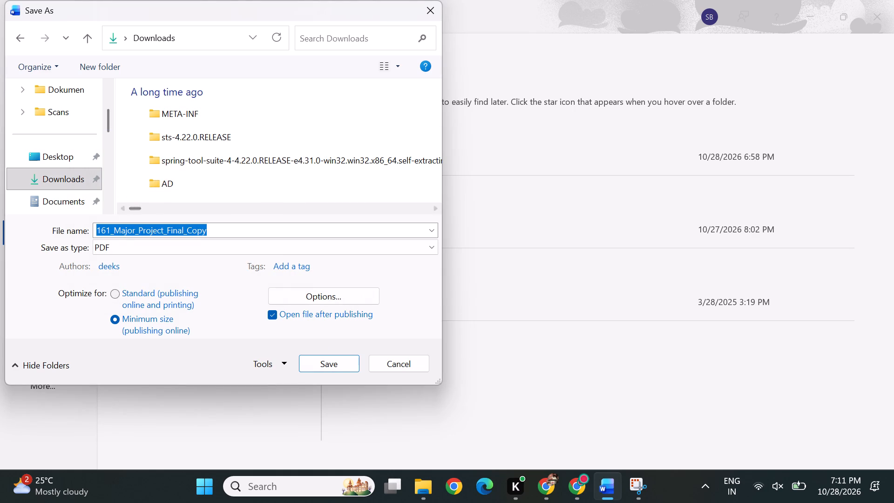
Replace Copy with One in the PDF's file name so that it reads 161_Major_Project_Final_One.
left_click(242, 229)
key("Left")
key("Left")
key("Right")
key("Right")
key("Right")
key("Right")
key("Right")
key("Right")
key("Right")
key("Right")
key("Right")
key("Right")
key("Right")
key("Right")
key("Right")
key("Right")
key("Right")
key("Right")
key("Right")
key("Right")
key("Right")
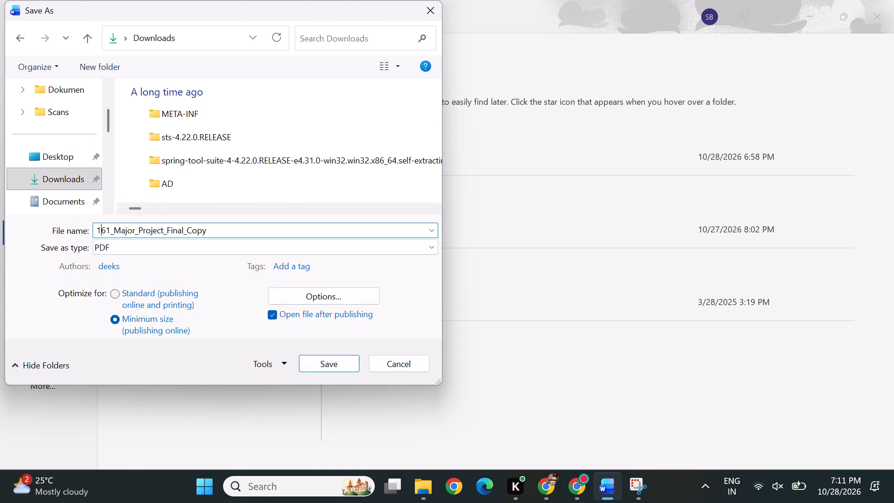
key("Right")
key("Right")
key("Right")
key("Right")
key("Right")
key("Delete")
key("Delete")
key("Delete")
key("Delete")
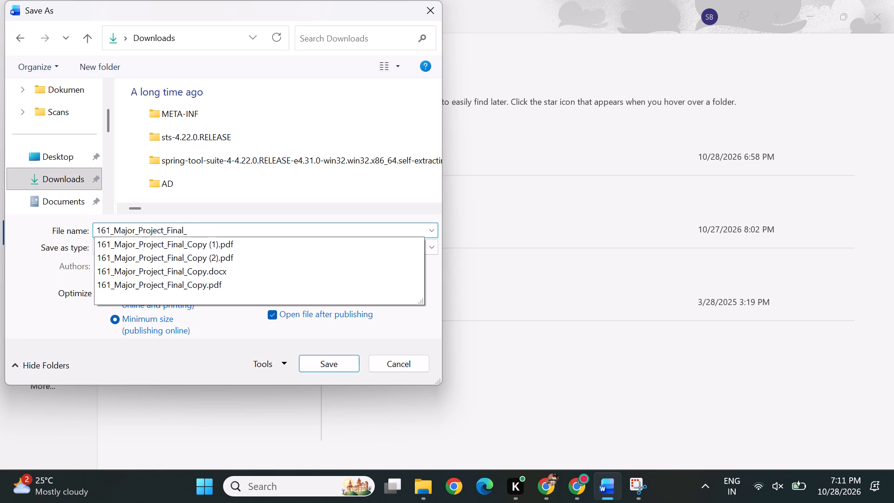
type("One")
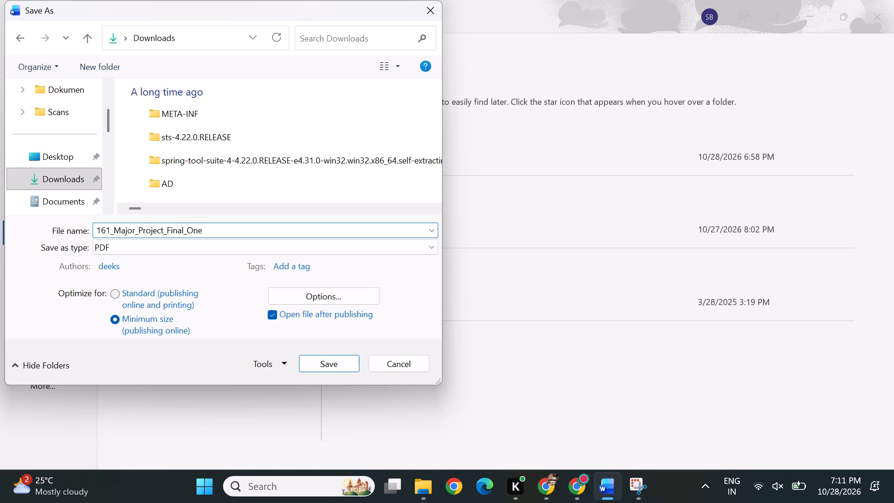
Rename the PDF file as Shiri's_161_Major_Project_Final.
key("Left")
key("Left")
key("Left")
key("Delete")
key("Left")
key("Left")
key("Delete")
key("Delete")
key("Delete")
key("Delete")
key("l")
key("Left")
key("Left")
key("Left")
key("Left")
key("Left")
key("Left")
key("Left")
key("Left")
key("Left")
key("Left")
key("Left")
key("Left")
key("Left")
key("Left")
key("Left")
key("Left")
key("Left")
key("Left")
key("Left")
key("Left")
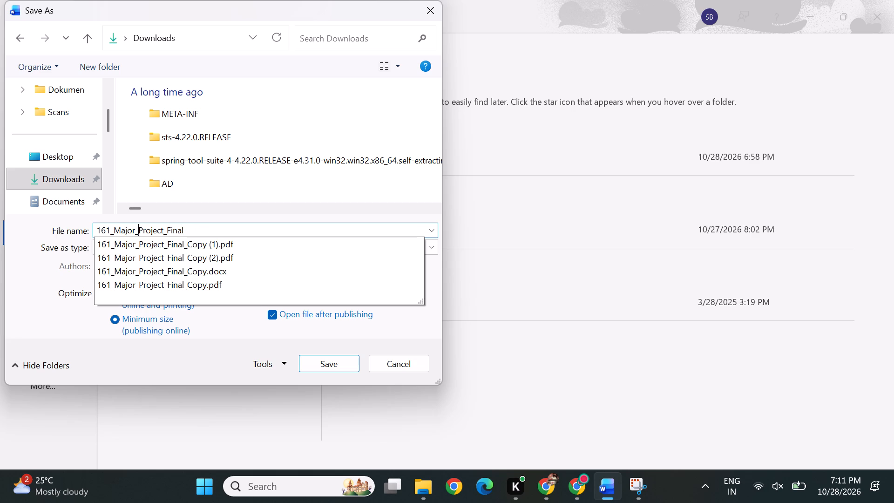
key("shift+underscore")
key("Left")
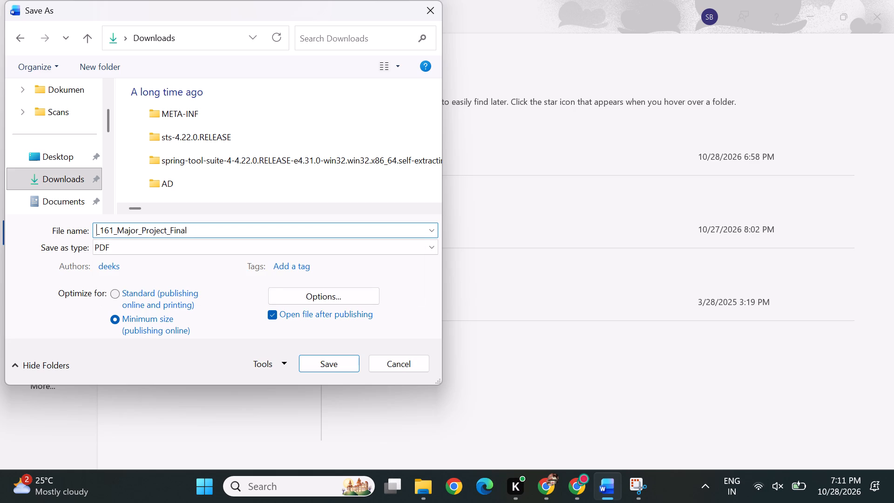
type("Shiris")
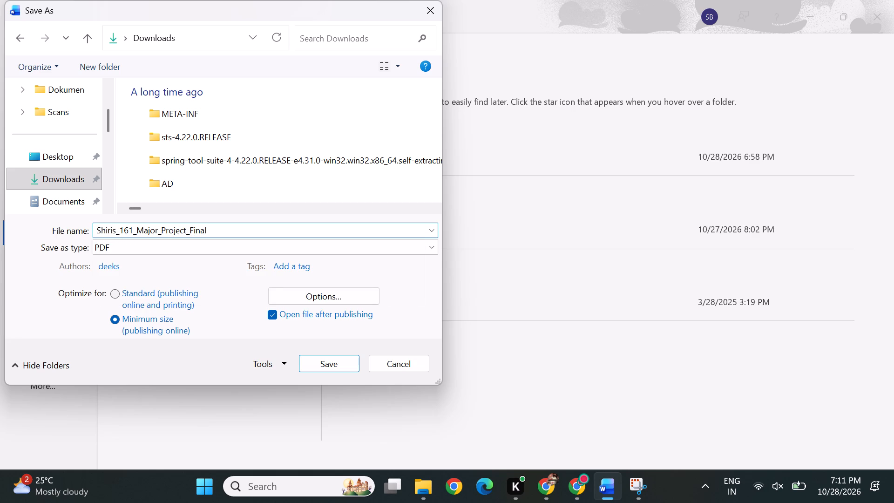
key("Left")
key("apostrophe")
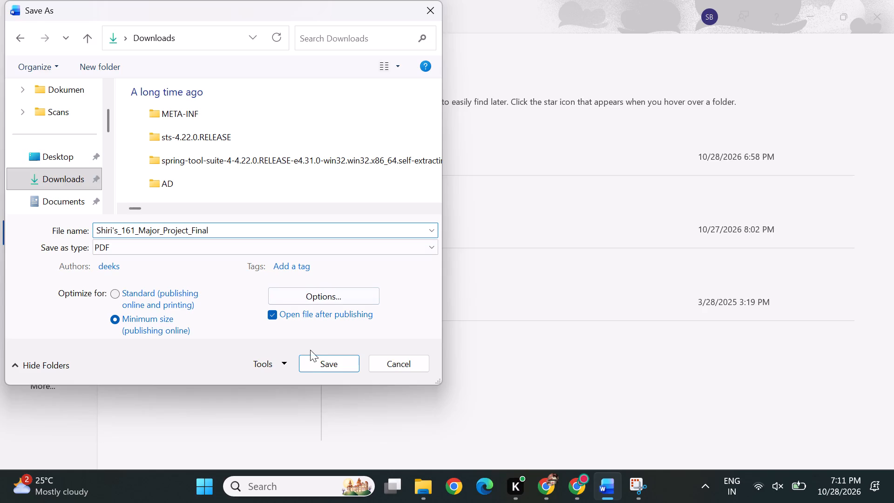
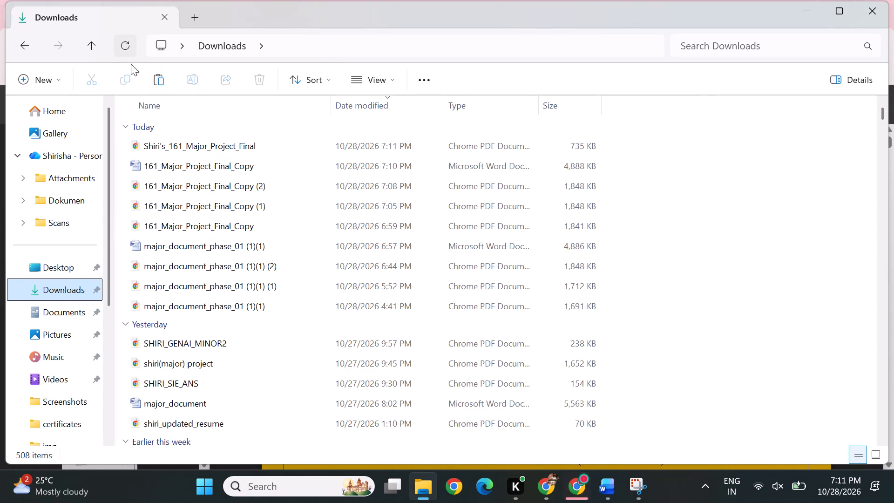
Open the PDF Shiri's_161_Major_Project_Final from Downloads and check the page layout from the References back to section 4.8.
double_click(205, 143)
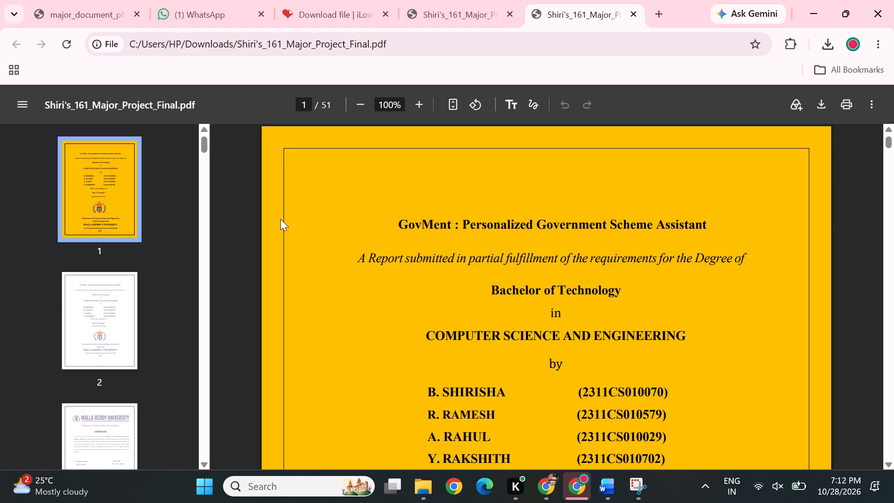
scroll(141, 316, "down", 20)
scroll(141, 316, "down", 10)
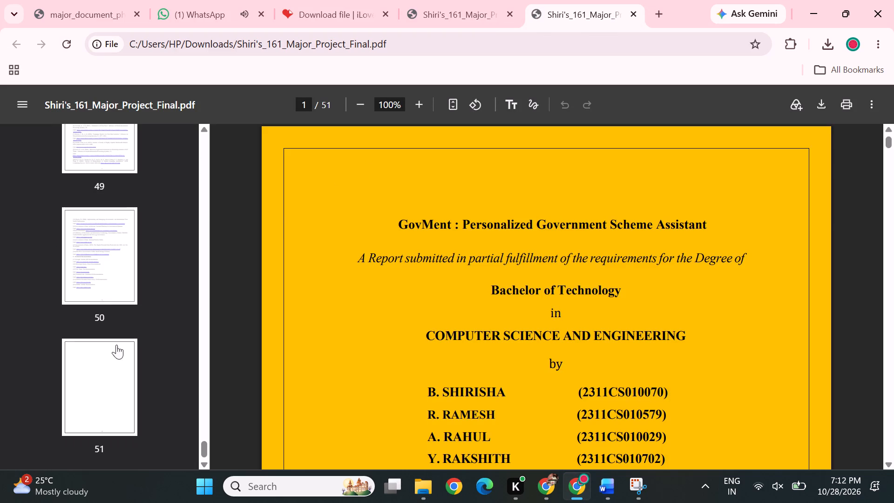
left_click(108, 283)
scroll(378, 271, "up", 3)
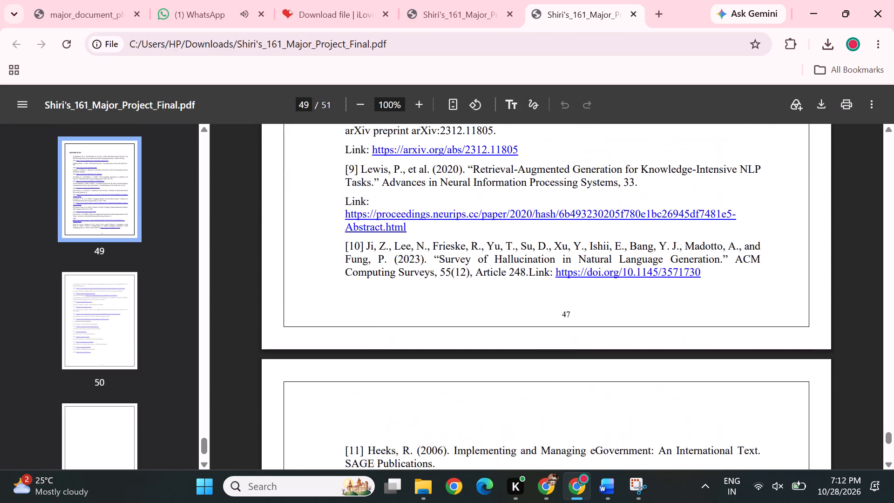
scroll(378, 271, "up", 2)
scroll(349, 339, "up", 2)
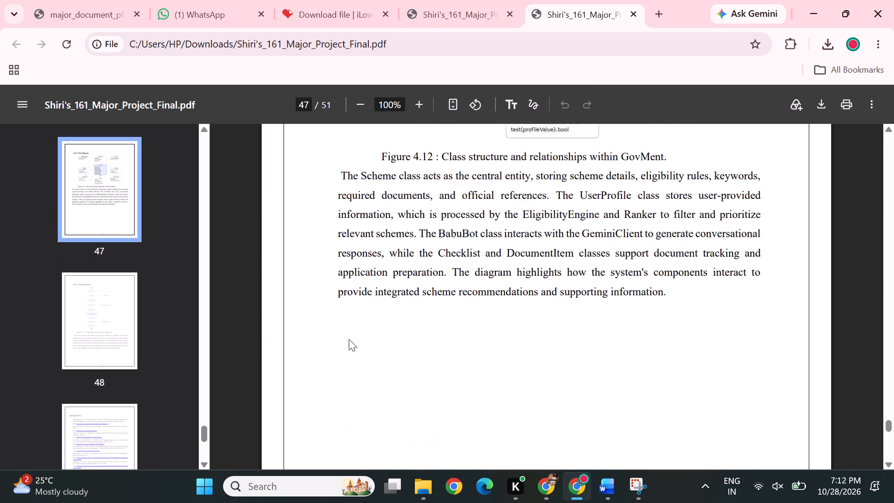
scroll(349, 339, "up", 3)
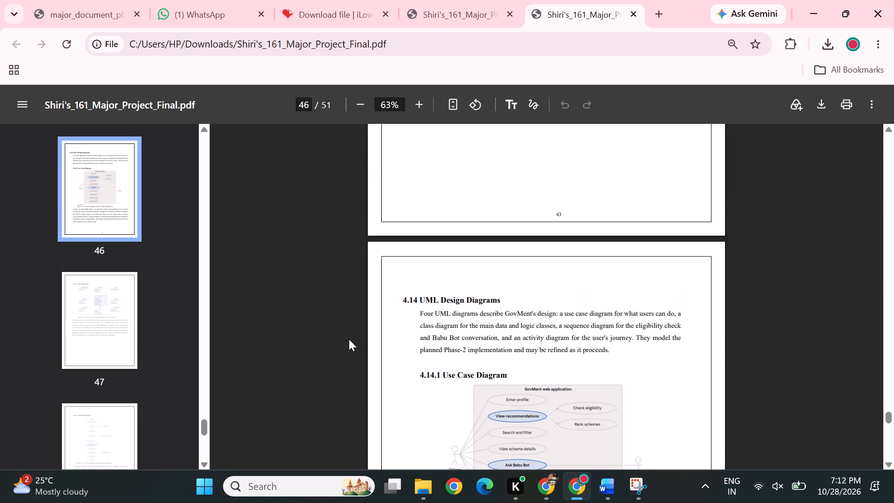
scroll(408, 320, "up", 3)
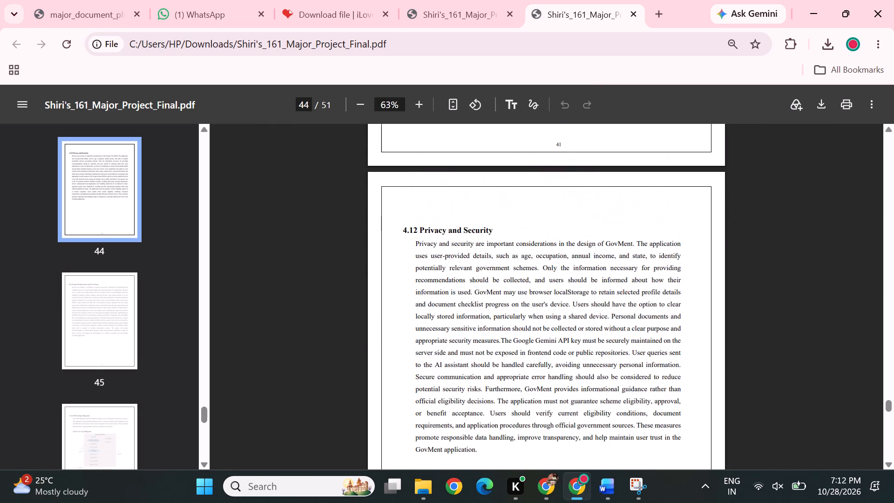
scroll(427, 322, "up", 3)
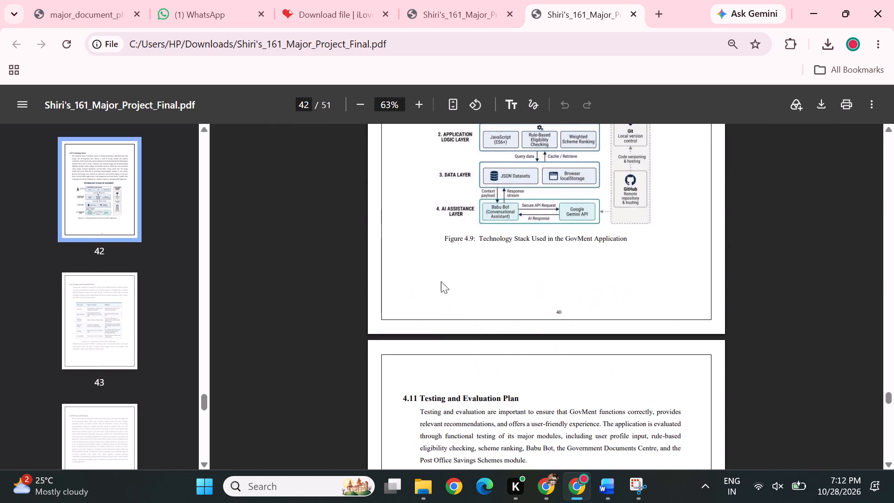
scroll(438, 310, "up", 4)
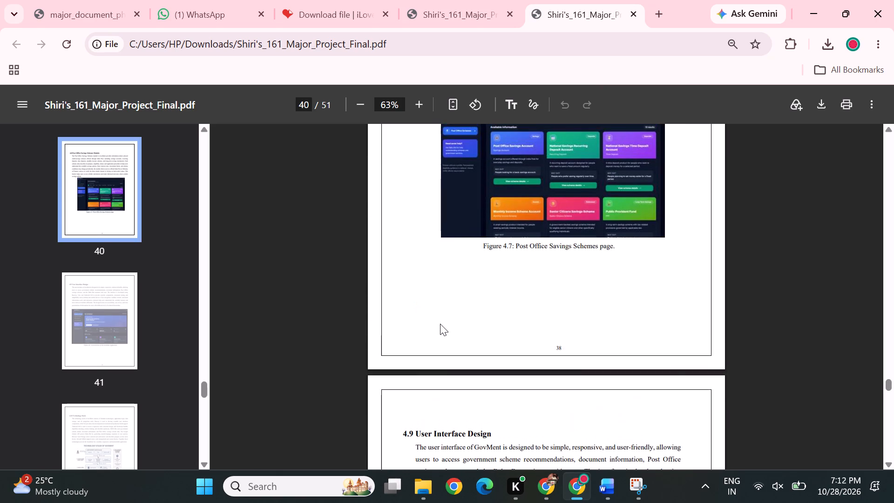
scroll(440, 324, "up", 3)
scroll(465, 237, "up", 1)
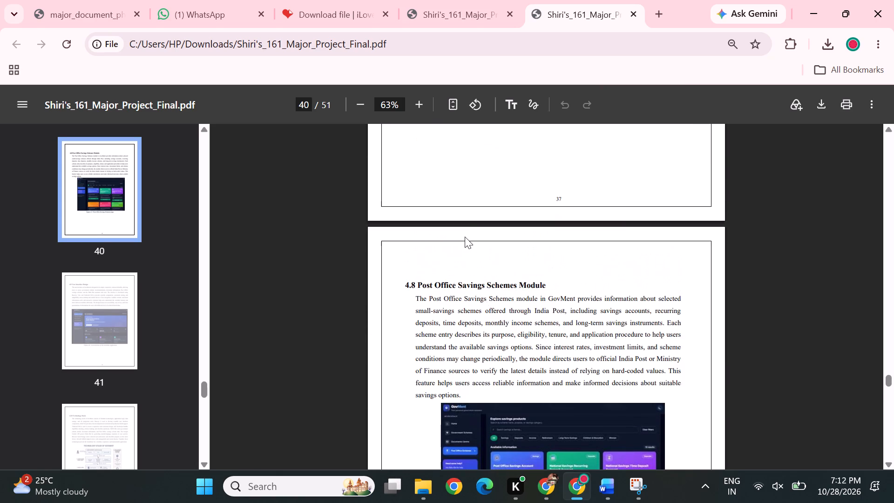
Check the layout of the remaining Chapter 4 pages in the PDF, from the Government Documents Centre workflow back to section 4.1.
scroll(465, 237, "up", 1)
scroll(428, 332, "up", 2)
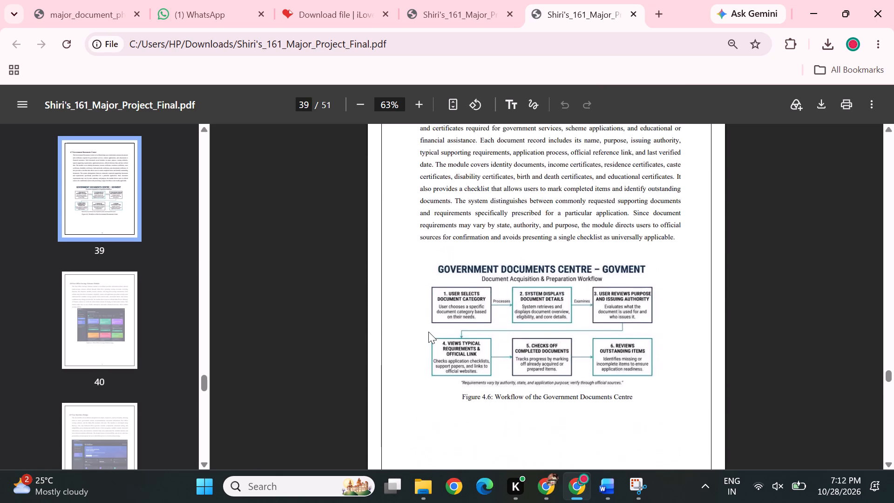
scroll(428, 332, "up", 1)
scroll(455, 276, "up", 1)
scroll(454, 302, "down", 1)
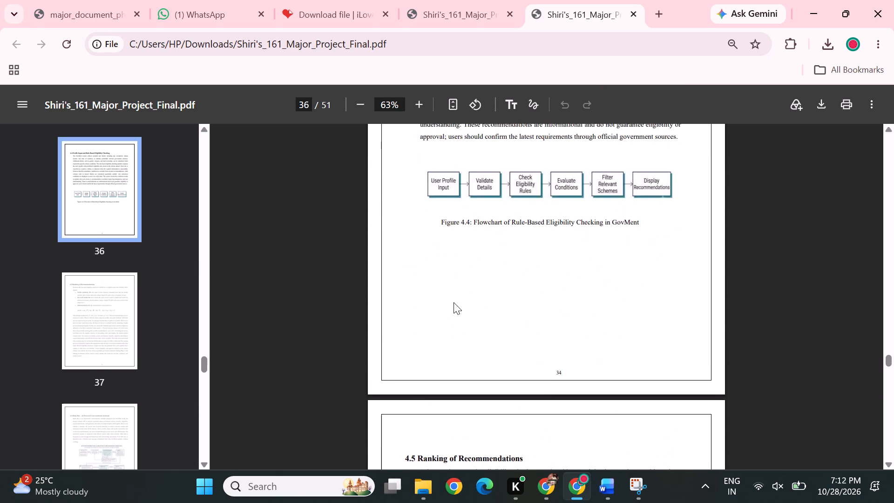
scroll(454, 302, "down", 1)
scroll(454, 302, "up", 4)
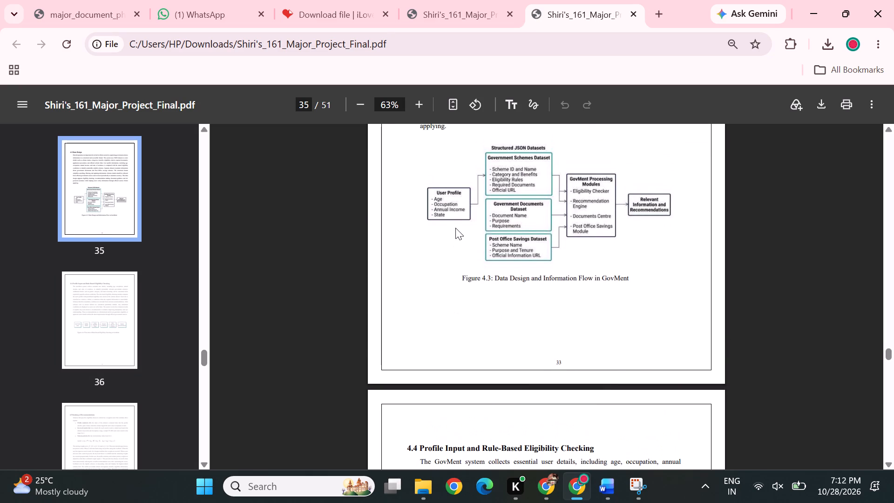
scroll(455, 228, "up", 2)
scroll(479, 277, "up", 1)
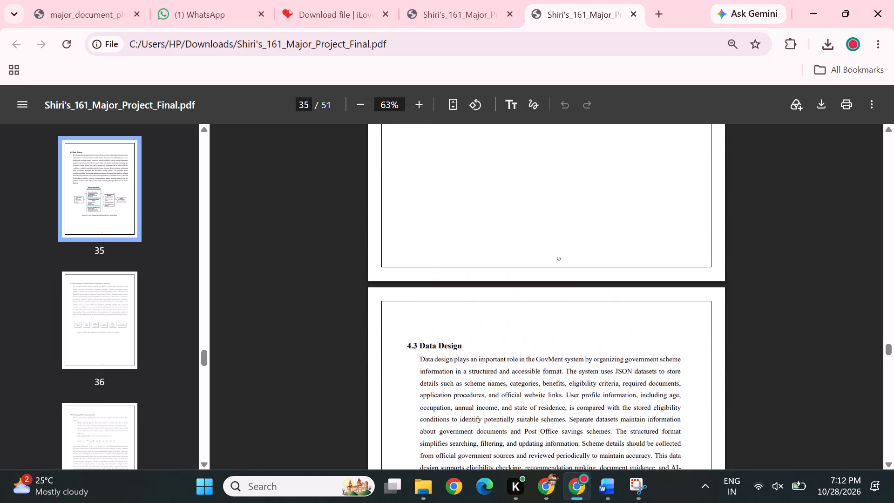
scroll(479, 277, "up", 4)
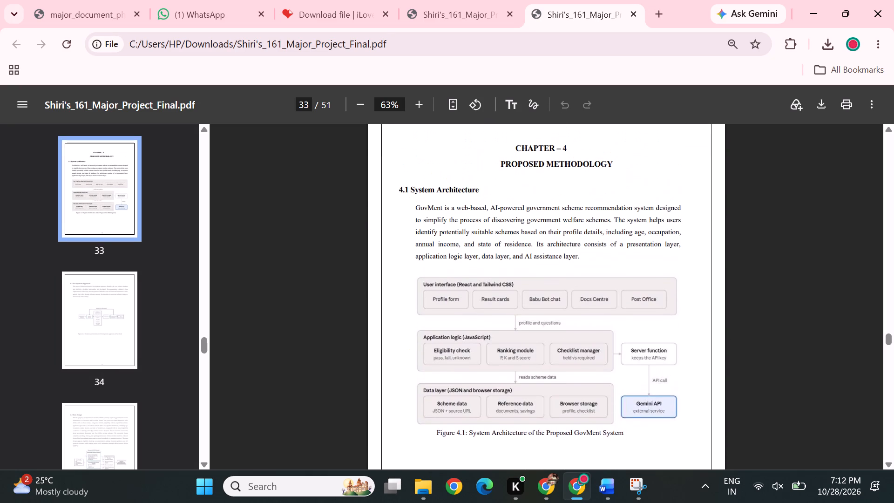
scroll(479, 277, "up", 1)
scroll(513, 239, "up", 1)
scroll(554, 316, "up", 1)
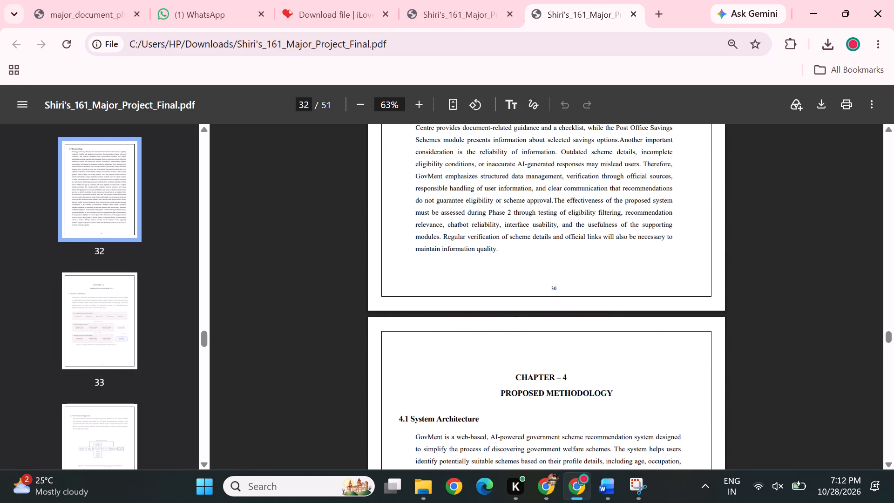
Examine the Chapter 3 pages around sections 3.5 and 3.6, and recheck the PDF's final pages and References.
scroll(579, 332, "up", 3)
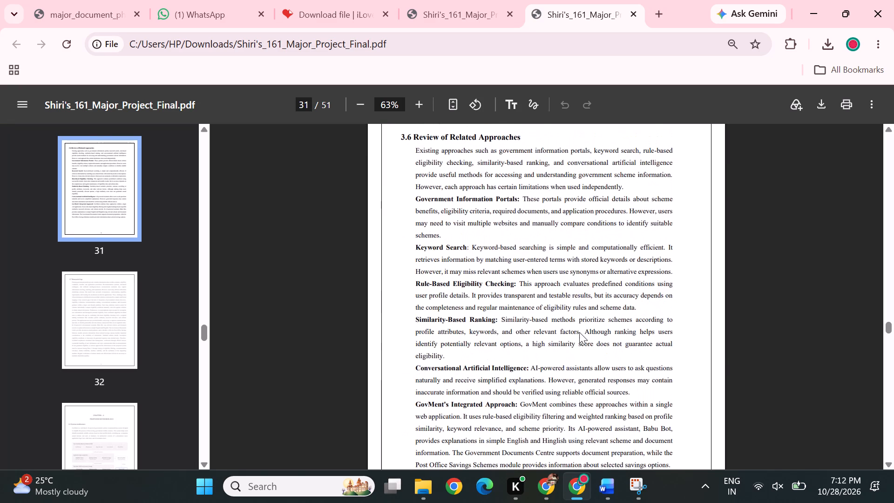
scroll(579, 332, "up", 3)
scroll(579, 332, "down", 3)
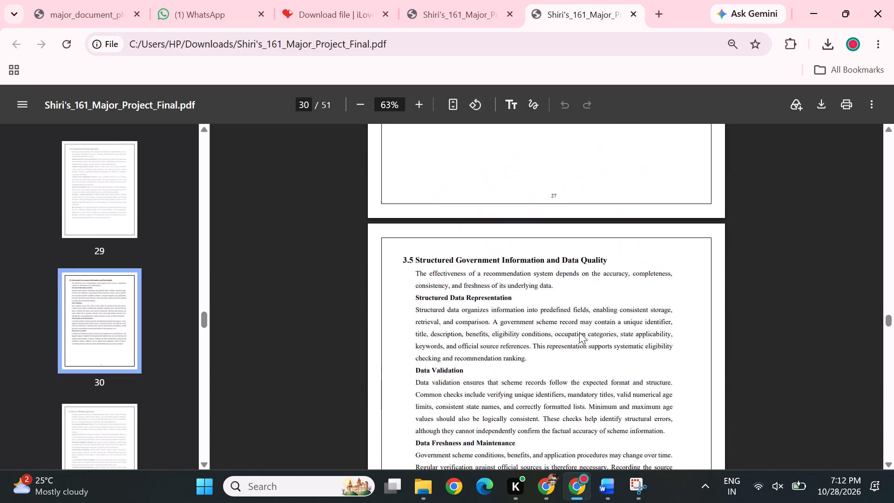
scroll(579, 332, "down", 18)
scroll(579, 332, "up", 1)
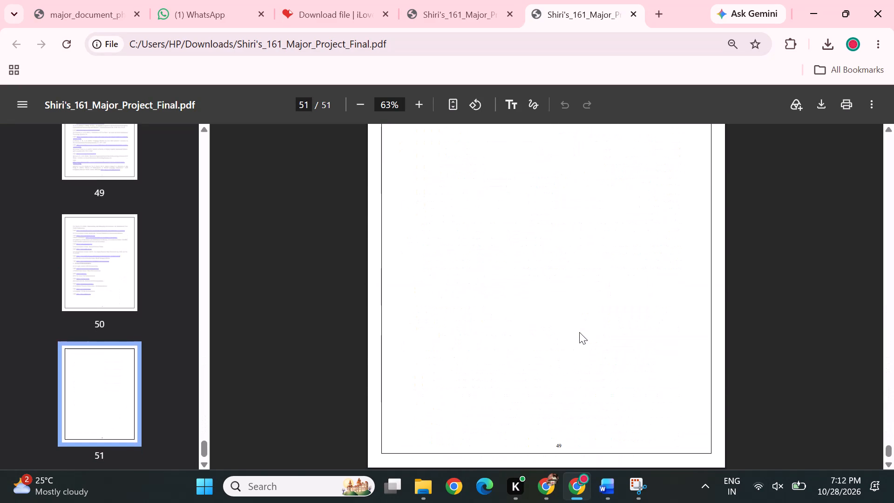
scroll(579, 332, "up", 5)
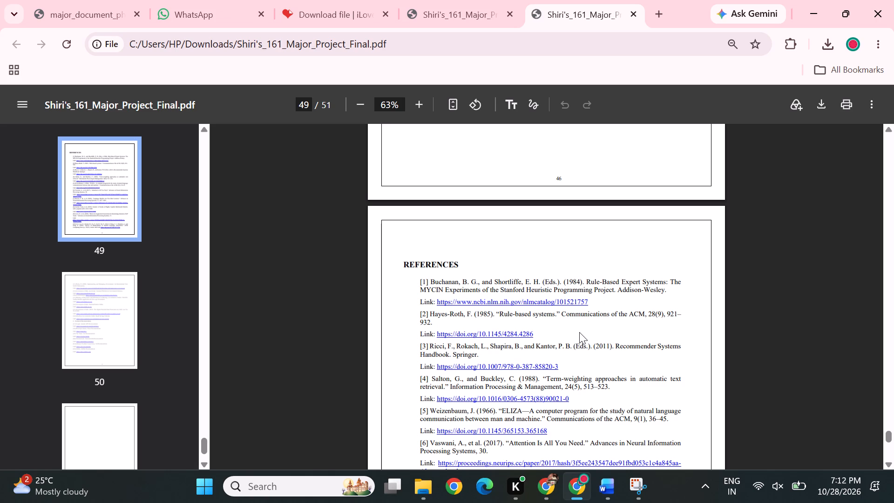
Switch to Word with the document 161_Major_Project_Final_Copy and bring up its file options.
left_click(610, 502)
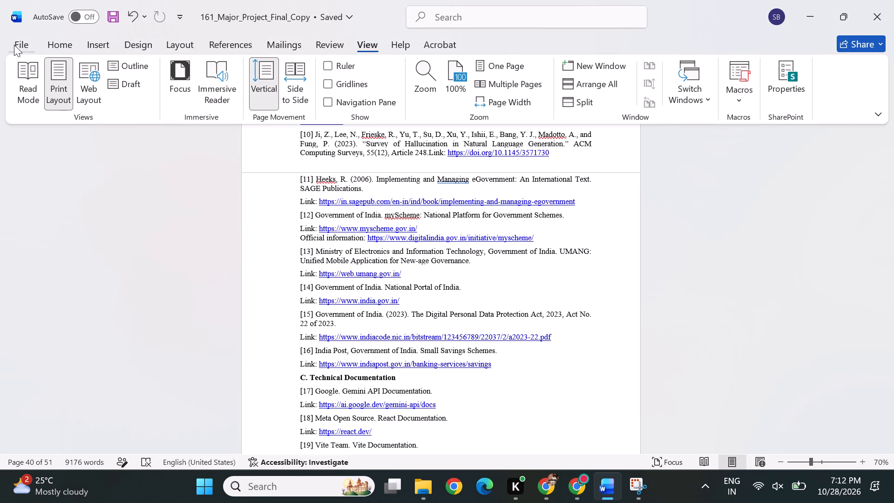
left_click(18, 45)
left_click(10, 57)
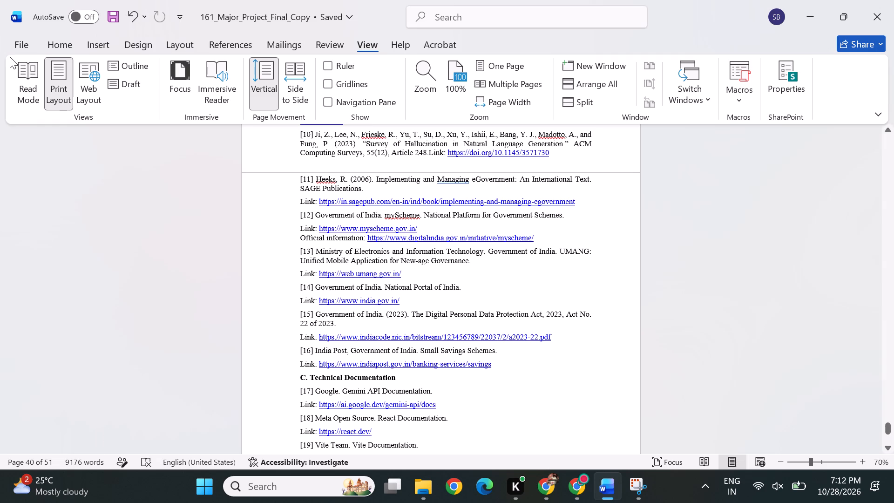
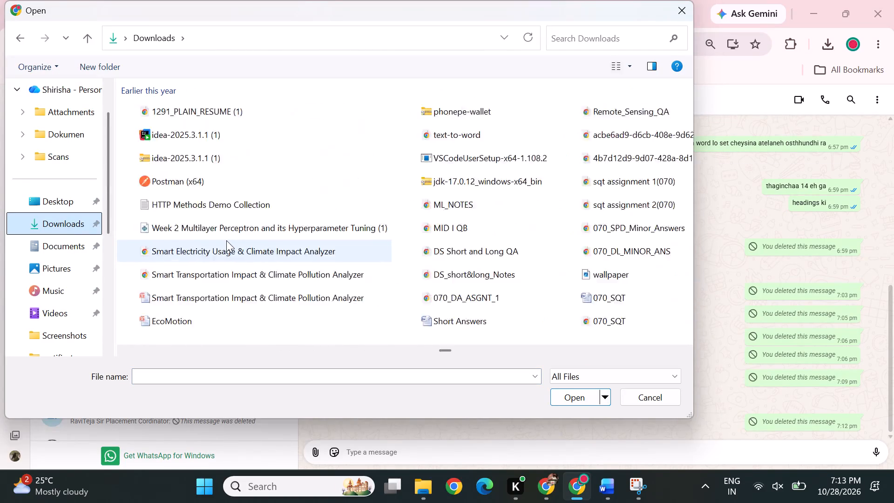
Choose the Word document 161_Major_Project_Final_Copy from Downloads as the attachment for the WhatsApp chat.
scroll(226, 240, "down", 19)
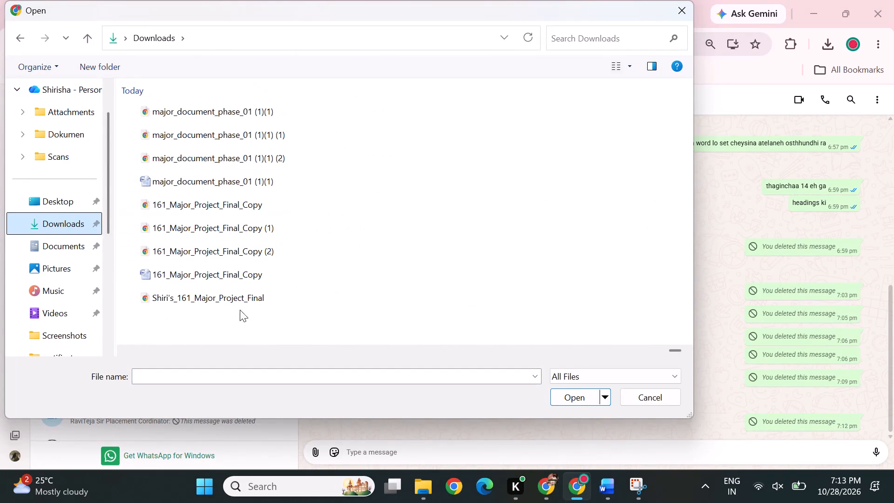
left_click(244, 272)
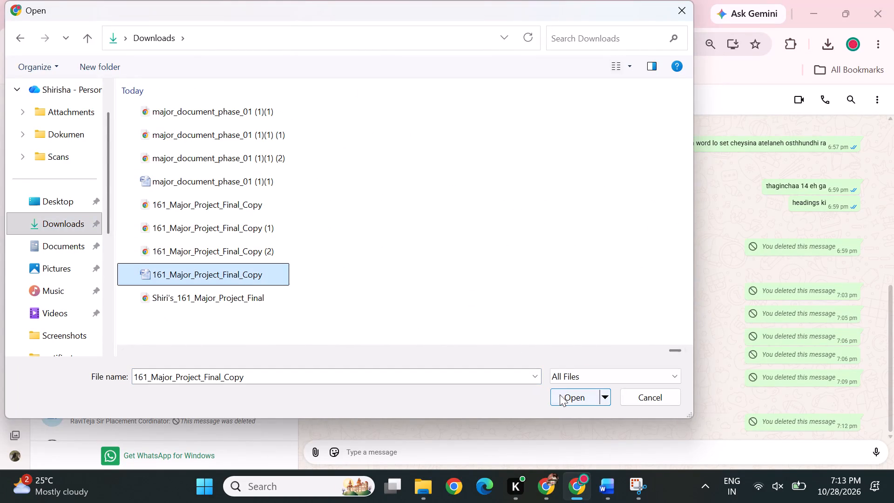
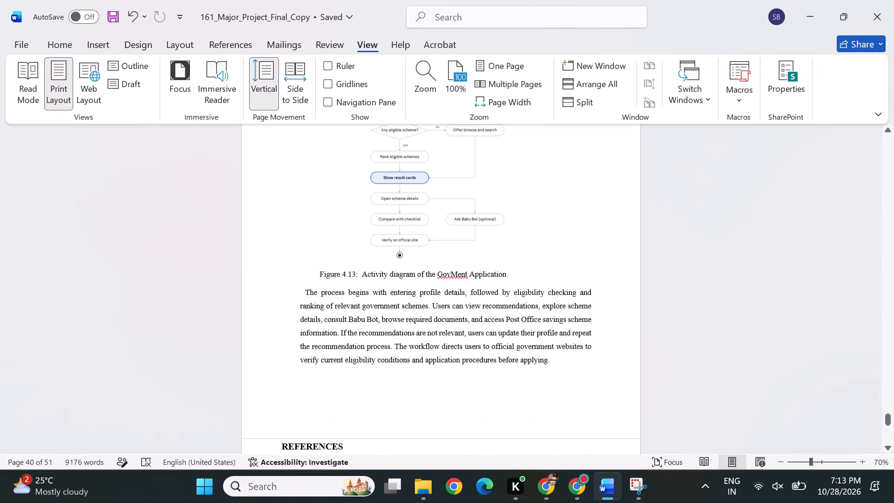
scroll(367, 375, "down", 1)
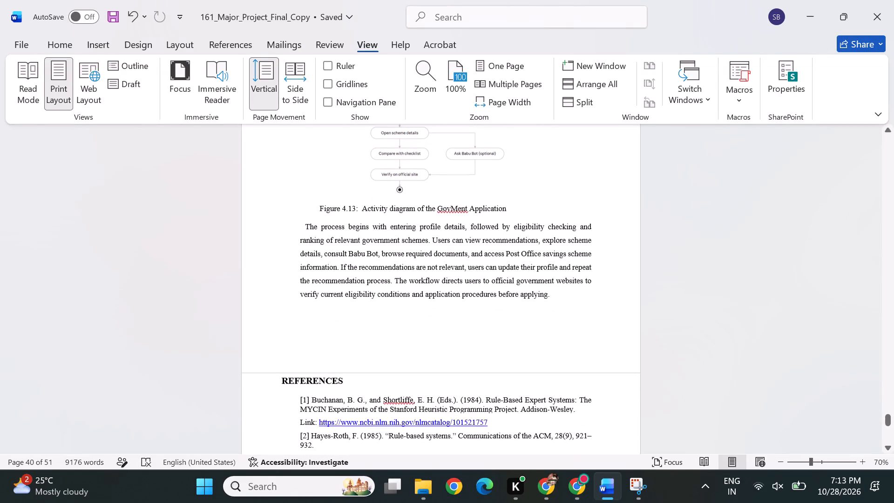
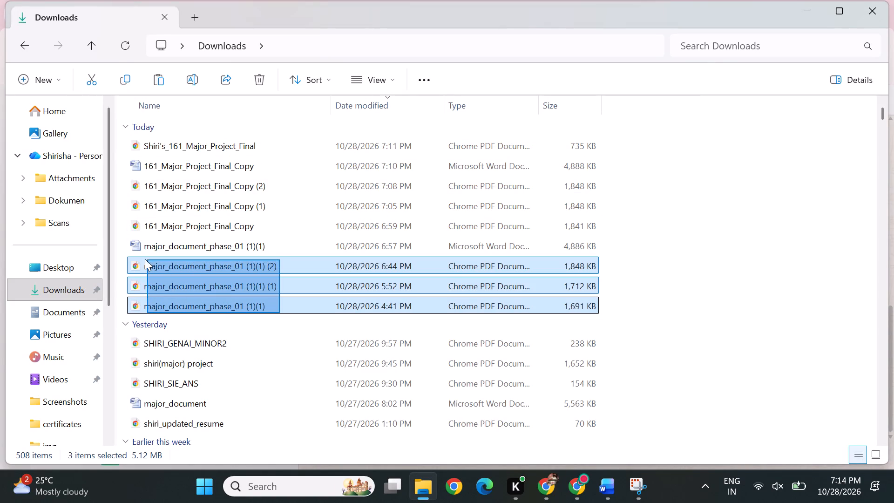
Select today's four major_document_phase_01 (1)(1) files in Downloads, covering the Word document and its three PDF versions.
left_click_drag(145, 259, 125, 238)
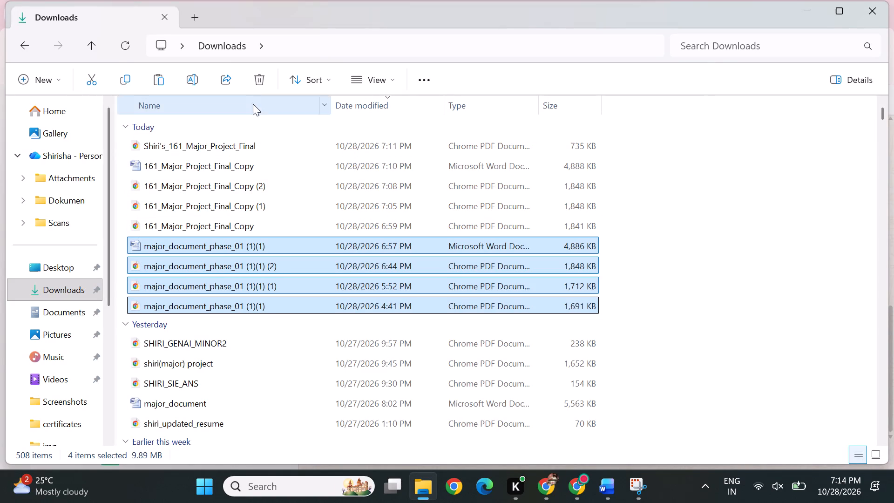
Delete the four selected major_document_phase_01 (1)(1) files from Downloads.
left_click(262, 80)
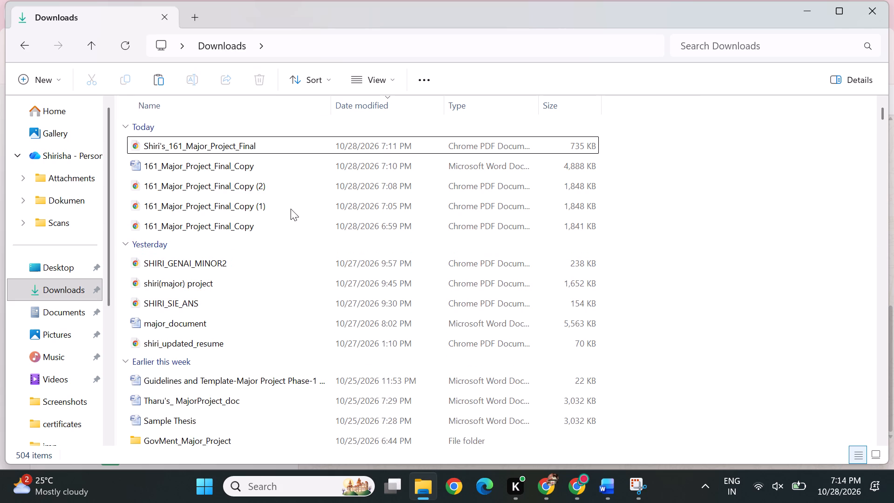
Delete the duplicate PDFs 161_Major_Project_Final_Copy (2) and 161_Major_Project_Final_Copy (1) from Downloads.
left_click_drag(291, 209, 149, 179)
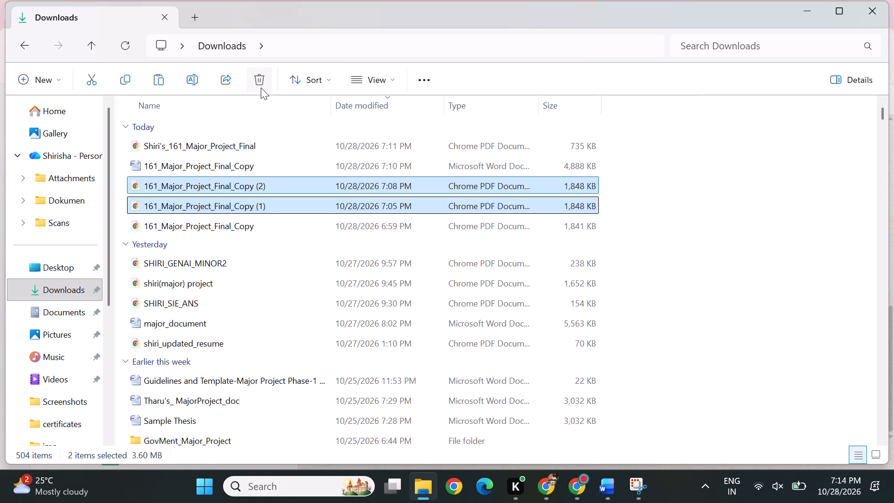
left_click(261, 88)
Select the remaining 161_Major_Project_Final_Copy PDF in today's Downloads files.
left_click(280, 183)
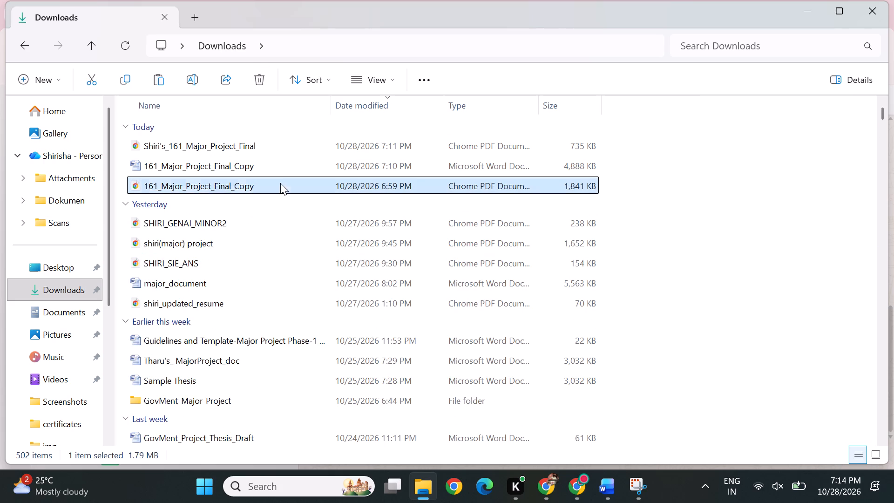
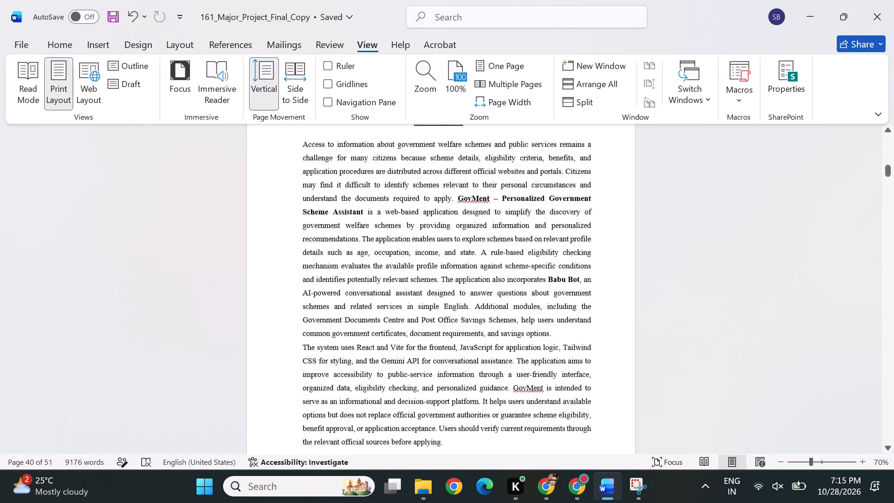
In the Word document 161_Major_Project_Final_Copy, check the ABSTRACT heading and select the two-line CHAPTER – 1 INTRODUCTION heading.
scroll(445, 199, "up", 1)
left_click(451, 196)
left_click_drag(438, 193, 446, 194)
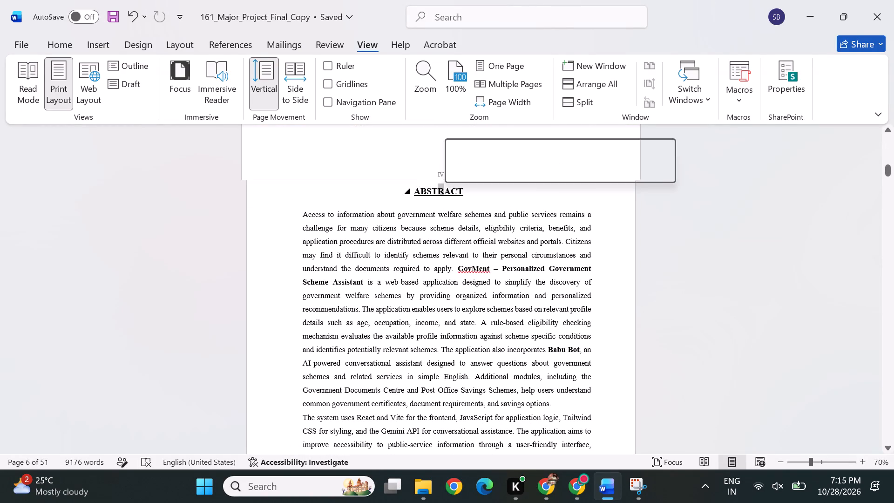
scroll(578, 308, "down", 6)
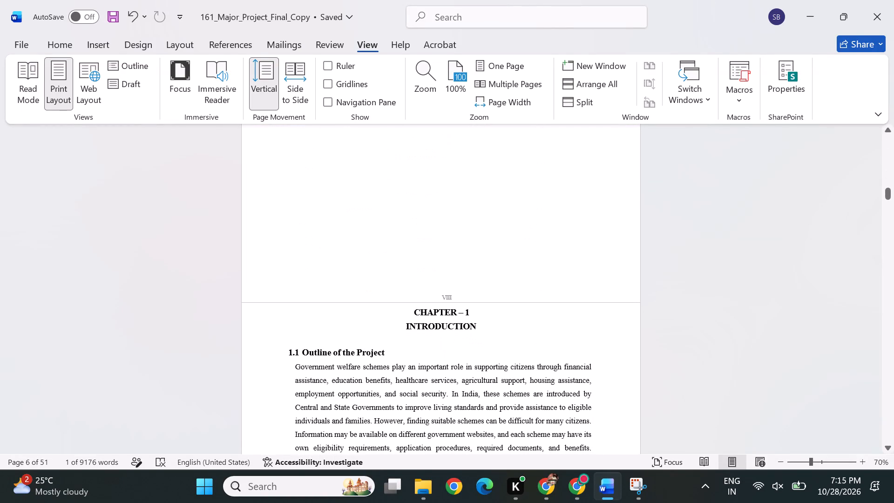
left_click_drag(403, 311, 470, 326)
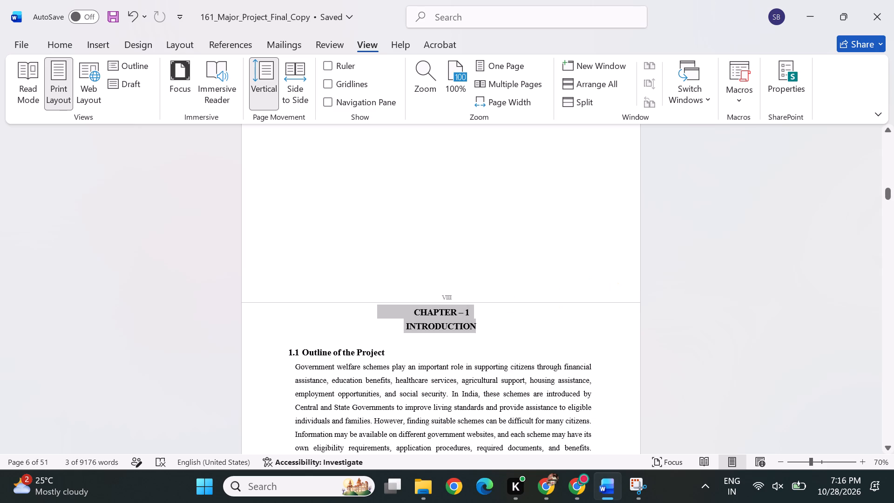
Review the page layout of 161_Major_Project_Final_Copy from the Chapter 1 introduction through the Chapter 4 system architecture figure.
scroll(358, 257, "down", 3)
scroll(320, 319, "down", 1)
scroll(386, 272, "up", 1)
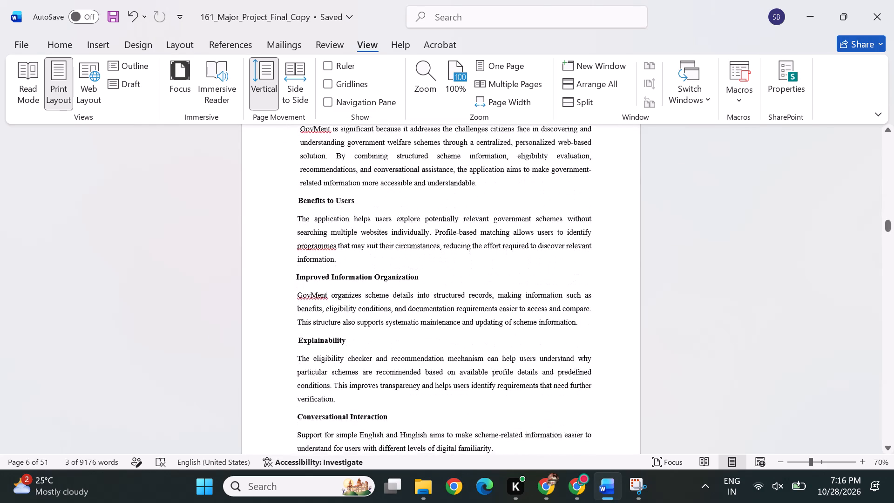
scroll(386, 272, "up", 1)
scroll(386, 272, "down", 3)
scroll(429, 286, "down", 1)
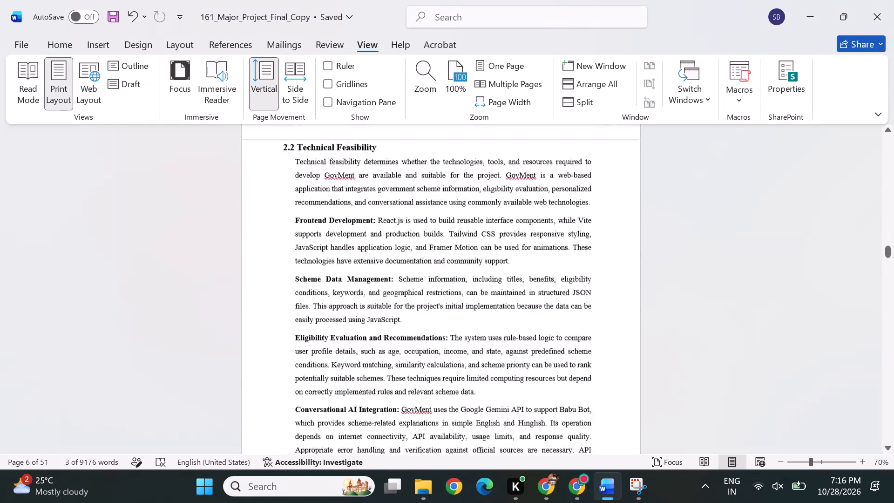
scroll(419, 278, "down", 2)
scroll(386, 337, "down", 1)
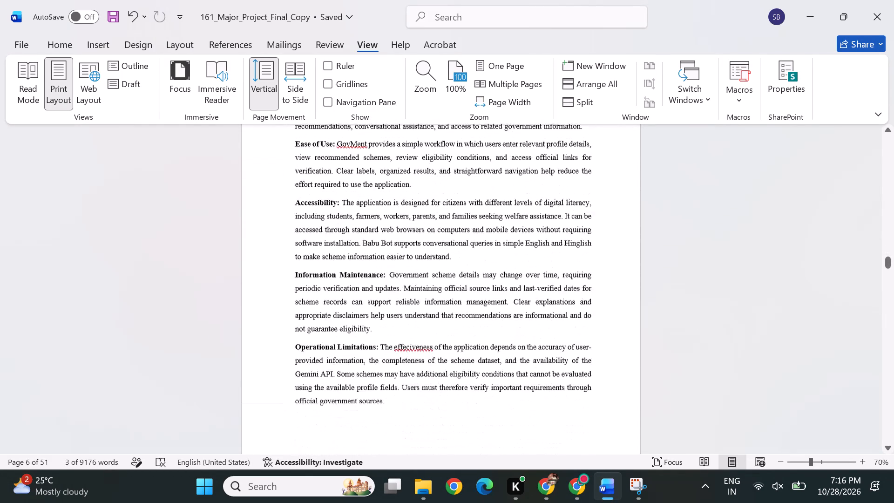
scroll(386, 337, "down", 2)
scroll(311, 277, "down", 1)
scroll(260, 257, "up", 1)
scroll(298, 317, "down", 1)
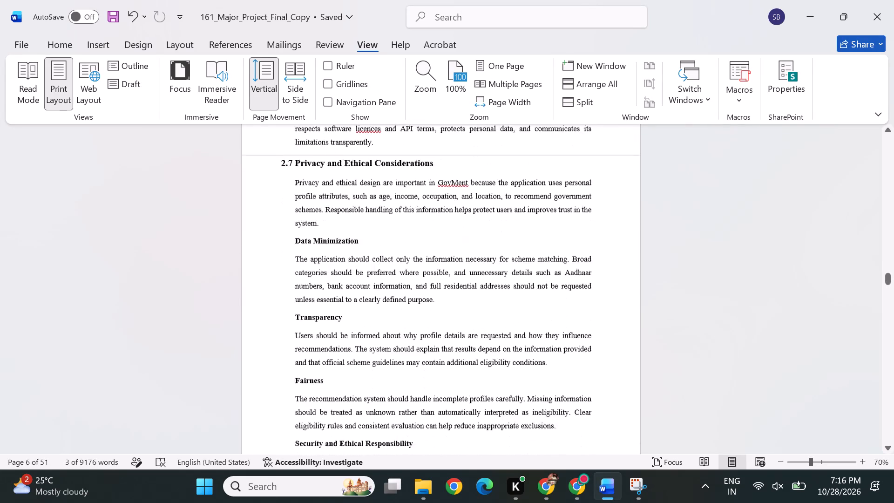
scroll(298, 317, "down", 2)
scroll(327, 288, "up", 1)
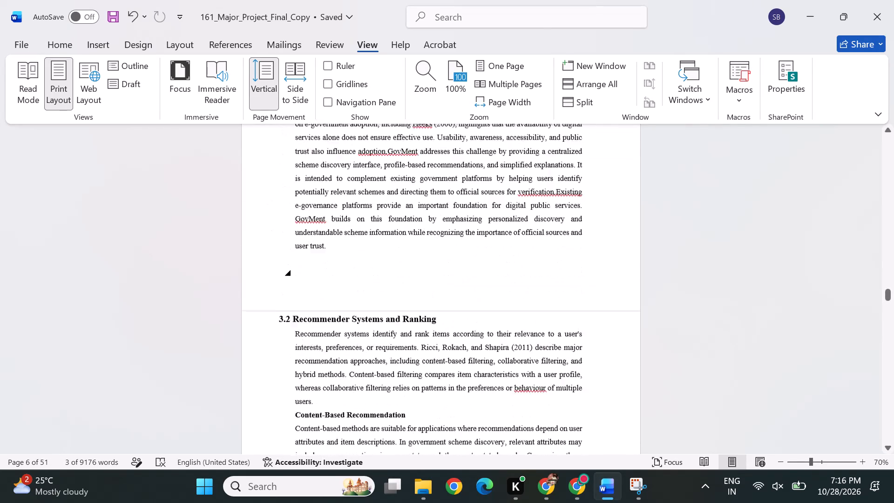
scroll(327, 288, "up", 2)
scroll(327, 288, "down", 1)
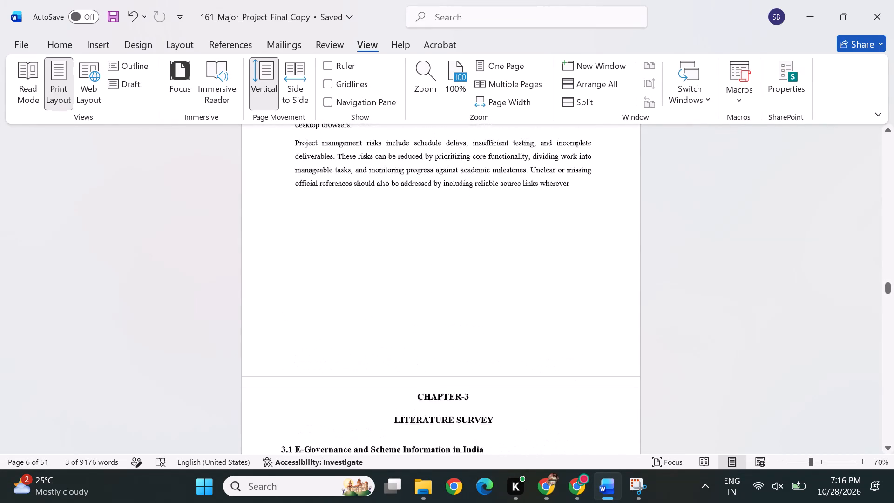
scroll(327, 288, "down", 1)
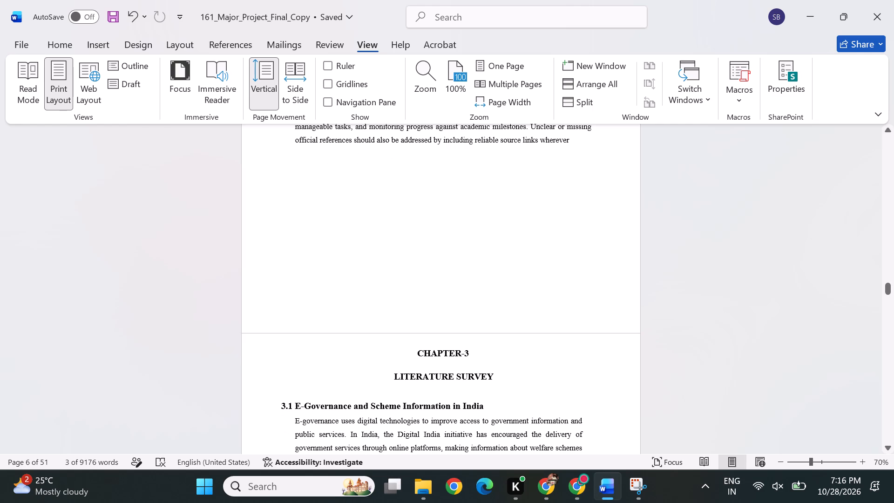
scroll(351, 334, "down", 4)
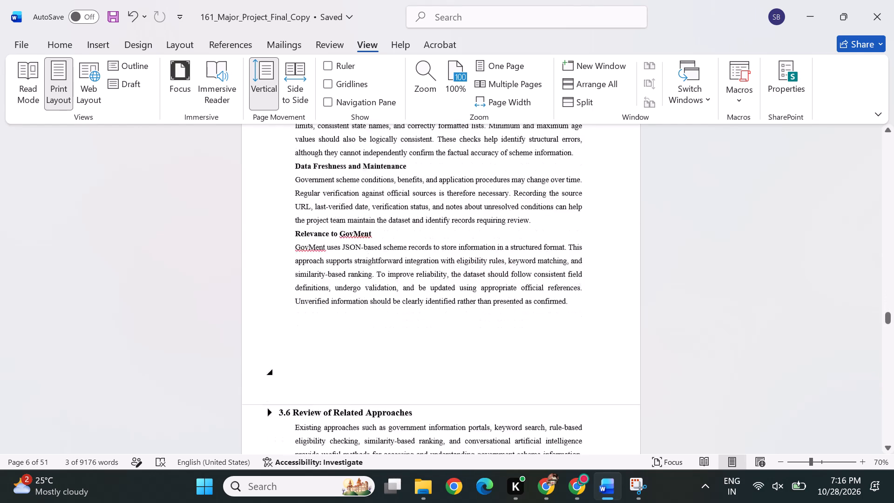
scroll(351, 334, "down", 3)
scroll(351, 334, "up", 1)
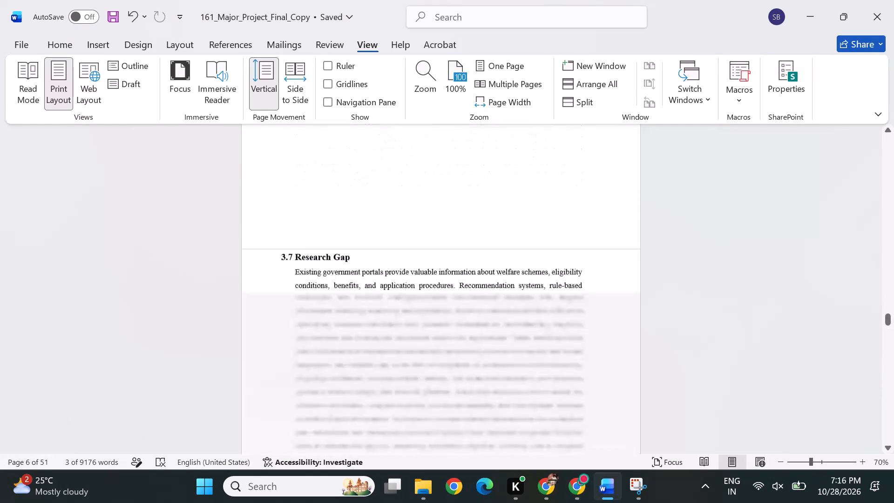
scroll(351, 334, "up", 1)
scroll(405, 306, "up", 1)
scroll(405, 306, "down", 1)
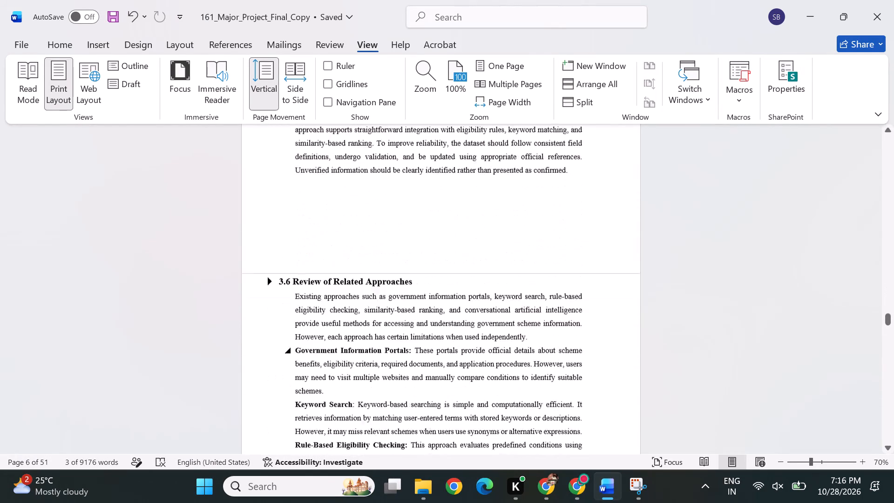
scroll(405, 306, "down", 1)
scroll(374, 342, "down", 1)
scroll(323, 362, "down", 1)
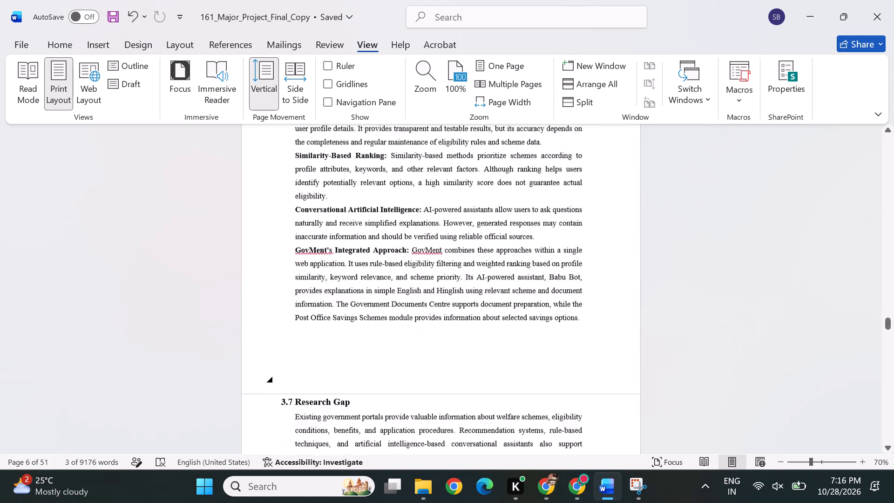
scroll(323, 362, "down", 3)
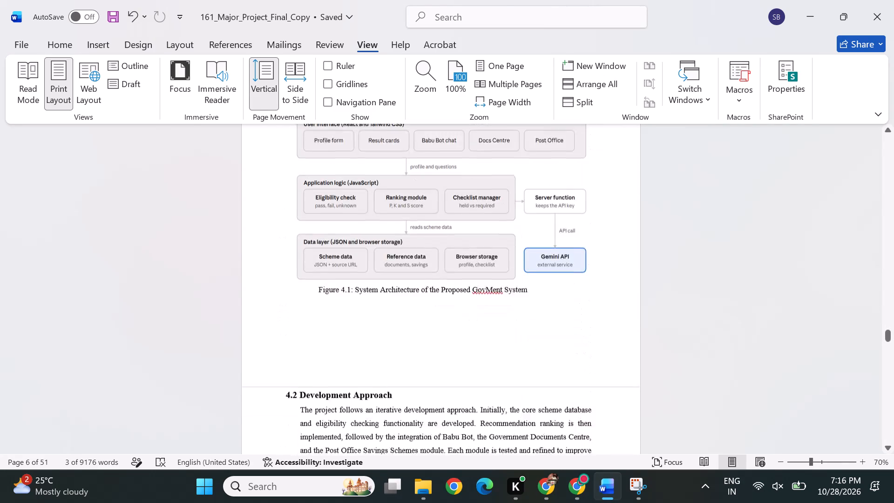
Decrease the indent of the centred PROPOSED METHODOLOGY title under CHAPTER – 4 by two levels.
scroll(336, 300, "up", 2)
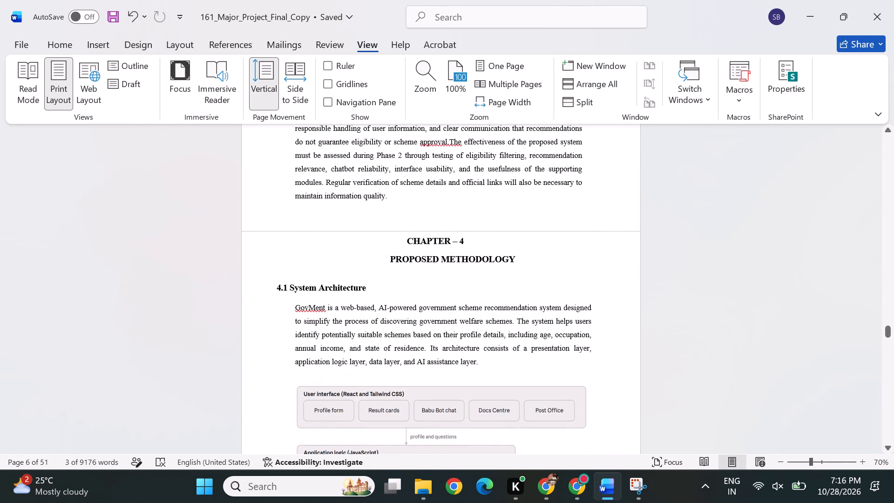
left_click(366, 260)
key("Left")
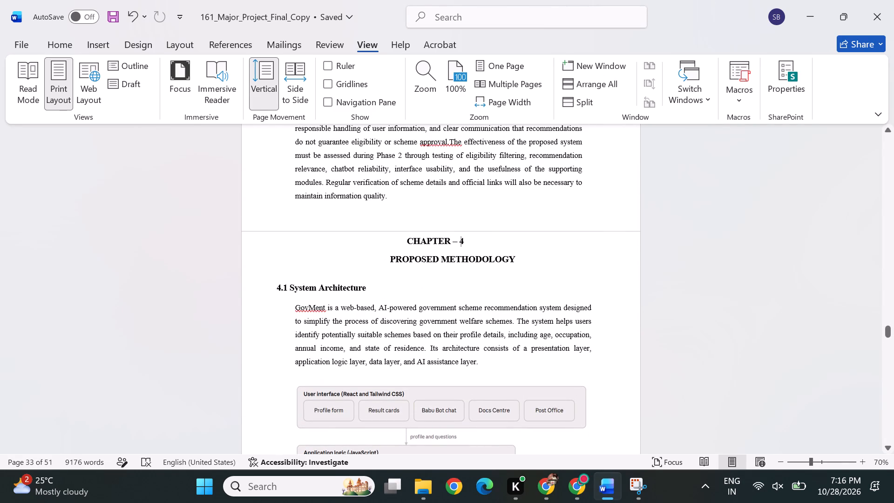
left_click_drag(532, 258, 486, 260)
left_click_drag(486, 260, 389, 258)
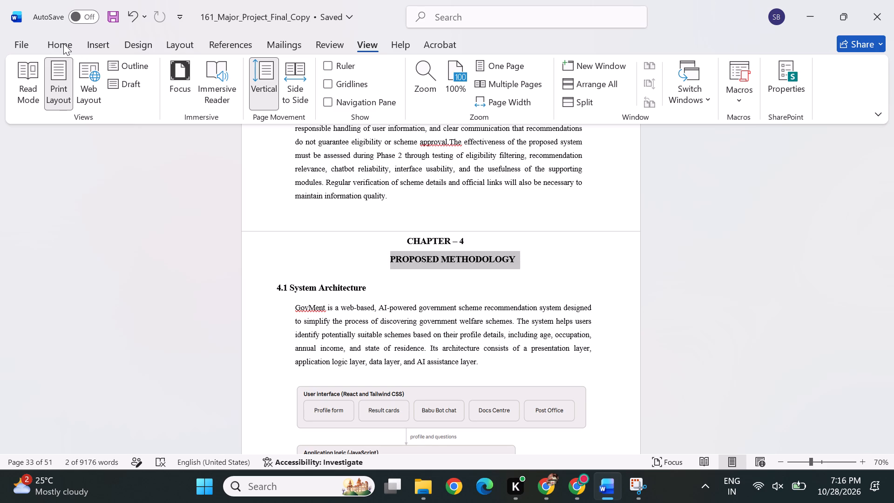
left_click(63, 43)
left_click(379, 69)
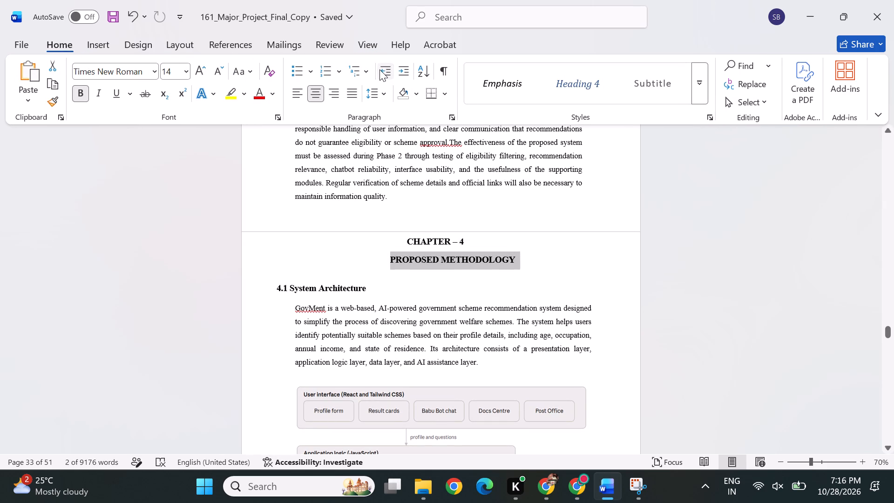
left_click(379, 69)
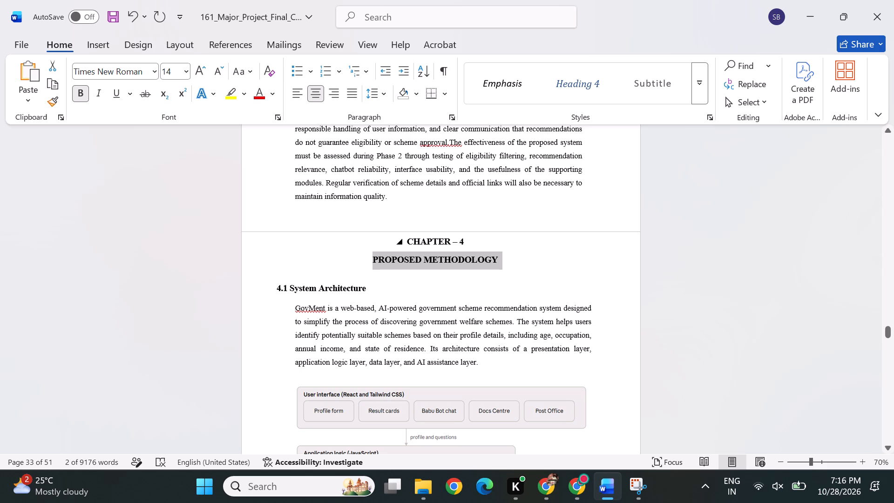
left_click(493, 238)
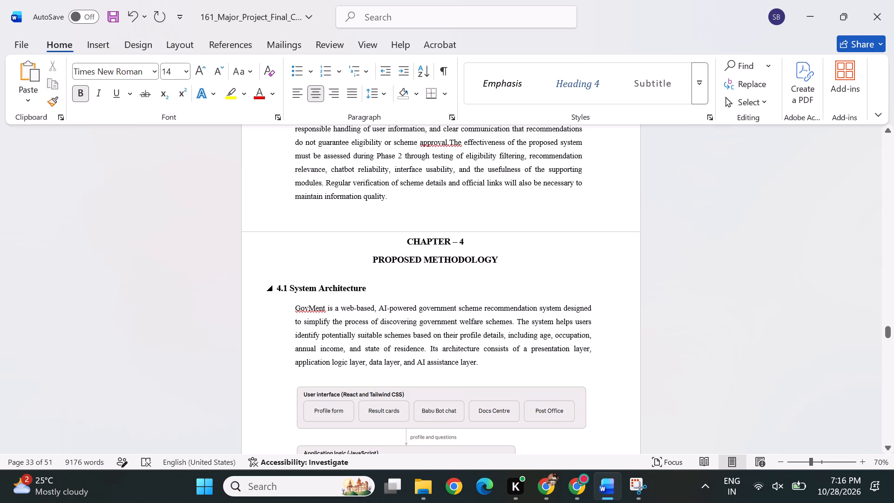
In the 4.1 System Architecture heading, insert one space before the number and one extra space between number and title.
scroll(325, 352, "down", 1)
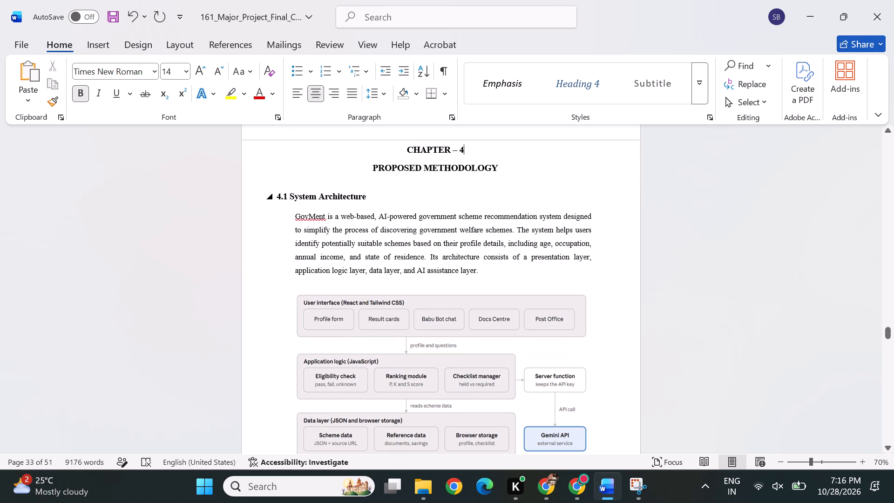
left_click(288, 197)
key("space")
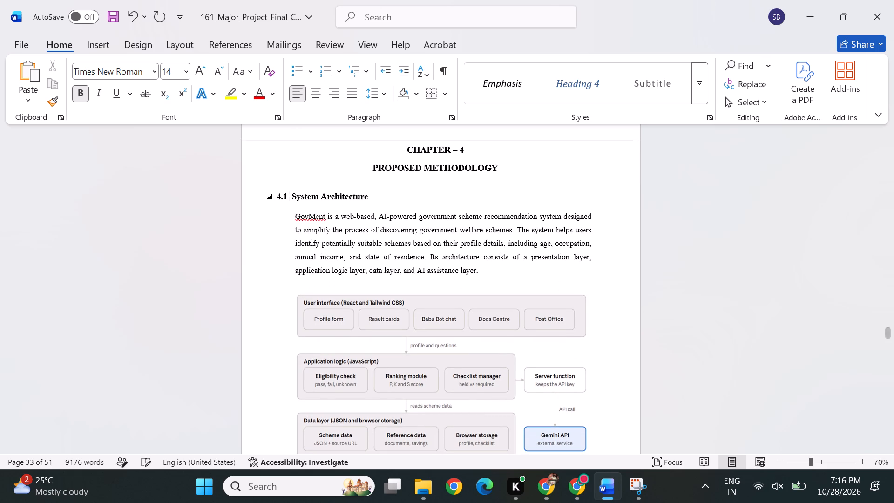
key("space")
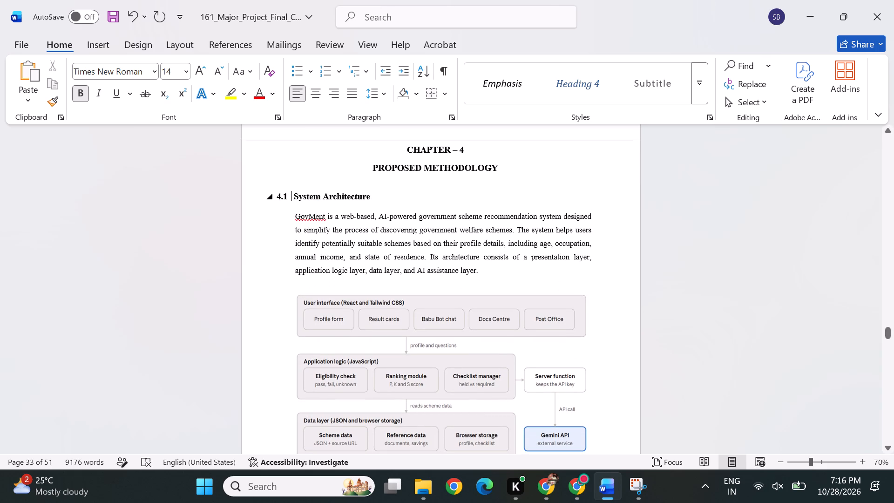
left_click(275, 196)
key("space")
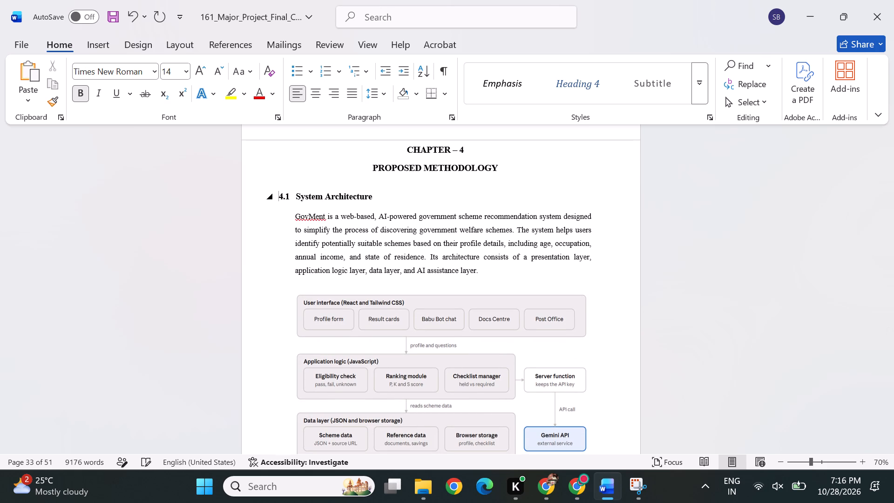
left_click(287, 197)
key("Delete")
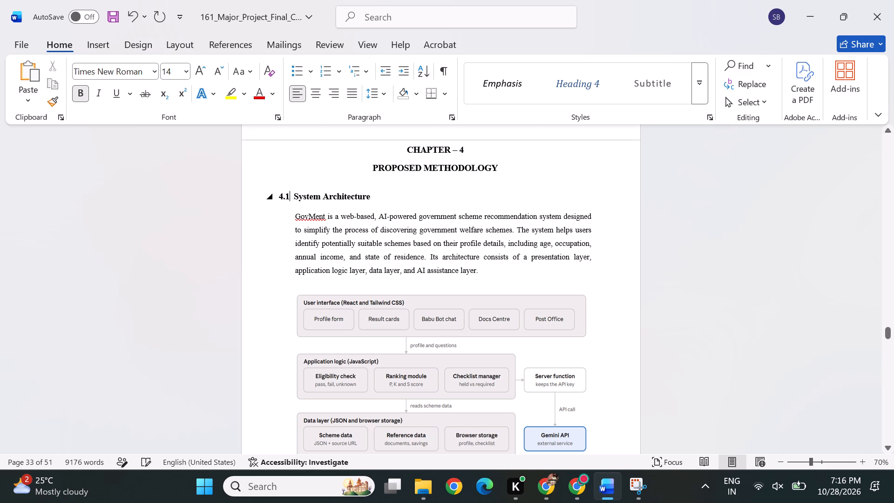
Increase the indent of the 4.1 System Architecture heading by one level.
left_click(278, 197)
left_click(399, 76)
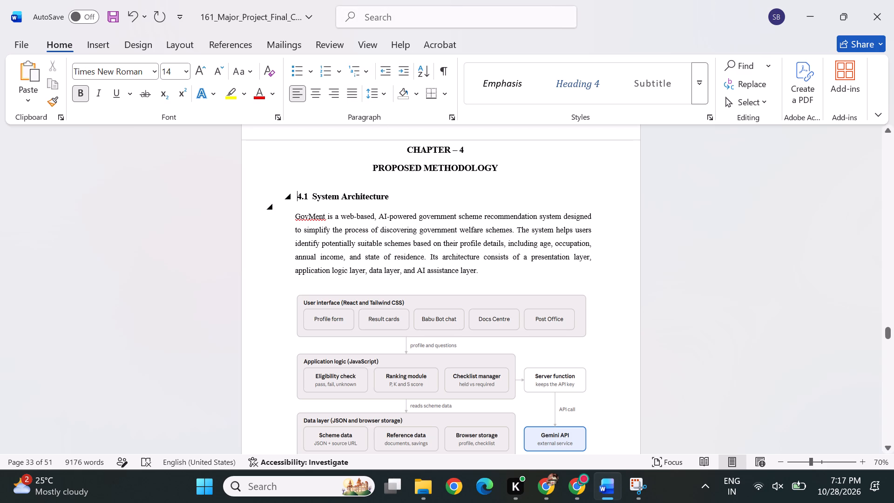
Delete both spaces between the number 4.1 and the title System Architecture.
left_click_drag(400, 198, 302, 197)
left_click(304, 197)
key("Right")
key("Delete")
key("Delete")
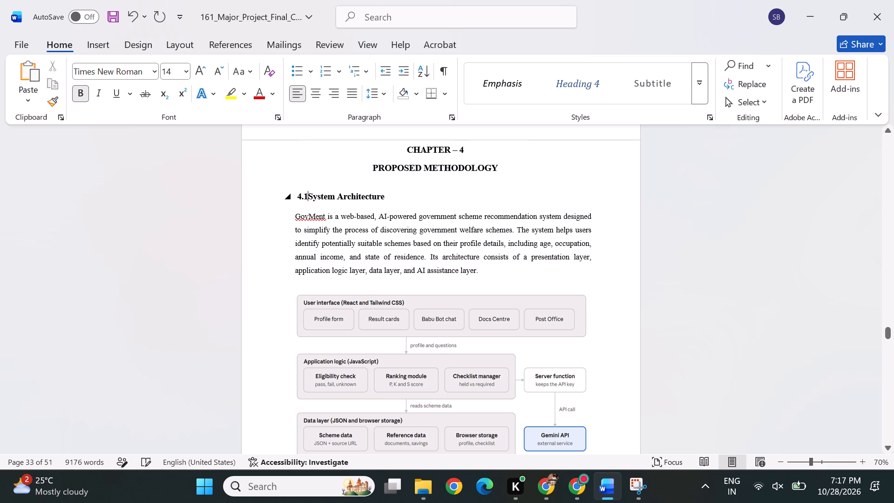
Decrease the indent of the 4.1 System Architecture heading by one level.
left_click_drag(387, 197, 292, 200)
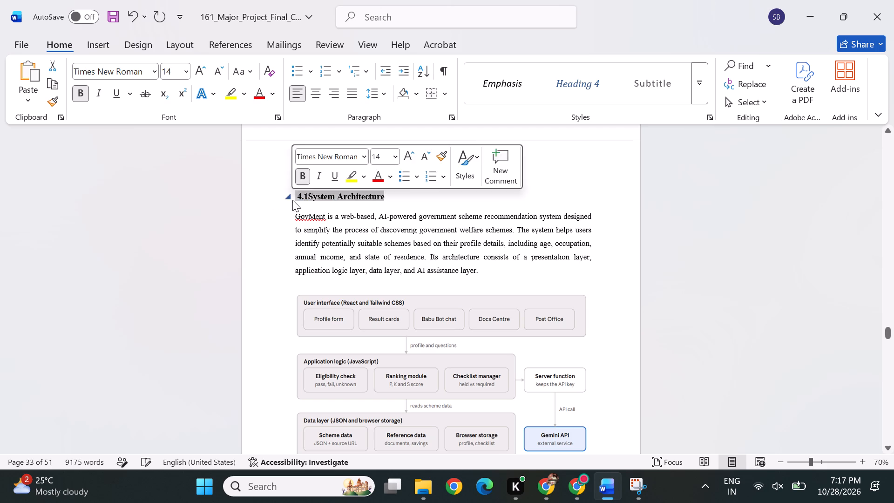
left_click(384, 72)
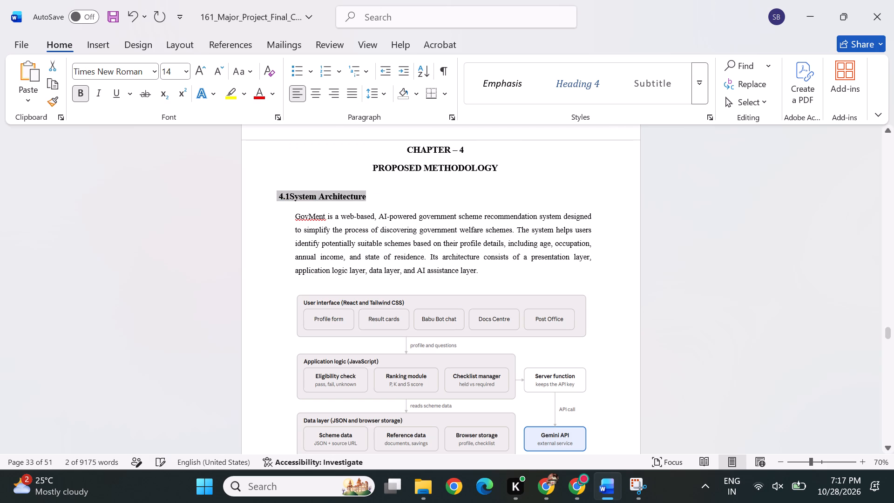
Insert two more spaces before the heading number 4.1 and one space between it and System Architecture.
left_click(292, 196)
key("Left")
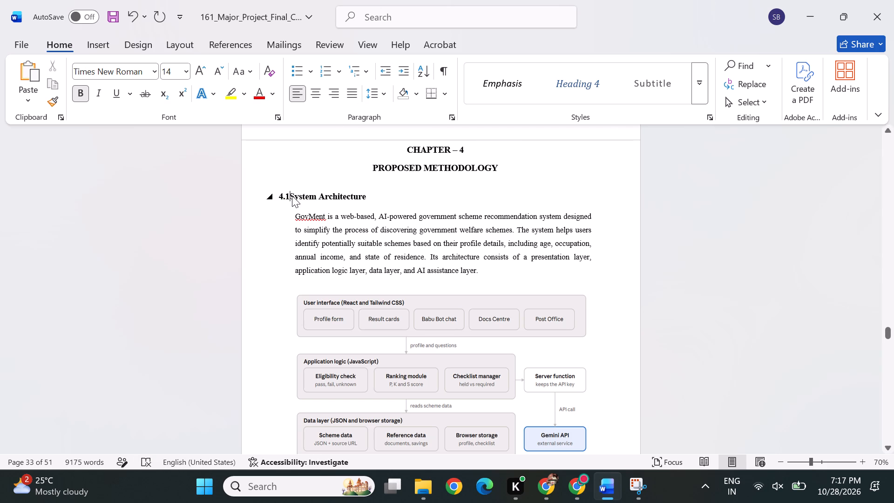
left_click(281, 195)
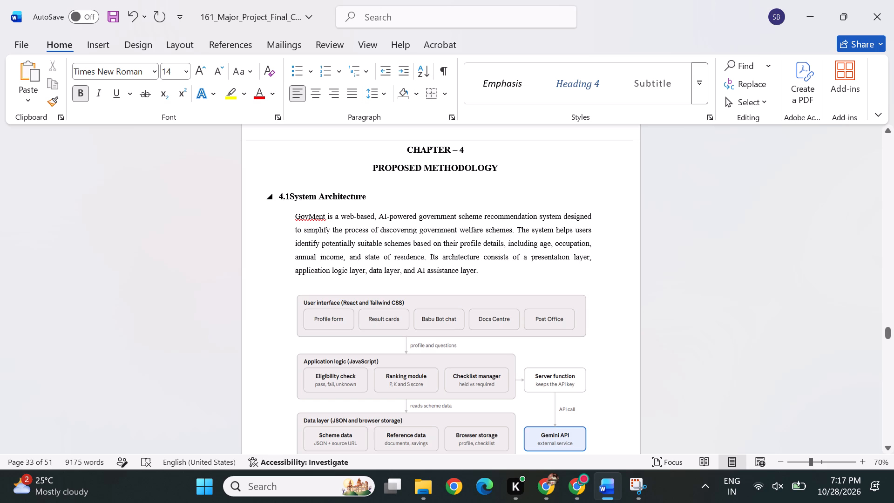
double_click(281, 195)
key("Left")
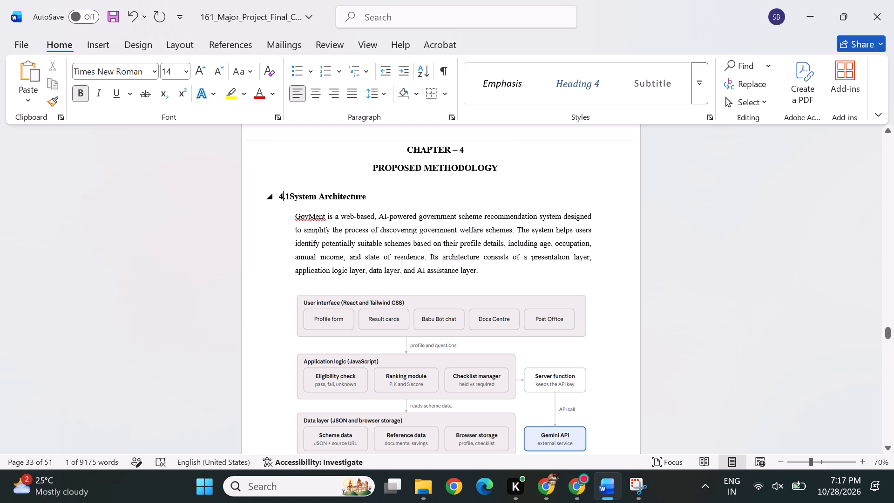
key("Left")
key("space")
key("space")
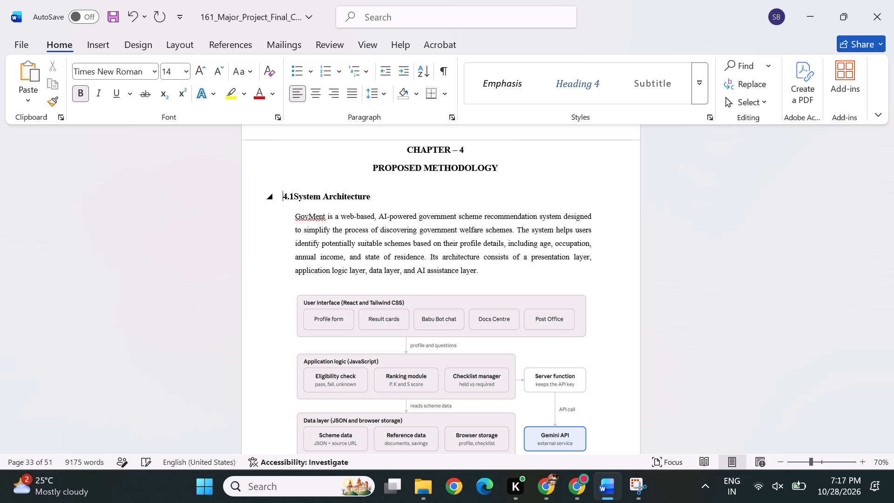
left_click(294, 200)
key("space")
Insert one space before the heading number 4.2 and replace the space between it and Development Approach with a new one.
scroll(312, 280, "down", 1)
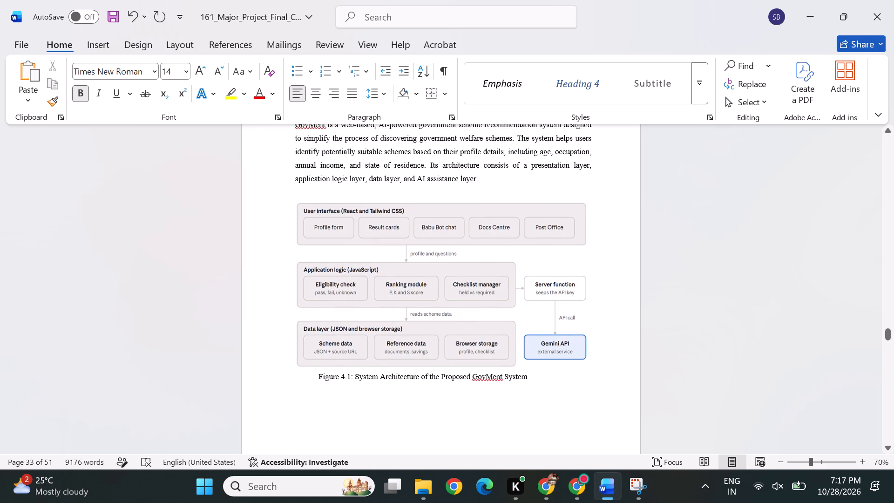
scroll(325, 310, "down", 1)
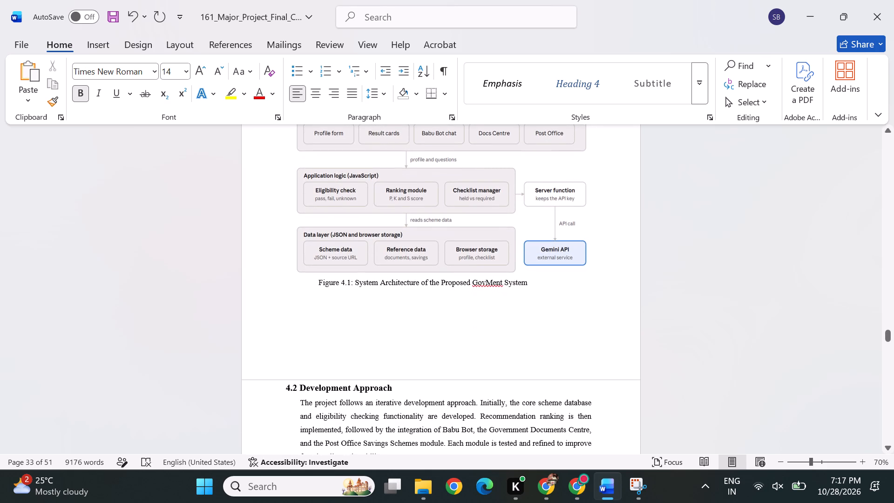
scroll(325, 310, "down", 1)
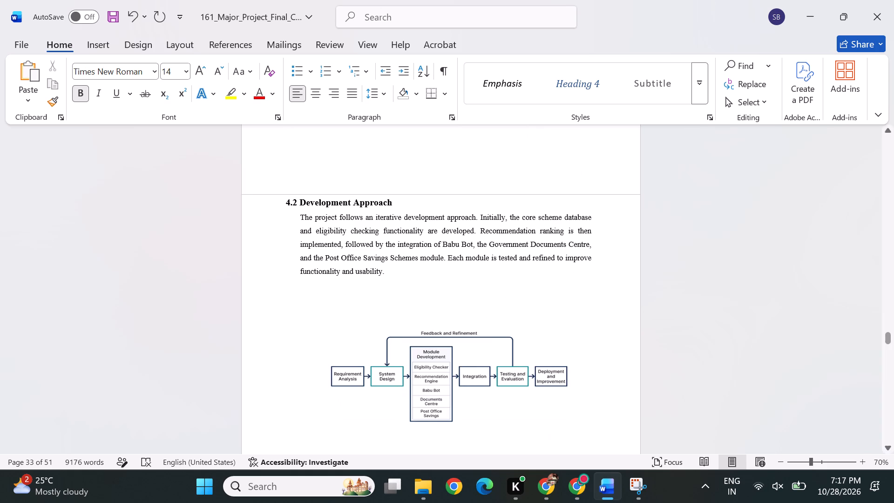
left_click(298, 203)
key("Left")
key("Left")
key("Left")
key("space")
key("Right")
key("Right")
key("Right")
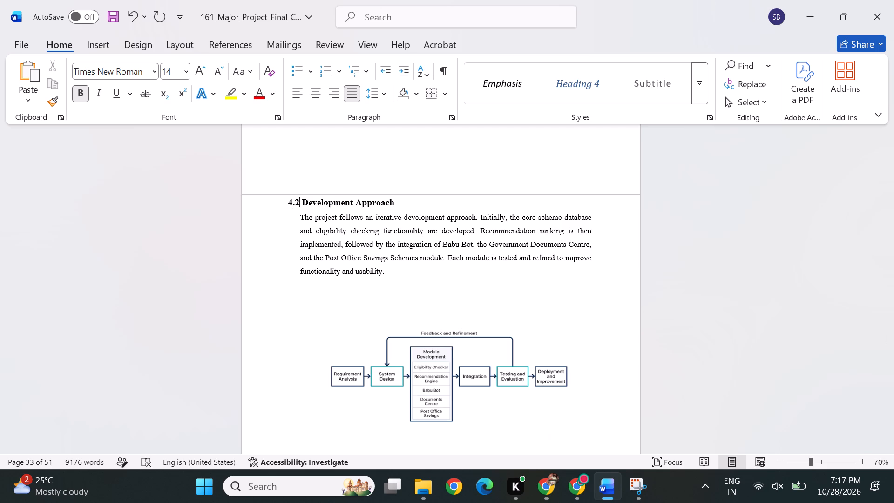
key("Delete")
key("space")
Save the document.
scroll(336, 273, "down", 1)
scroll(385, 210, "up", 1)
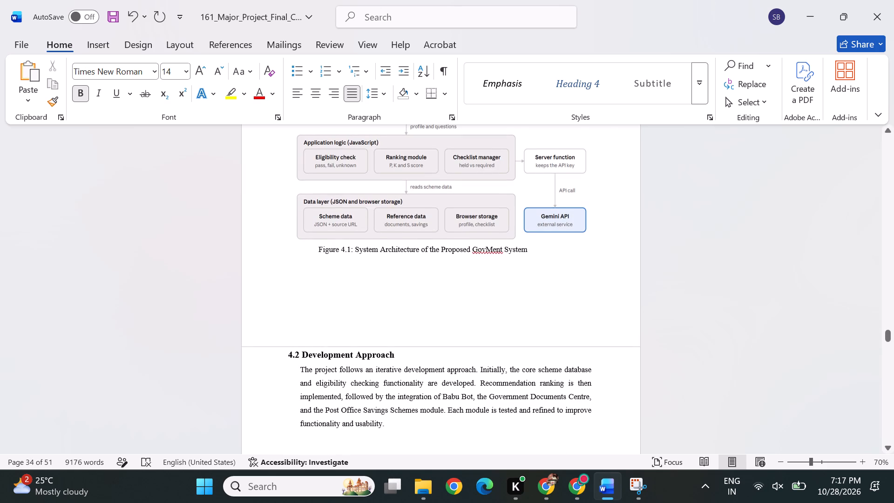
key("ctrl+s")
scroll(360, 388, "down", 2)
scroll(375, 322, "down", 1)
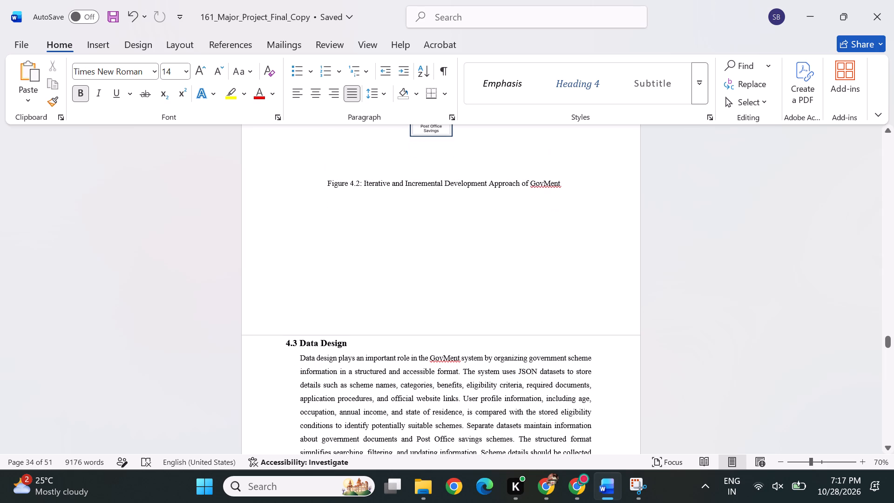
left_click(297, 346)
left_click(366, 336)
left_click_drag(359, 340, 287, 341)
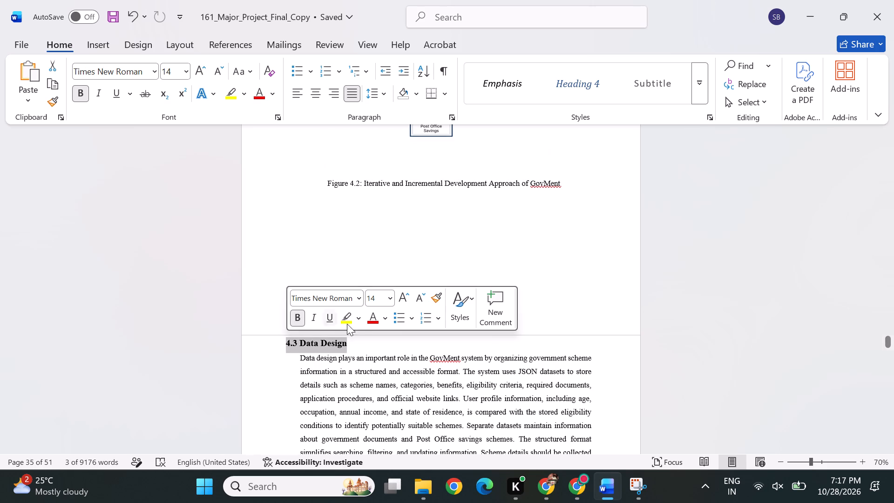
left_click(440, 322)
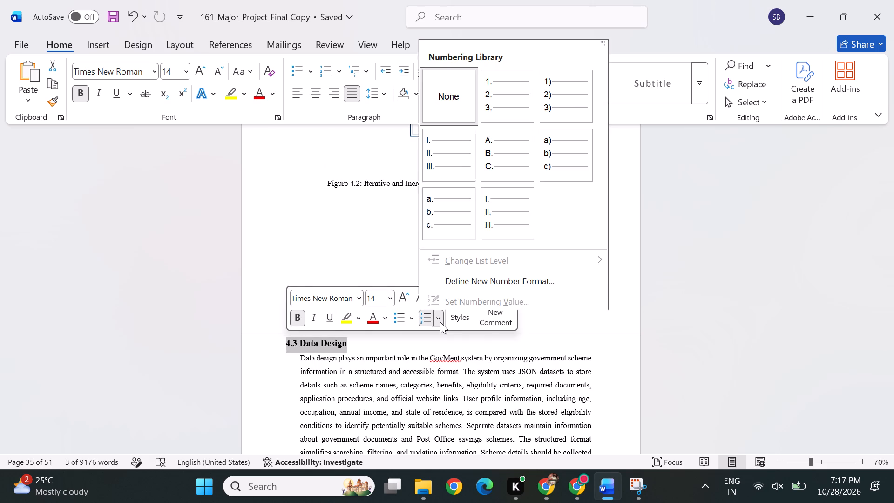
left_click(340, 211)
Insert one space before the heading number 4.5, keeping a single space between it and Ranking of Recommendations.
scroll(379, 333, "down", 1)
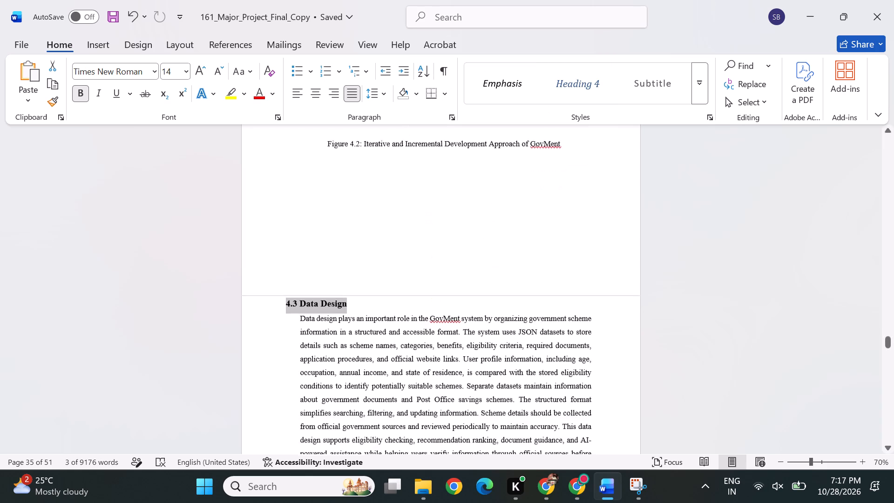
scroll(379, 333, "down", 1)
scroll(336, 314, "down", 2)
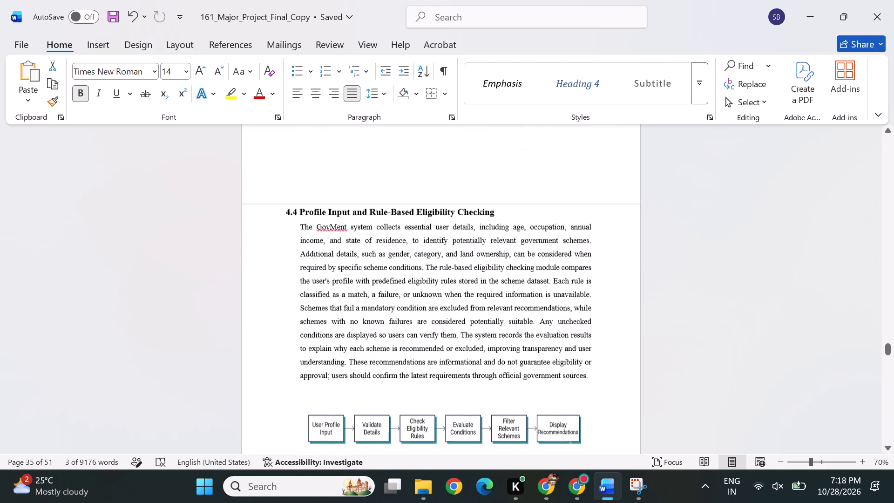
left_click(299, 204)
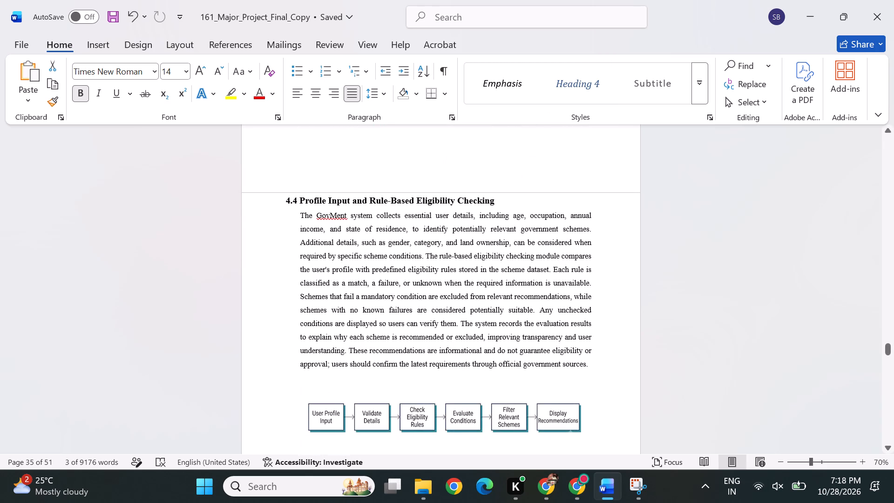
scroll(309, 275, "down", 2)
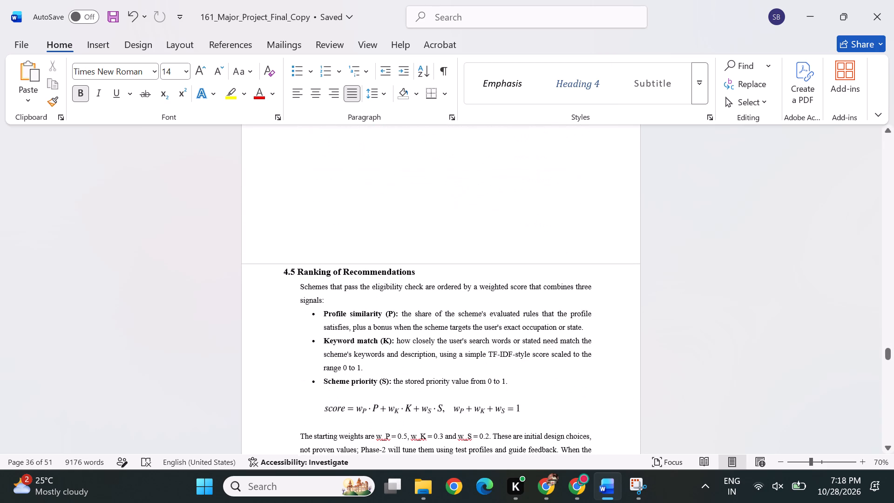
left_click(298, 271)
key("space")
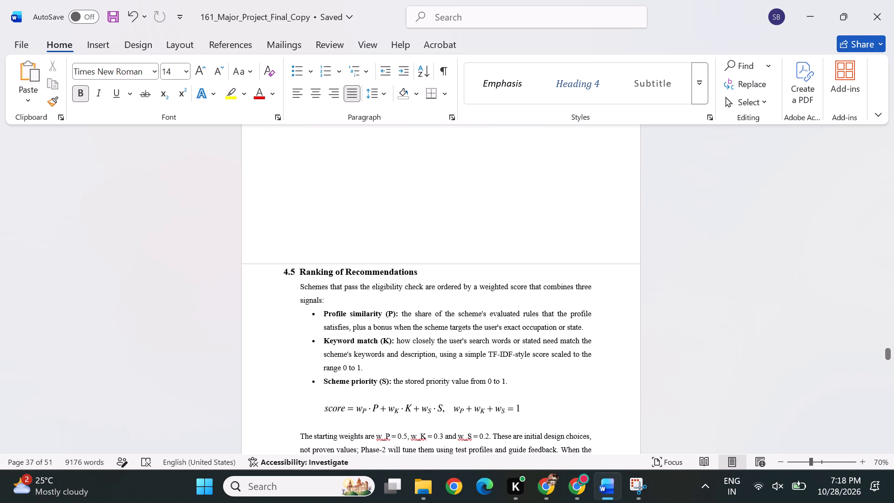
left_click(277, 275)
key("space")
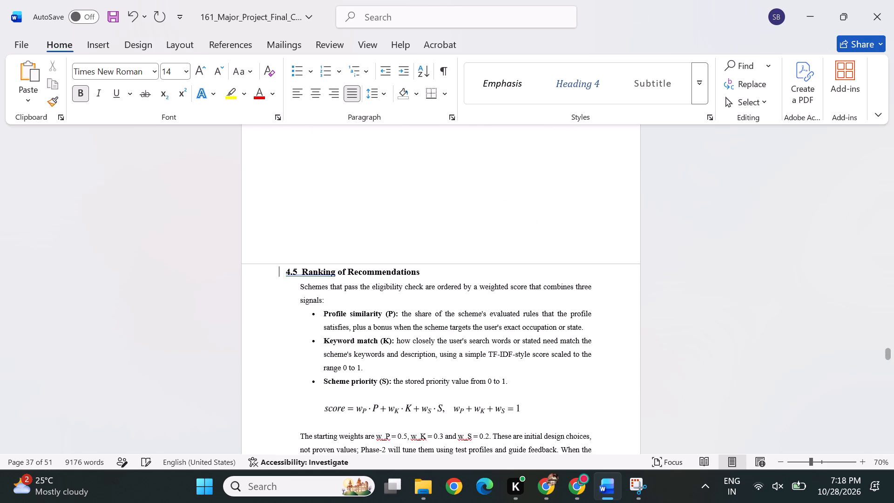
left_click(300, 273)
key("Left")
key("Delete")
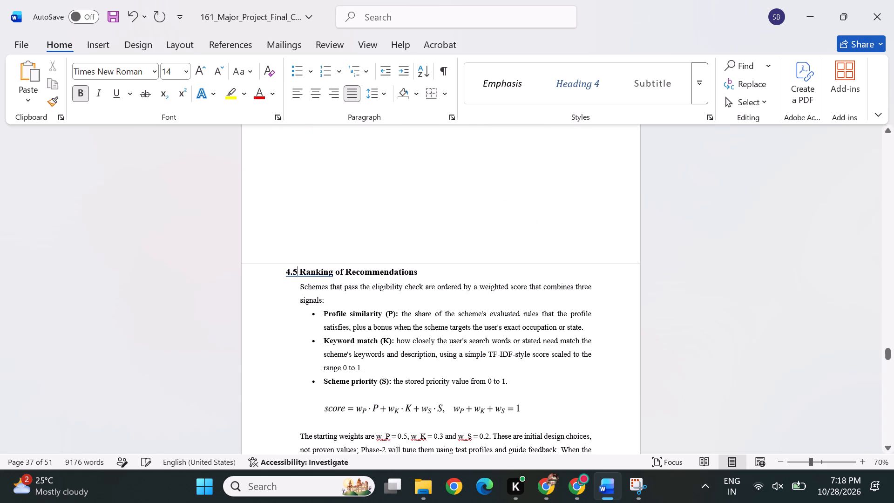
Compare the alignment of the 4.5 Ranking of Recommendations heading with the 4.6 Babu Bot heading.
scroll(339, 347, "down", 1)
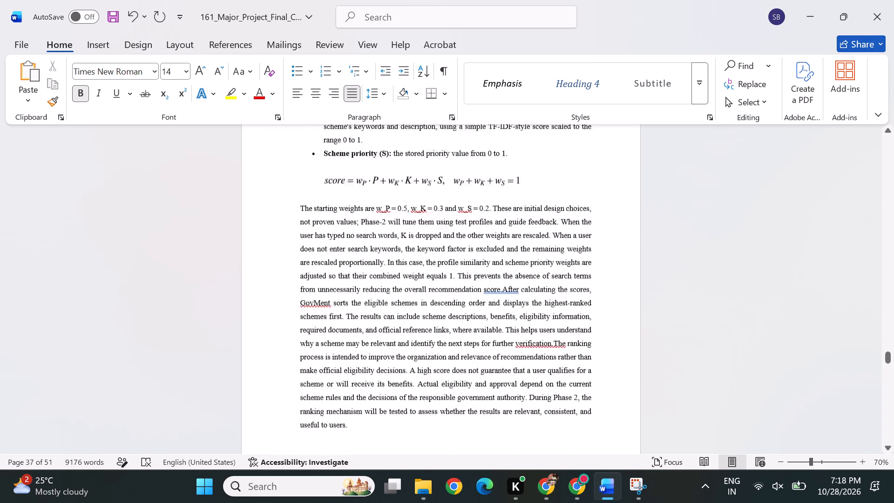
scroll(339, 347, "down", 2)
scroll(299, 347, "down", 1)
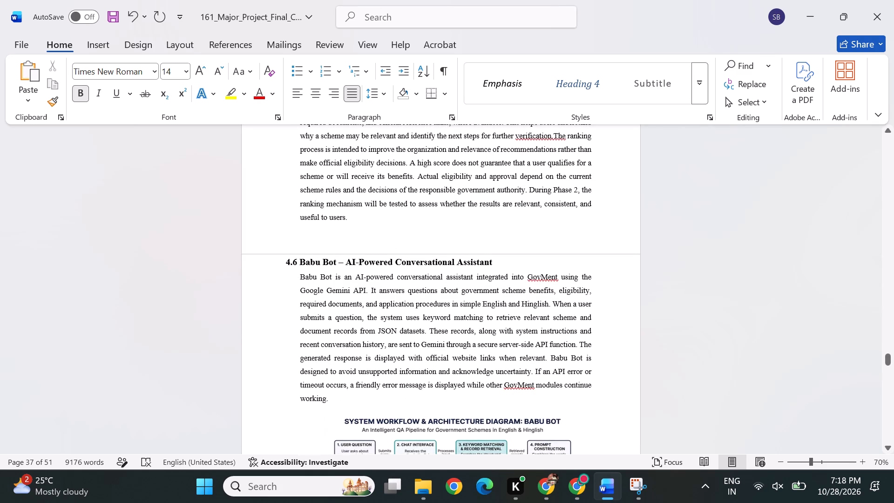
scroll(381, 314, "up", 1)
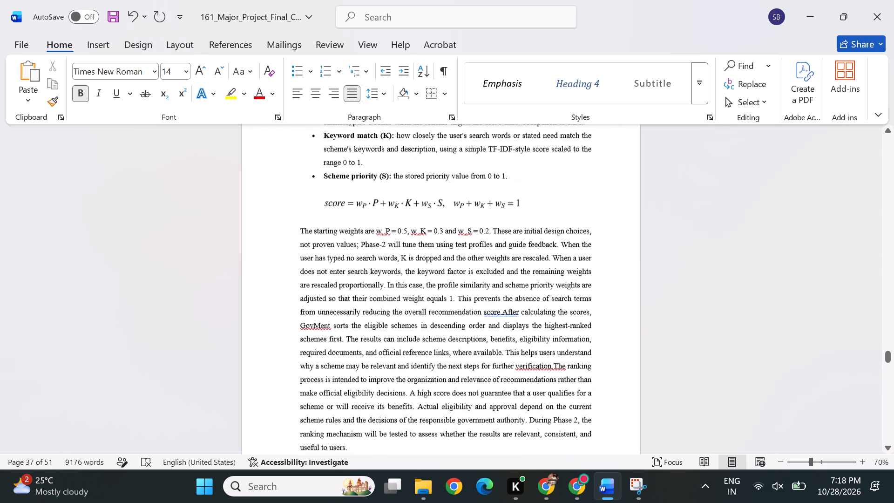
scroll(381, 314, "up", 1)
left_click(300, 190)
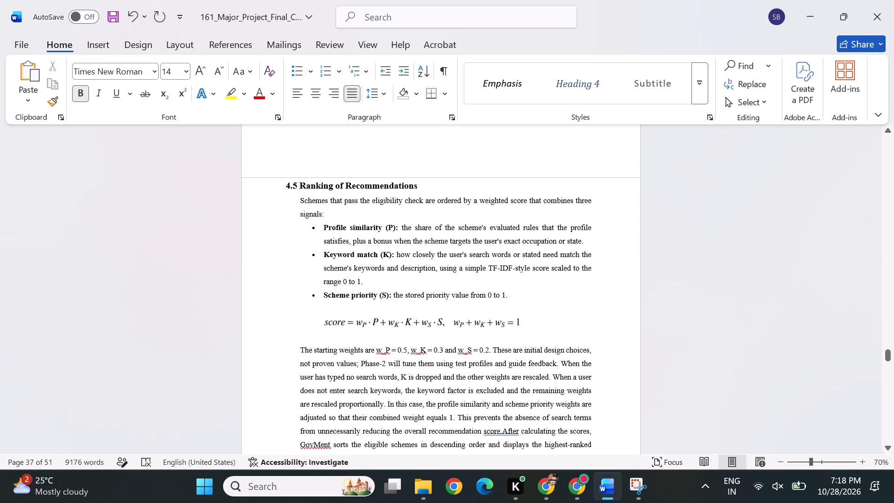
left_click(300, 198)
Insert one space before the heading number 4.7 of Government Documents Centre.
scroll(325, 295, "down", 1)
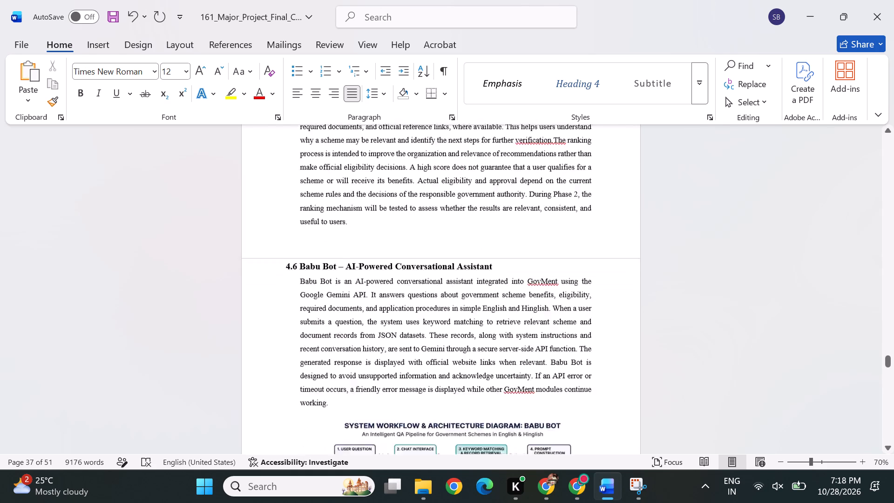
scroll(325, 295, "down", 2)
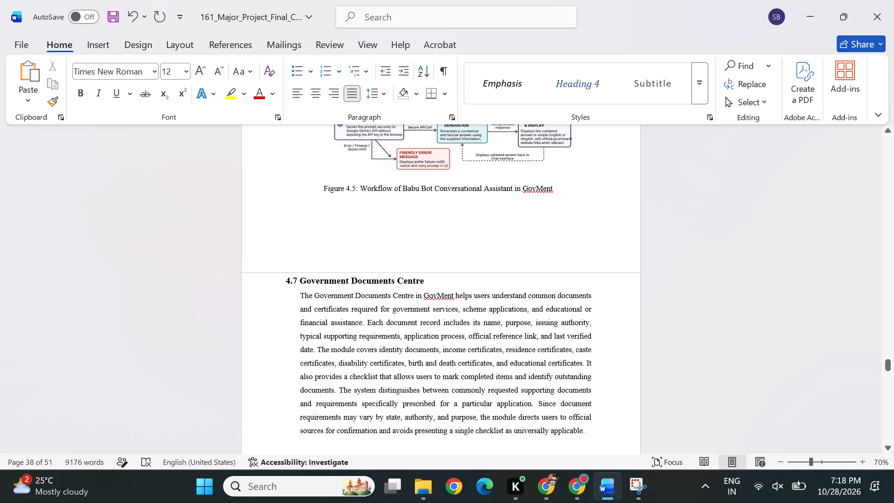
left_click_drag(279, 286, 426, 281)
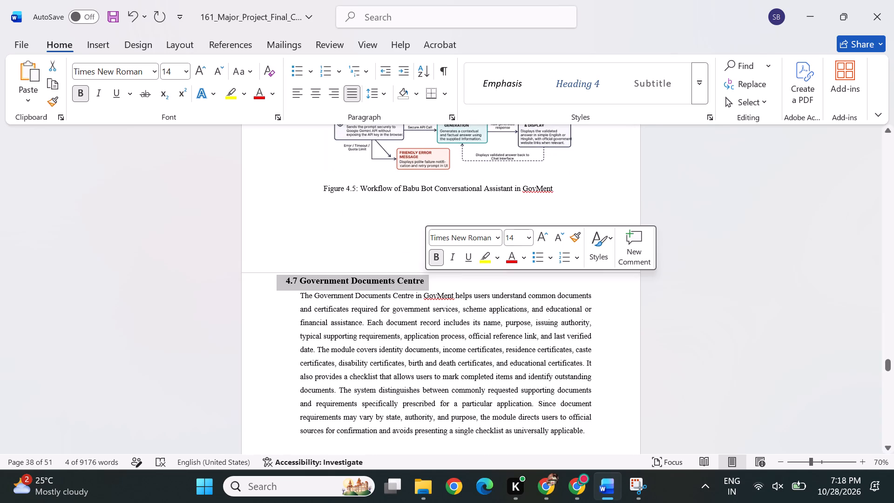
left_click(330, 231)
left_click(278, 281)
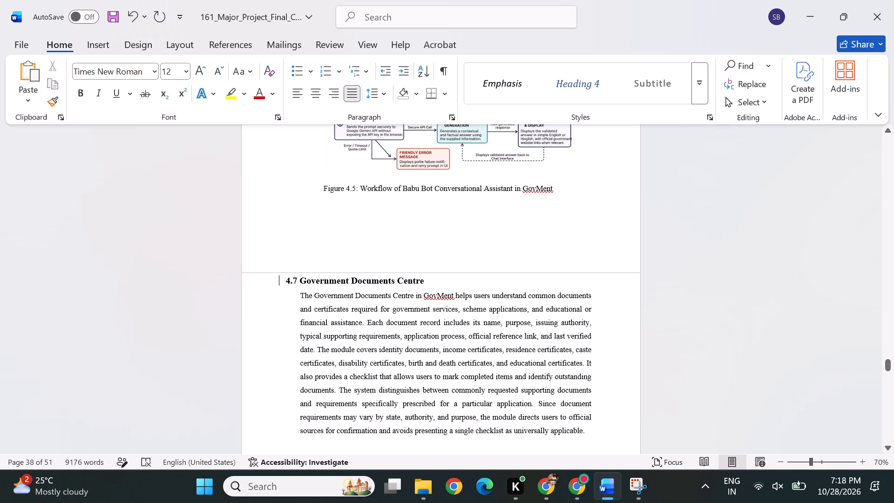
key("space")
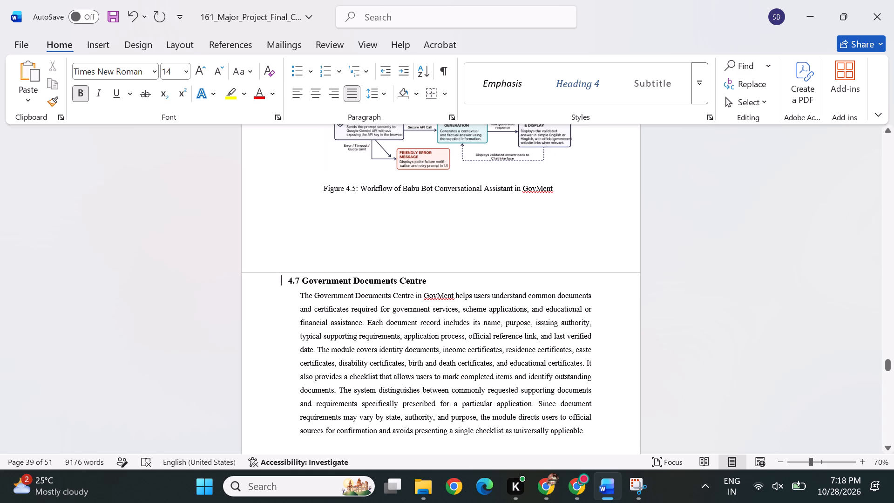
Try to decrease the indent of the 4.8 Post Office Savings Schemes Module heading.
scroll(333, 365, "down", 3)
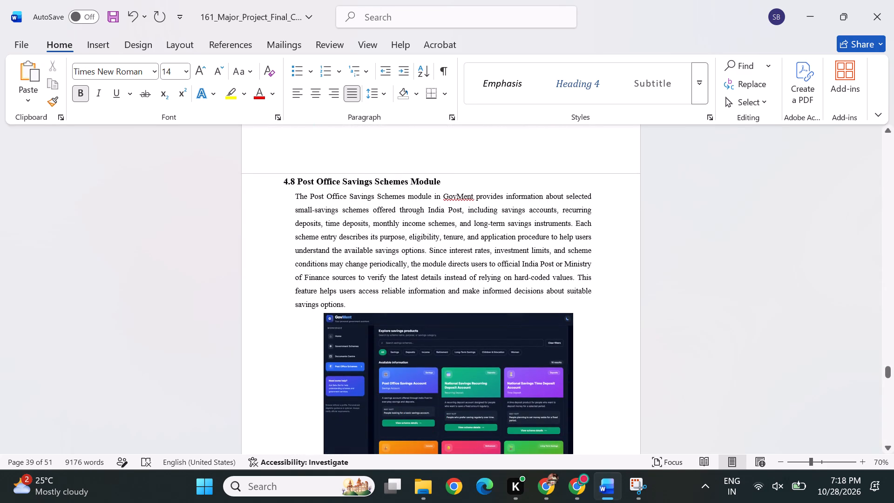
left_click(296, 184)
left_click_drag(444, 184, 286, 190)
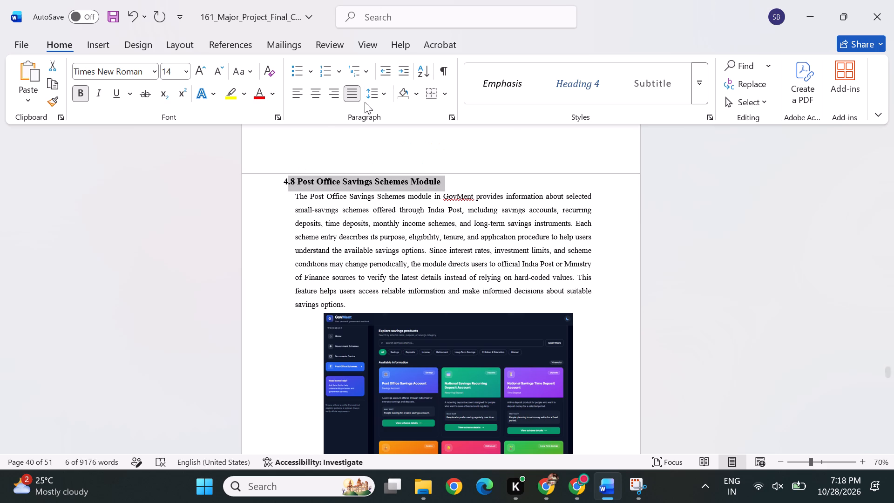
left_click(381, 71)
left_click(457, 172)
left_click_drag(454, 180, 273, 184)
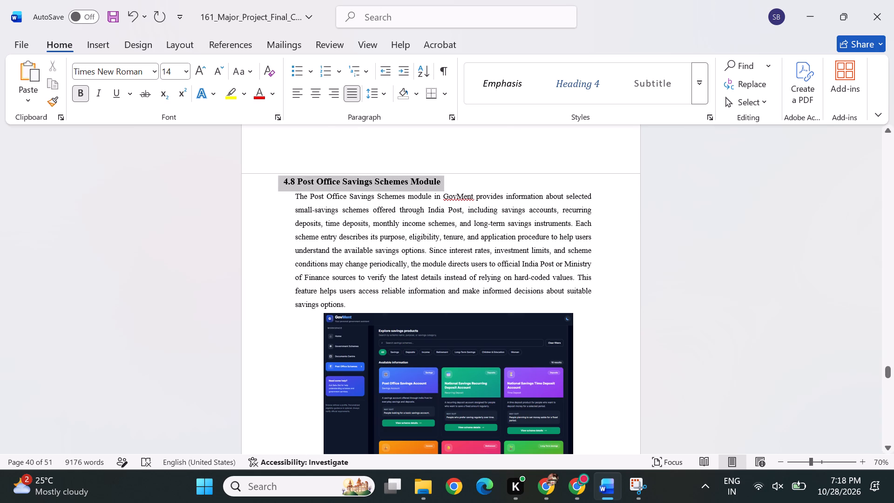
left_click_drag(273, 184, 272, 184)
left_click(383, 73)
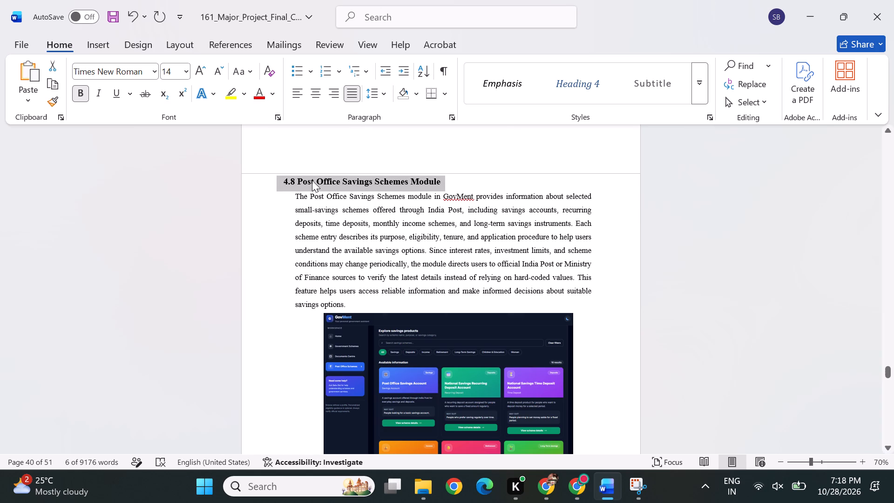
Delete two leading spaces before the heading number 4.8 of Post Office Savings Schemes Module.
left_click(272, 183)
key("Delete")
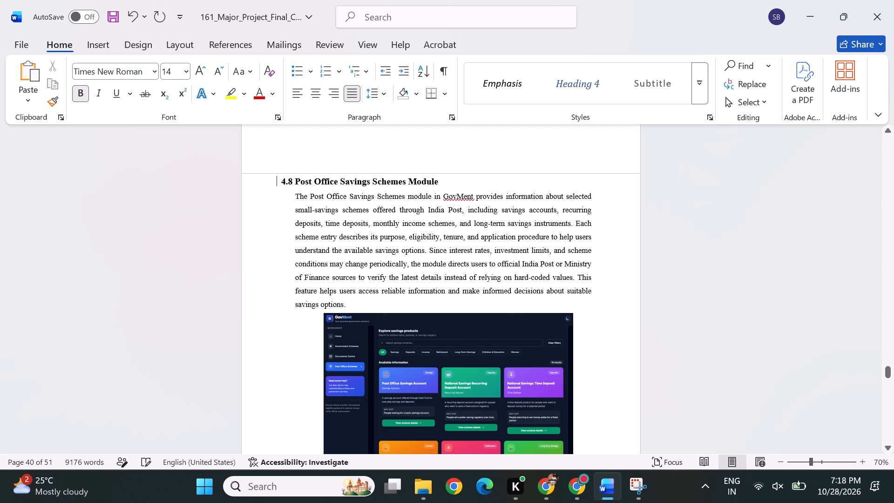
key("Delete")
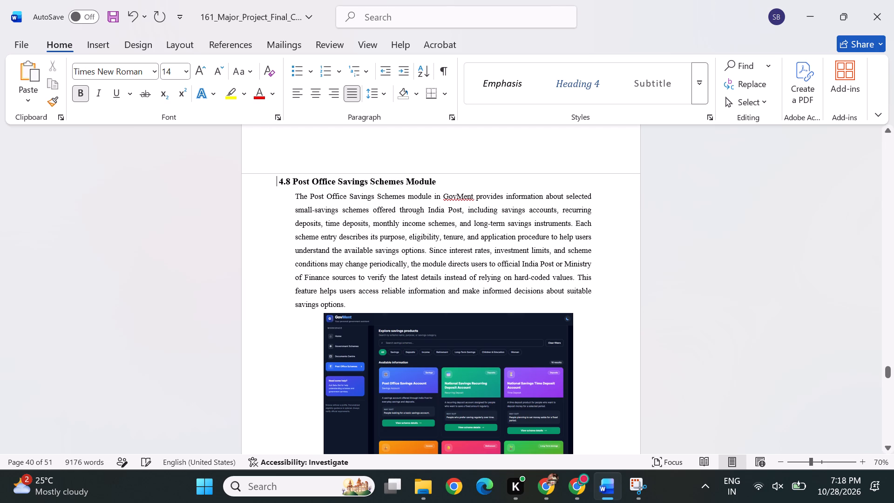
Delete two leading spaces before the heading number 4.10 of Technology Stack and save the document.
scroll(302, 253, "down", 2)
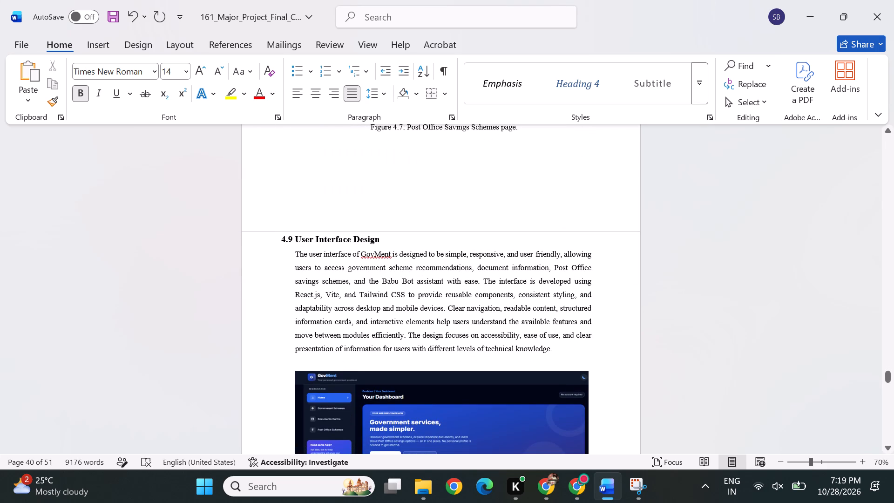
scroll(346, 331, "down", 1)
scroll(321, 217, "up", 1)
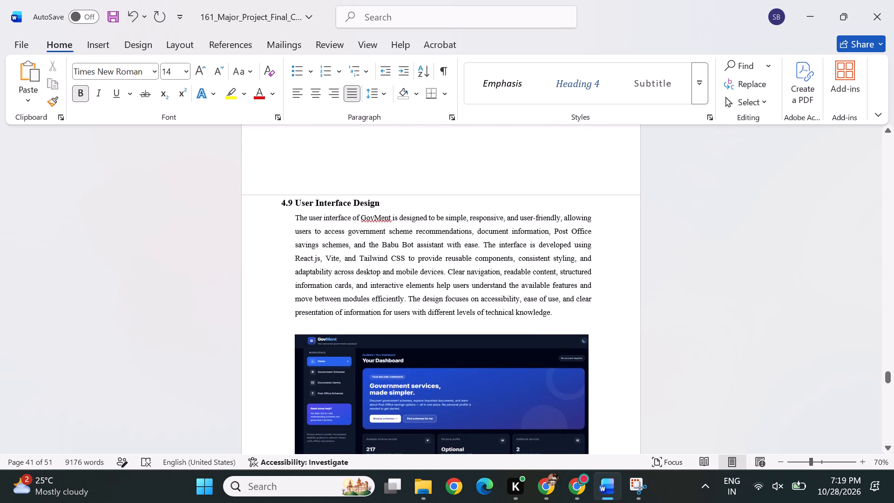
scroll(312, 292, "down", 2)
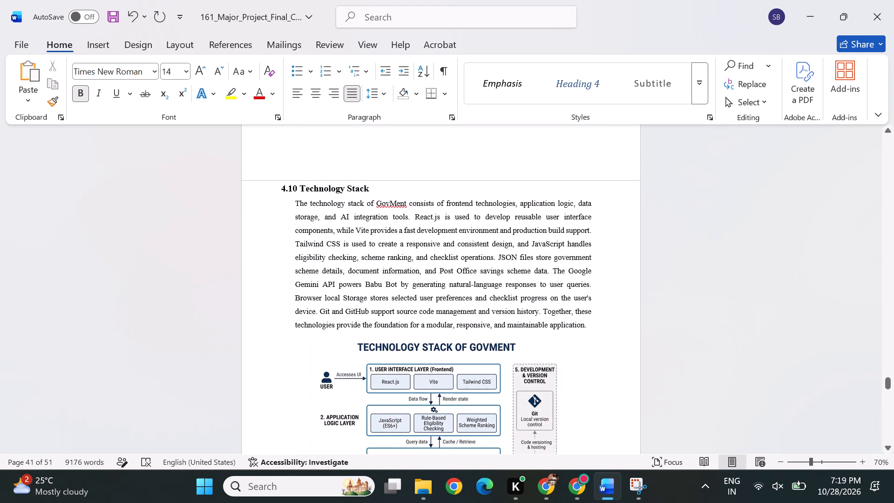
left_click(296, 188)
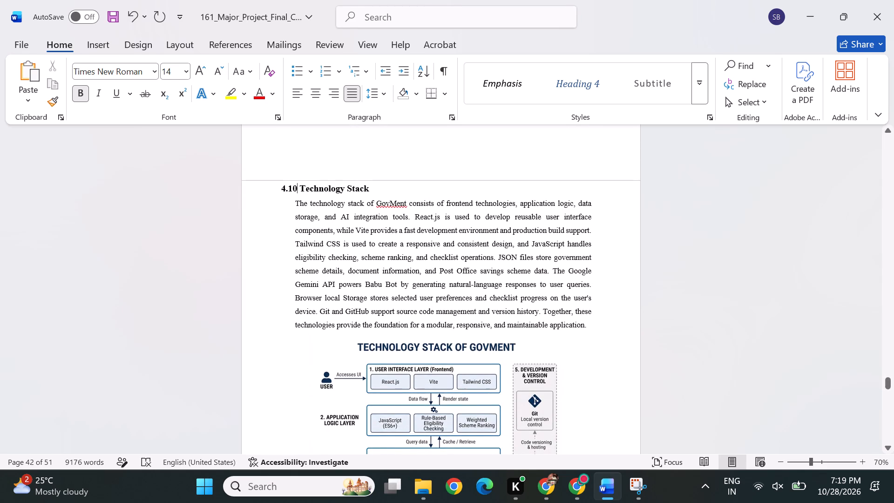
left_click(274, 190)
key("Delete")
key("Delete")
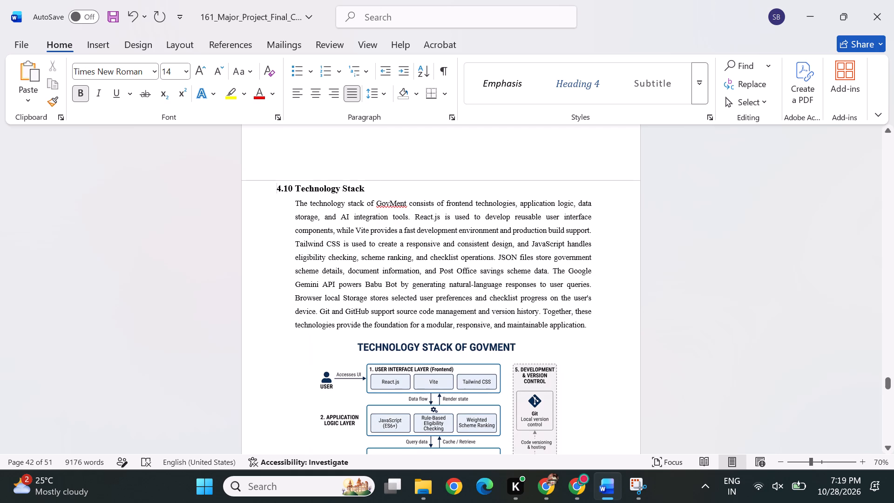
key("ctrl+s")
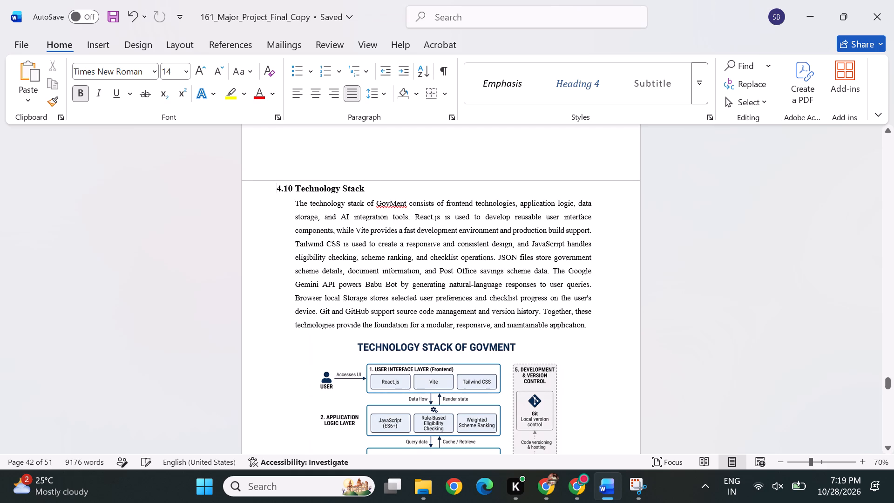
Delete two leading spaces before the heading number 4.11 of Testing and Evaluation Plan and save the document.
scroll(332, 331, "down", 1)
left_click(271, 334)
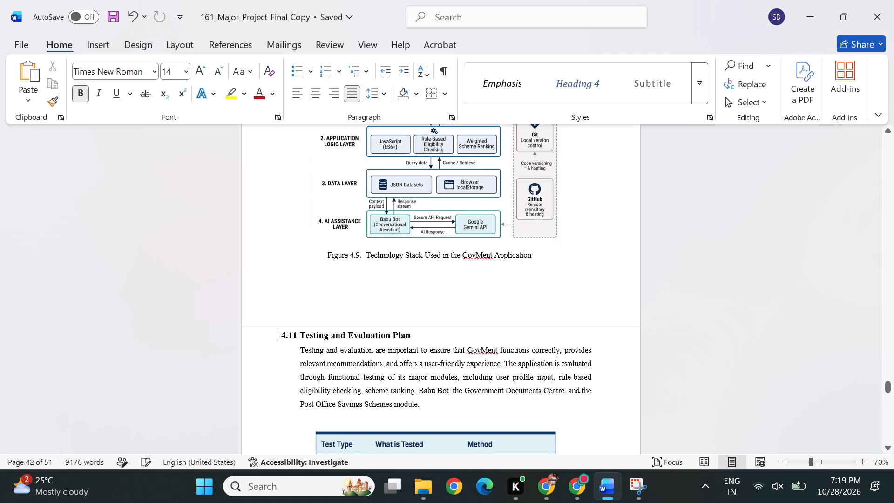
key("Delete")
key("Delete")
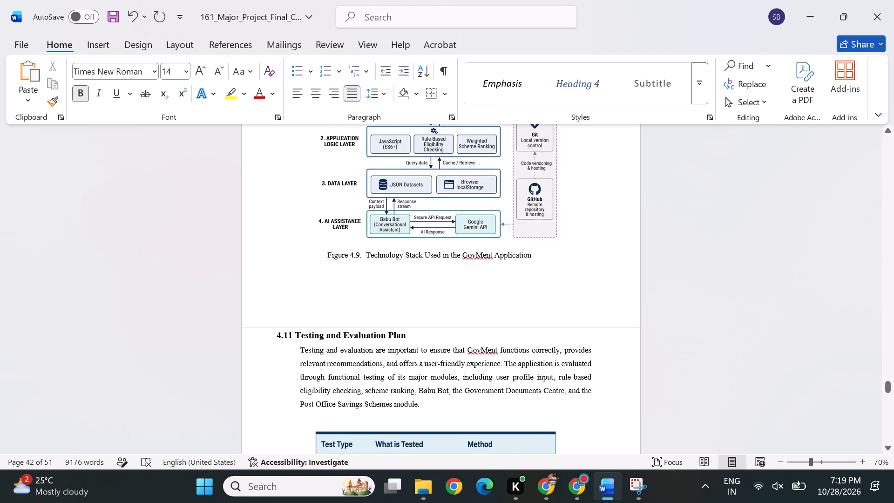
key("ctrl+s")
Delete one leading space before the heading number 4.12 of Privacy and Security.
scroll(372, 432, "down", 6)
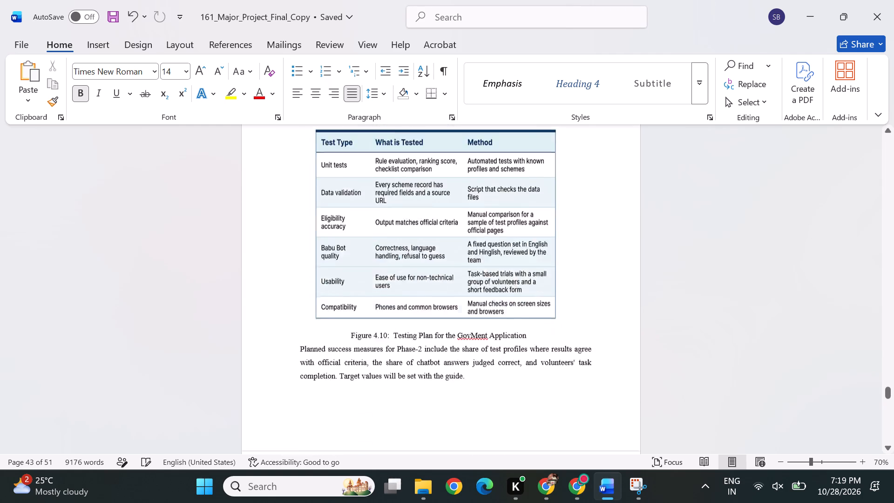
scroll(372, 432, "down", 2)
scroll(354, 290, "up", 2)
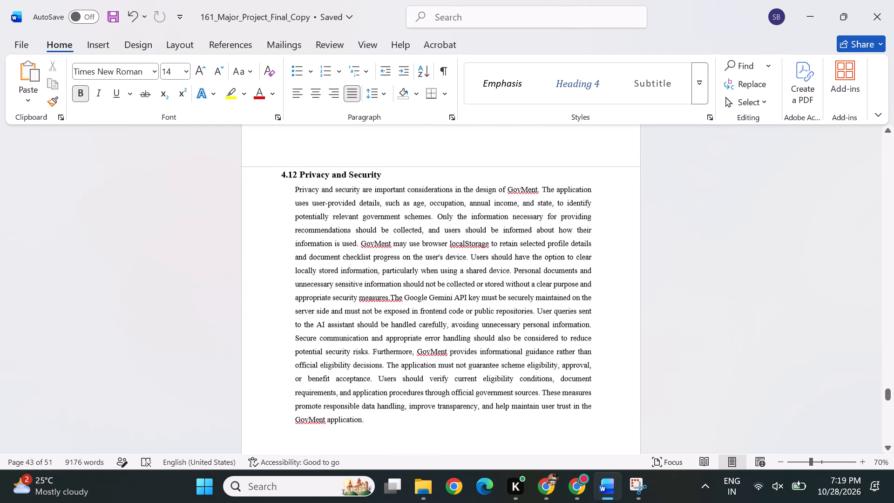
left_click(257, 177)
left_click(253, 176)
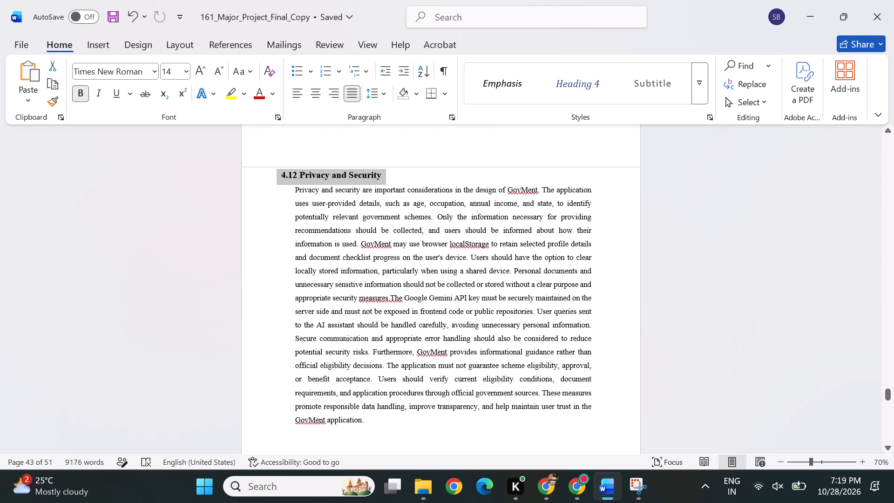
left_click(256, 176)
left_click(278, 171)
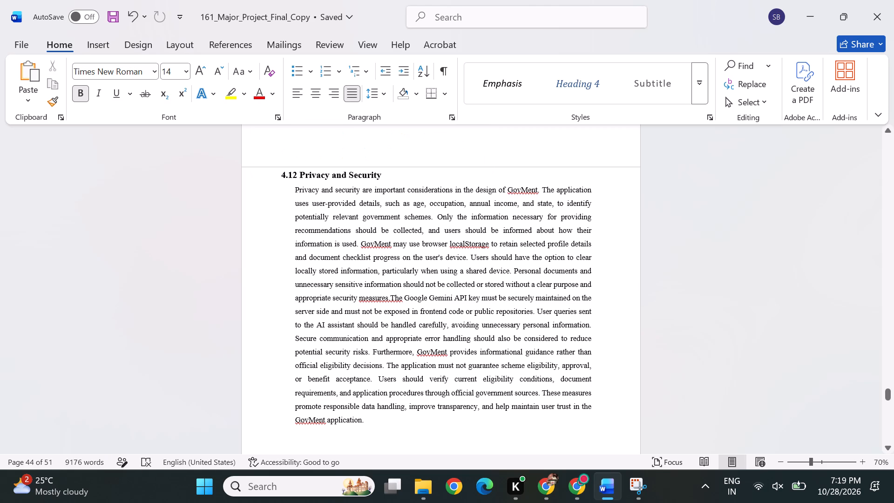
key("Delete")
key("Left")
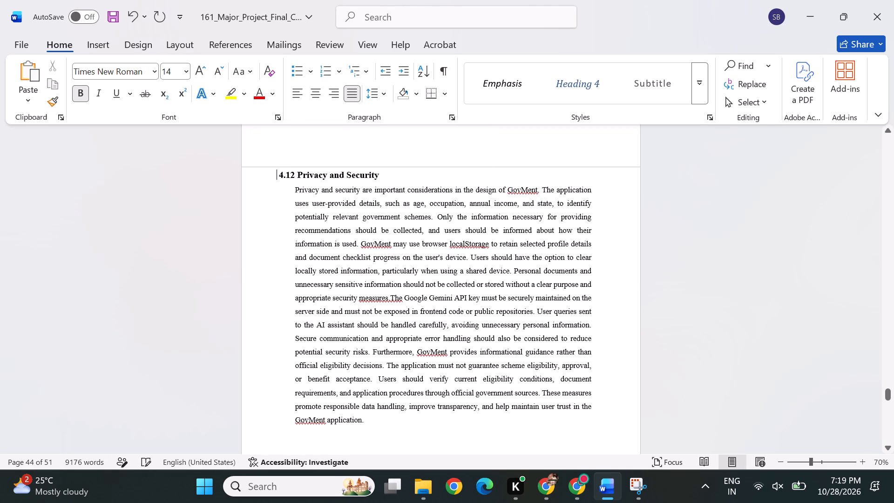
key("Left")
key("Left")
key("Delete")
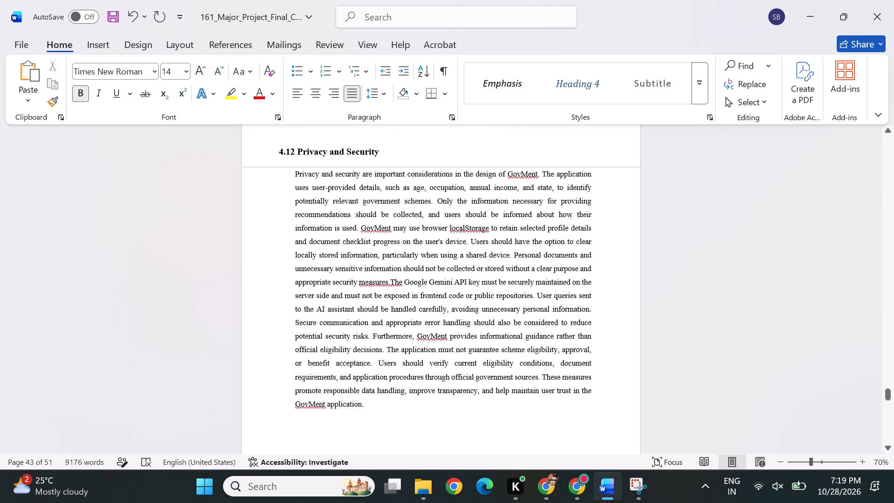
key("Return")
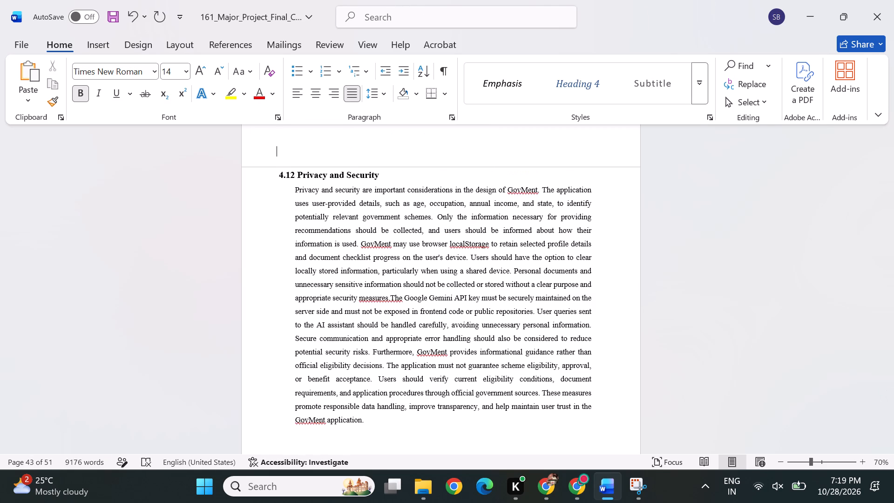
Save the document.
key("ctrl+s")
Delete one leading space before the heading number 4.13 of Expected Outcomes and Next Steps.
scroll(288, 227, "down", 1)
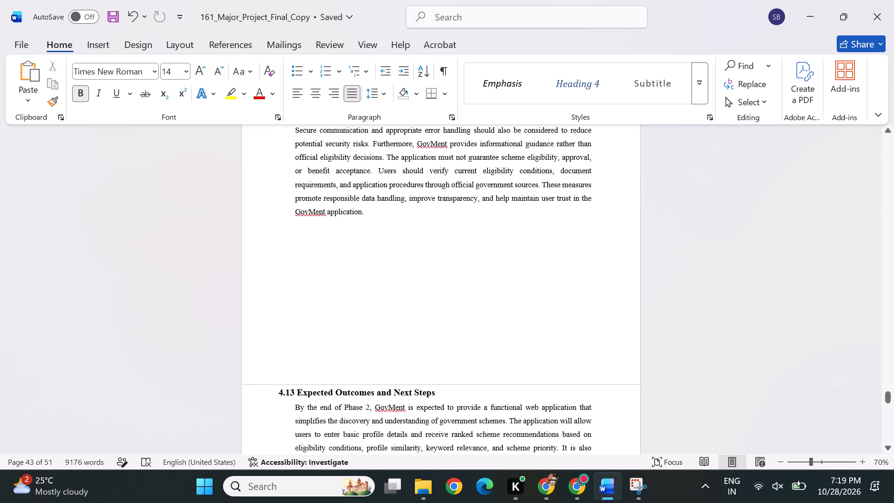
left_click(274, 393)
key("Delete")
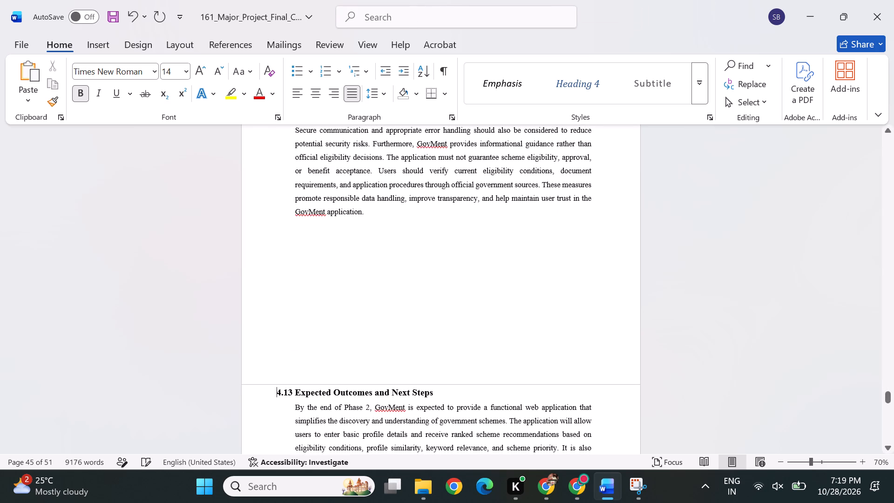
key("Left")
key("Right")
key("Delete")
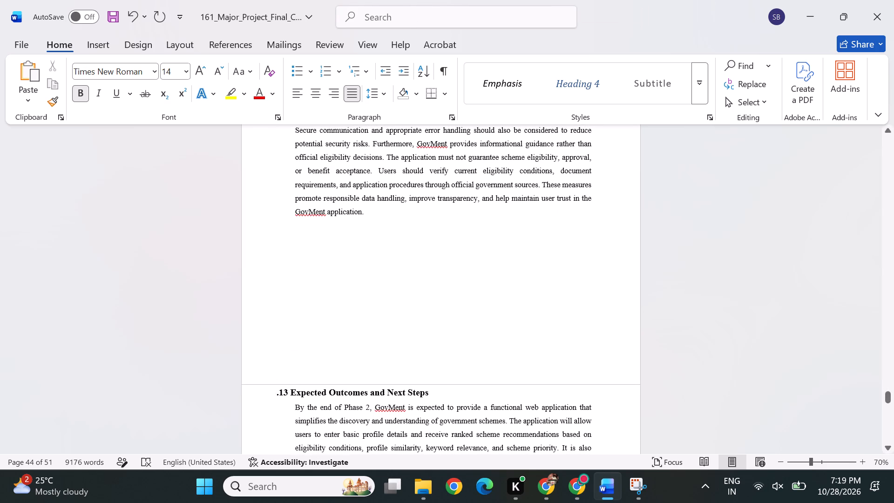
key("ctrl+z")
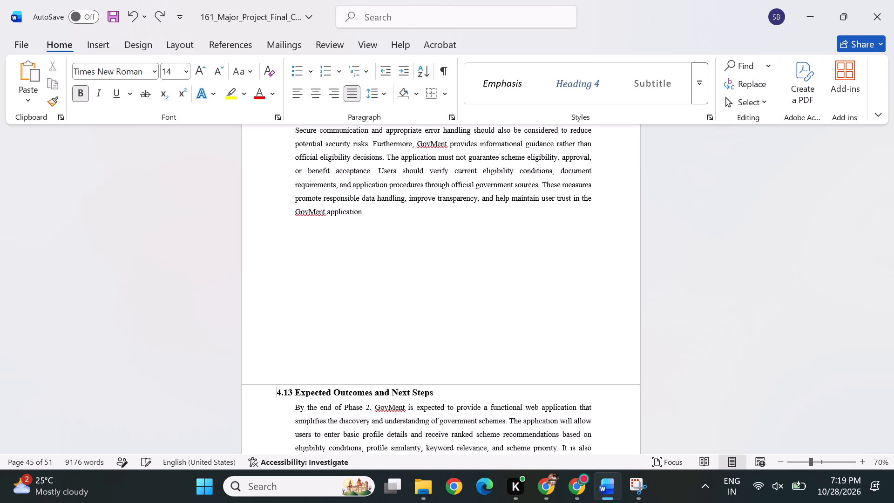
Save the document.
key("ctrl+s")
Delete two leading spaces before the heading number 4.14 of UML Design Diagrams and save the document.
scroll(352, 393, "down", 2)
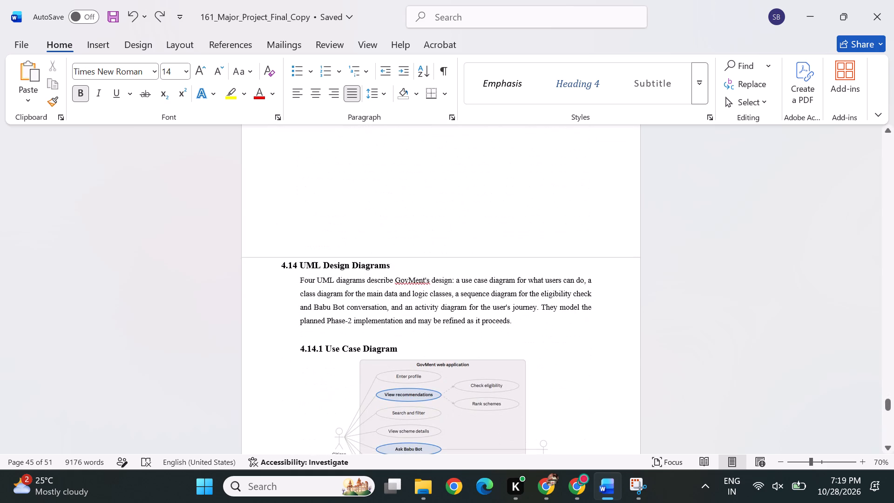
left_click(278, 261)
key("Left")
key("Delete")
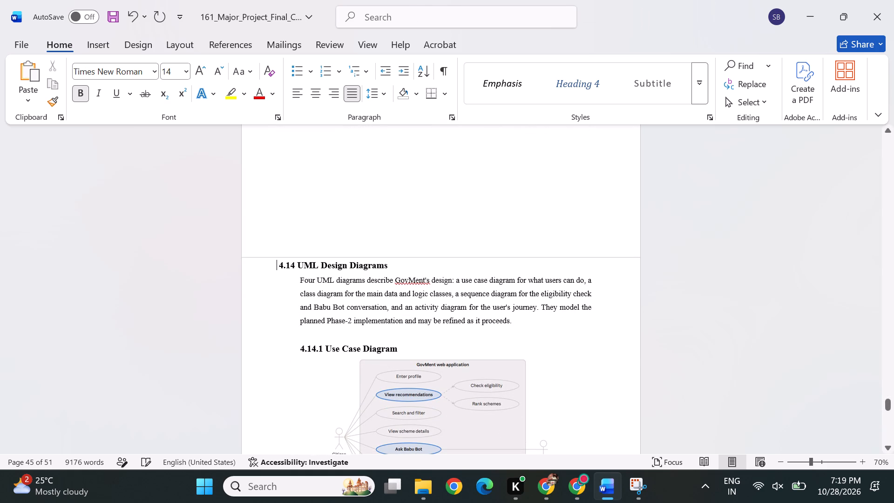
key("Left")
key("Right")
key("ctrl+s")
scroll(328, 297, "down", 1)
scroll(335, 278, "up", 1)
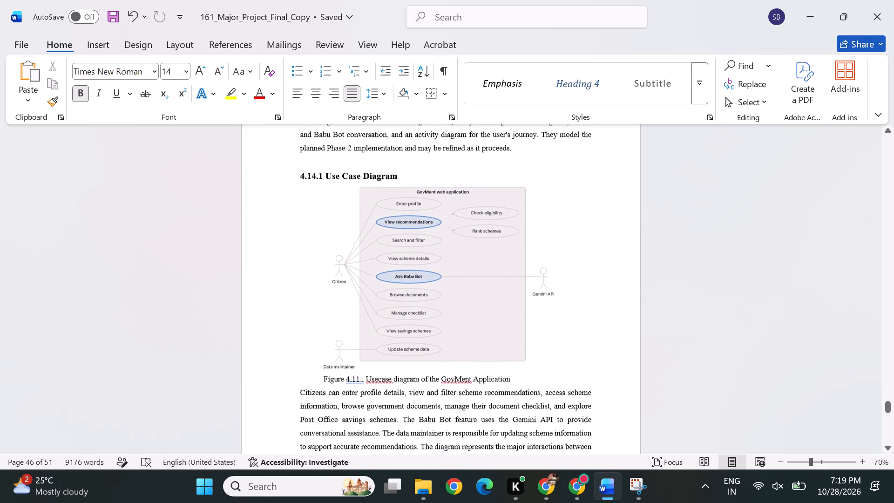
scroll(335, 278, "up", 1)
key("Delete")
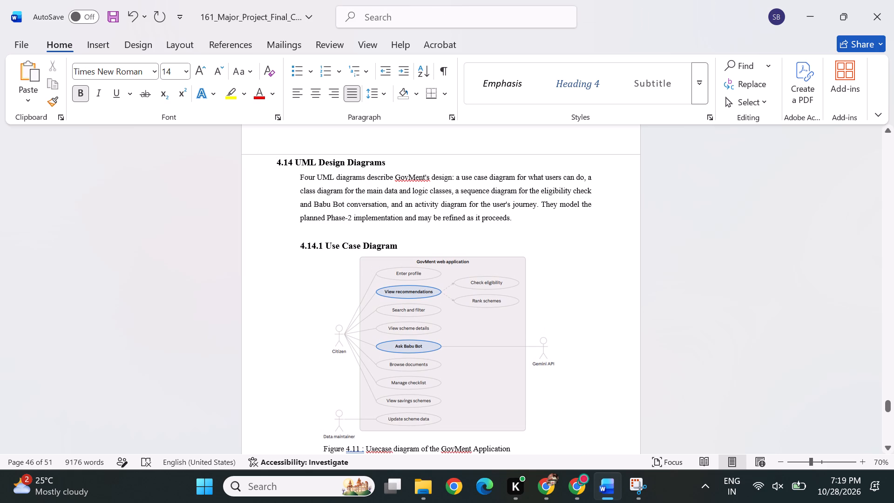
key("ctrl+s")
Check the starting positions of subheadings 4.14.1, 4.14.2 and 4.14.3 and the page layout through to the References section.
scroll(347, 330, "down", 1)
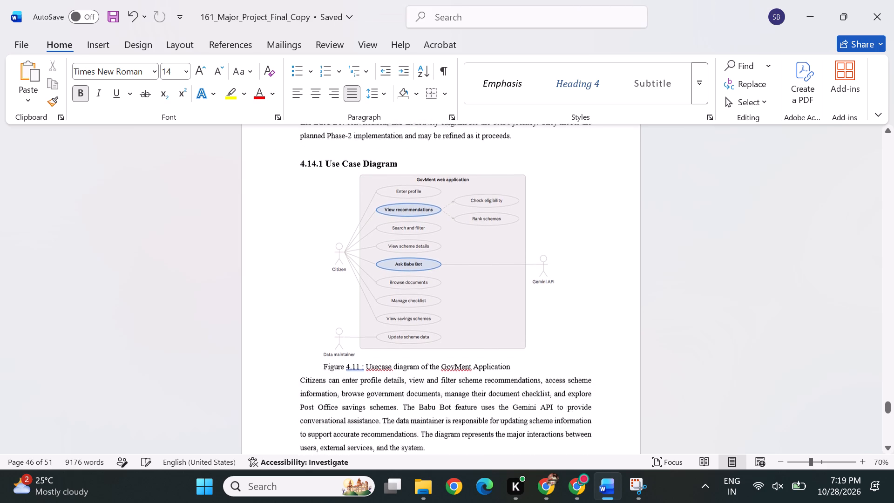
scroll(347, 330, "down", 1)
scroll(307, 278, "down", 1)
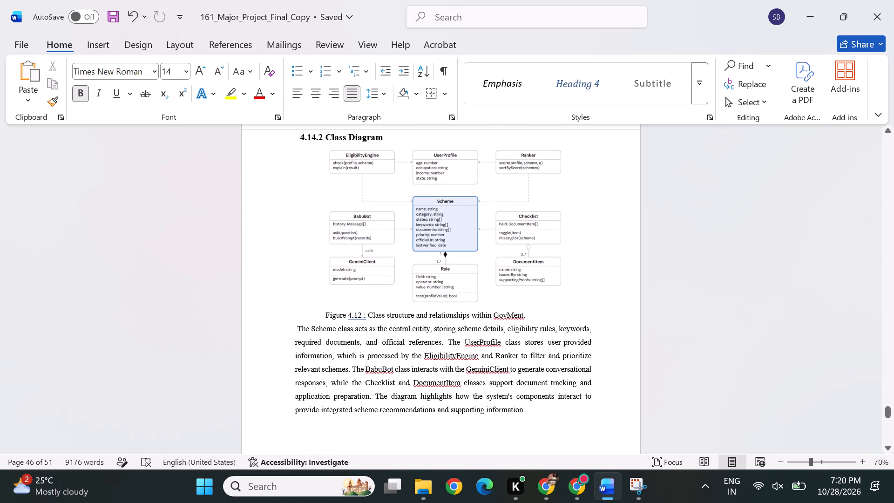
scroll(315, 262, "up", 1)
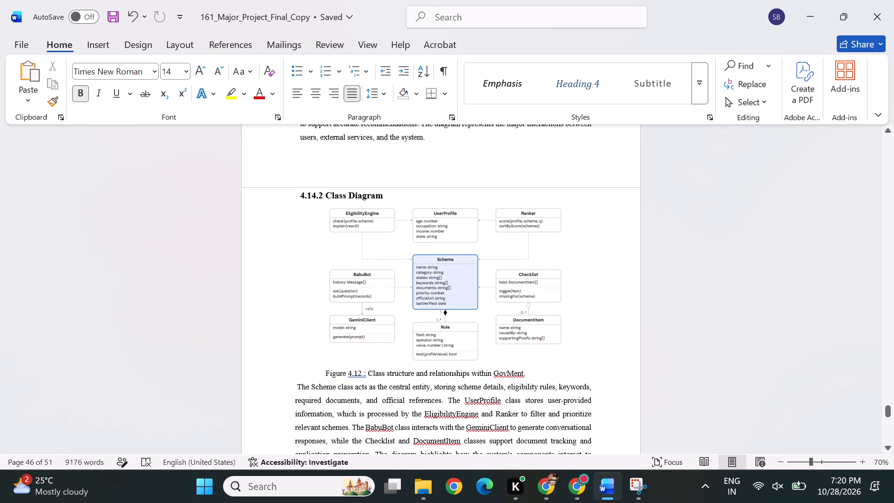
left_click(278, 193)
key("Left")
scroll(315, 289, "down", 1)
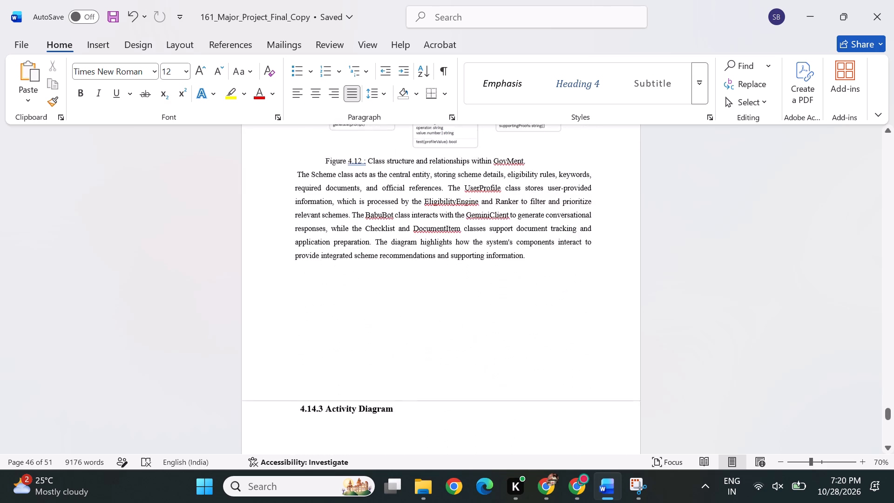
scroll(315, 289, "down", 3)
scroll(317, 303, "up", 1)
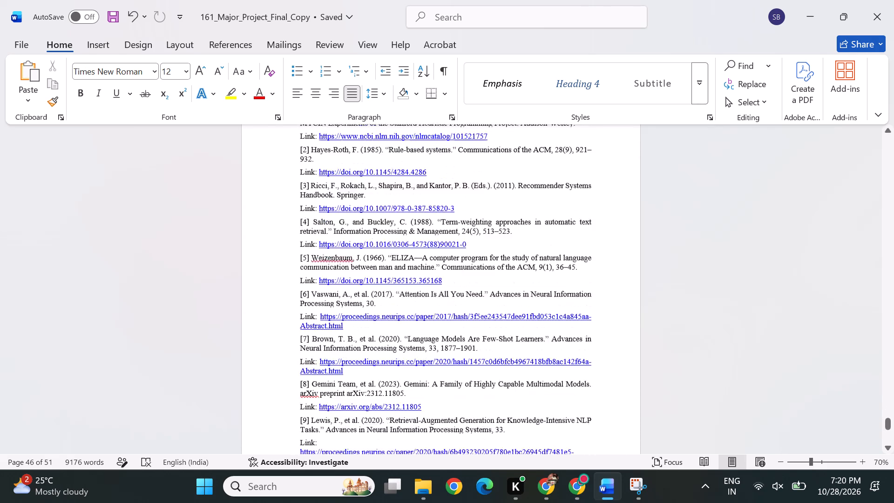
scroll(317, 303, "up", 2)
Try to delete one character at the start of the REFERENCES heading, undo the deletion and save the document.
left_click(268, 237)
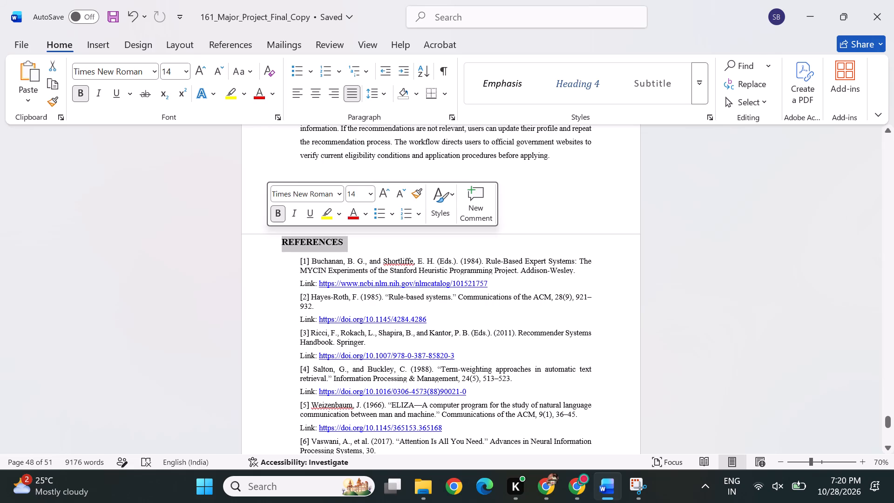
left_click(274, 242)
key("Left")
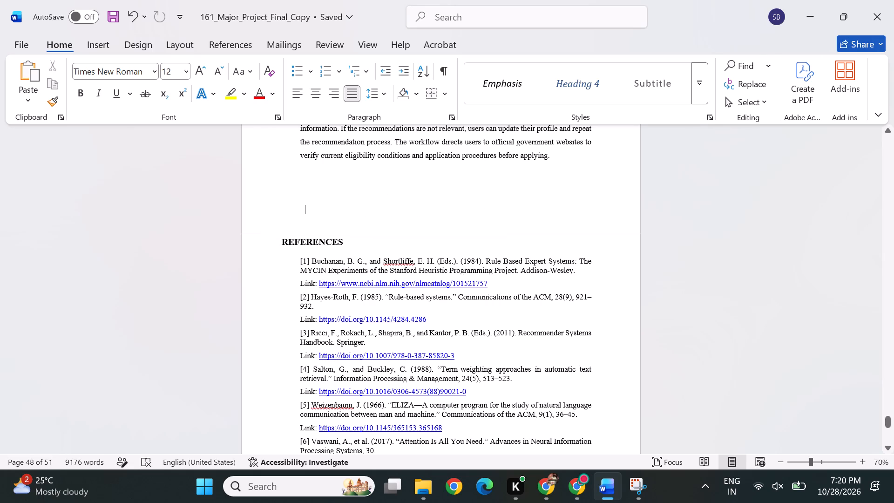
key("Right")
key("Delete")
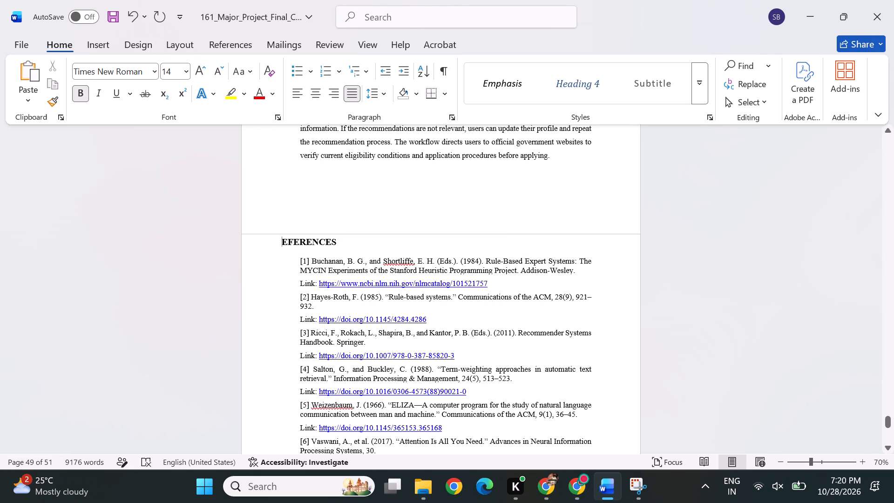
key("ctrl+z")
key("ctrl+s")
Delete one leading space before the heading number 4.12 of Privacy and Security and save the document.
scroll(274, 242, "up", 1)
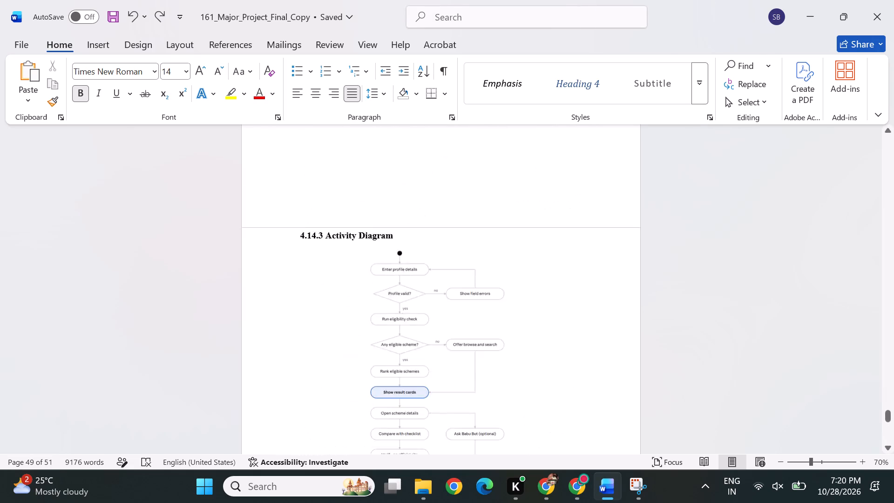
scroll(274, 242, "up", 3)
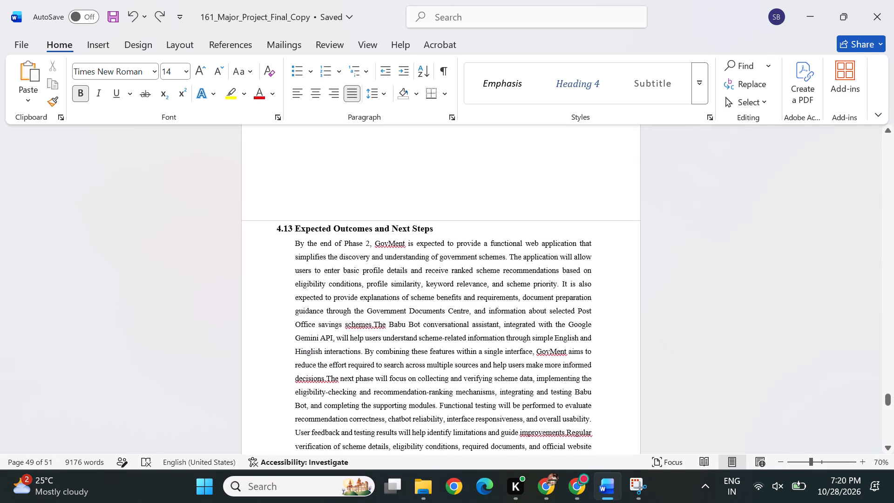
left_click(267, 229)
scroll(319, 248, "up", 2)
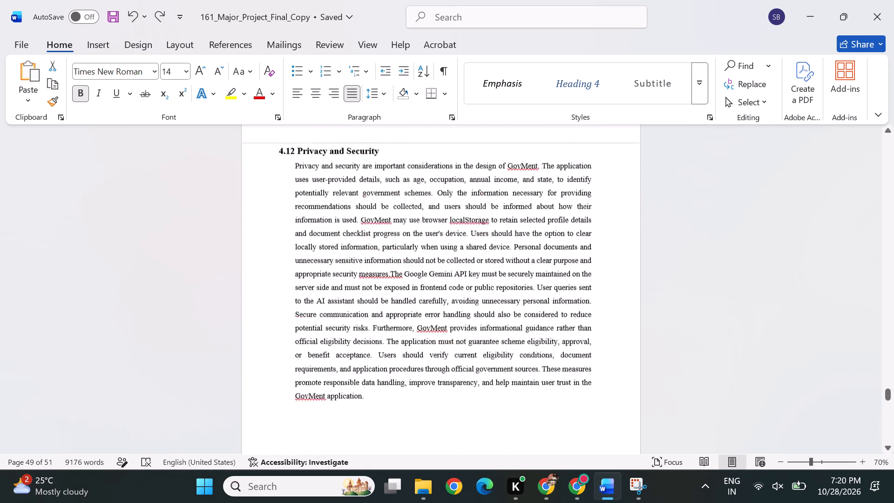
left_click(277, 182)
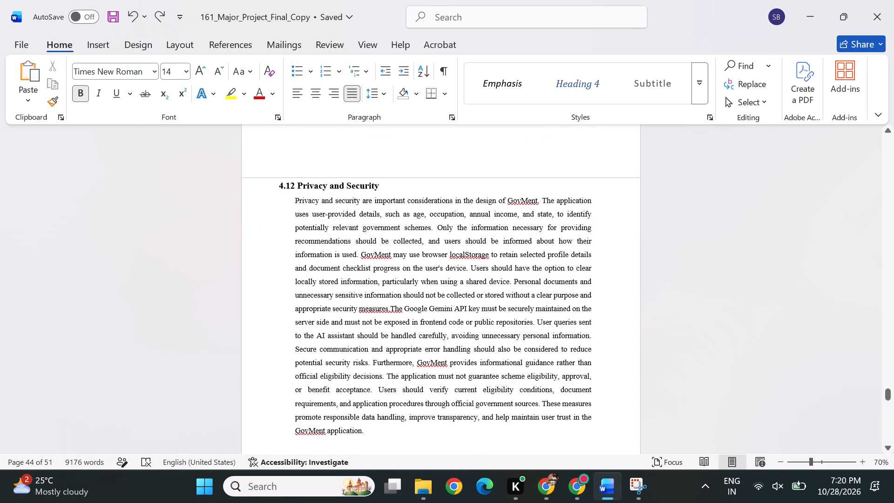
key("Delete")
key("ctrl+a")
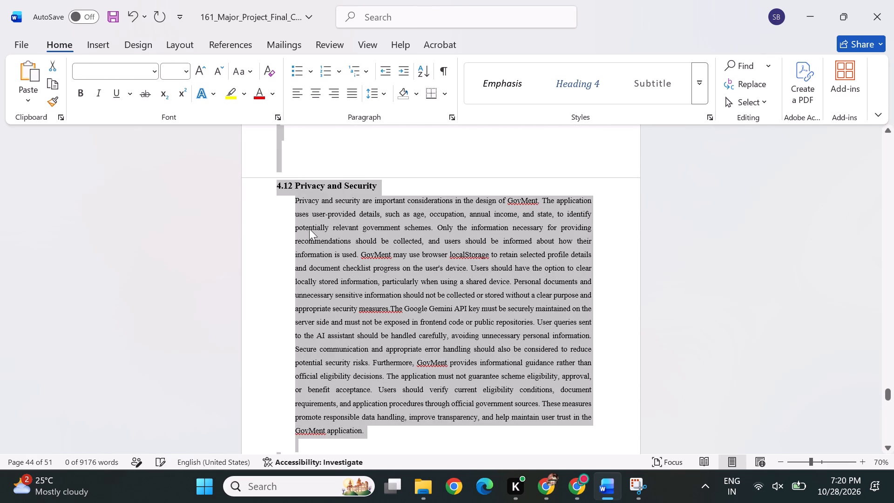
left_click(438, 166)
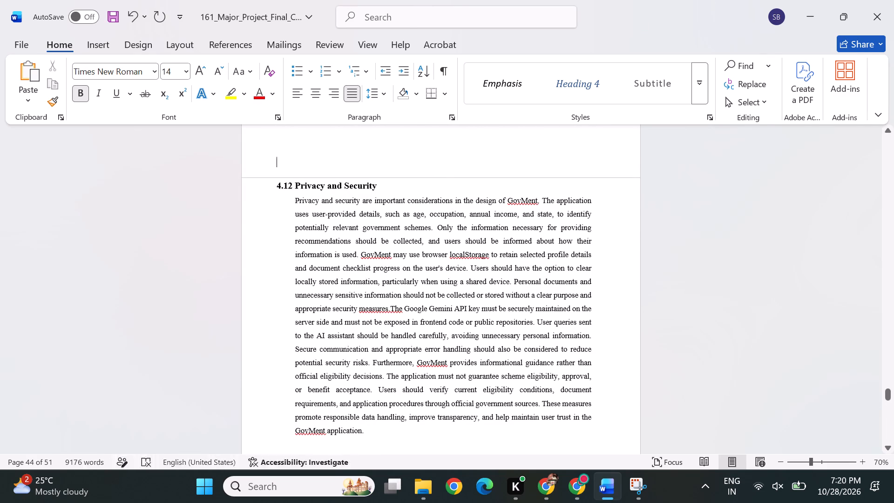
key("ctrl+s")
Check the start of headings 4.11 Testing and Evaluation Plan and 4.10 Technology Stack for leading spaces.
scroll(438, 166, "up", 3)
scroll(438, 166, "down", 1)
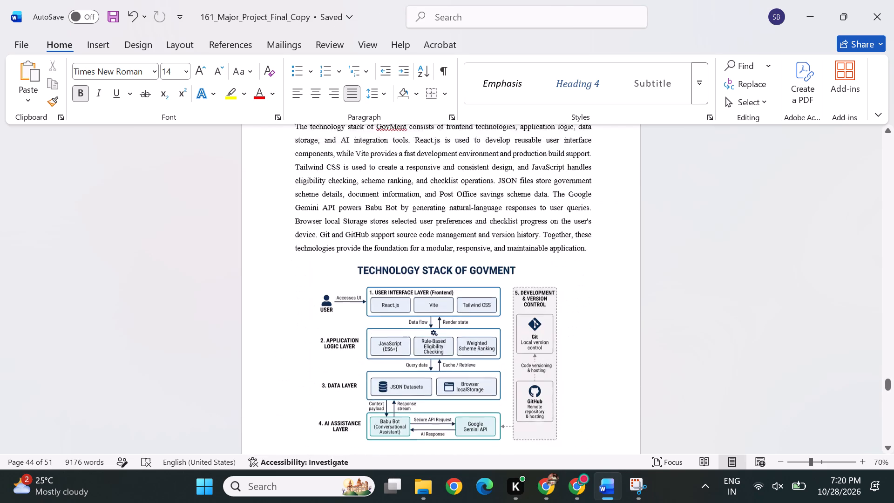
scroll(312, 346, "down", 1)
left_click(274, 334)
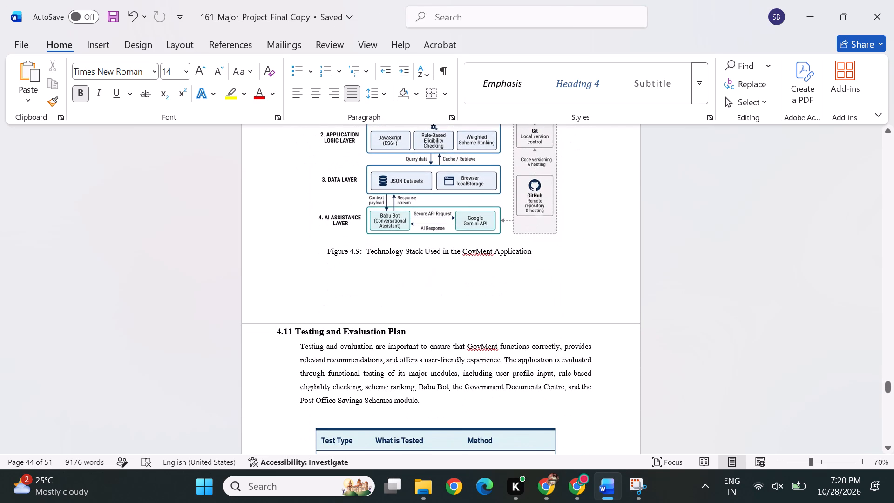
scroll(299, 313, "up", 11)
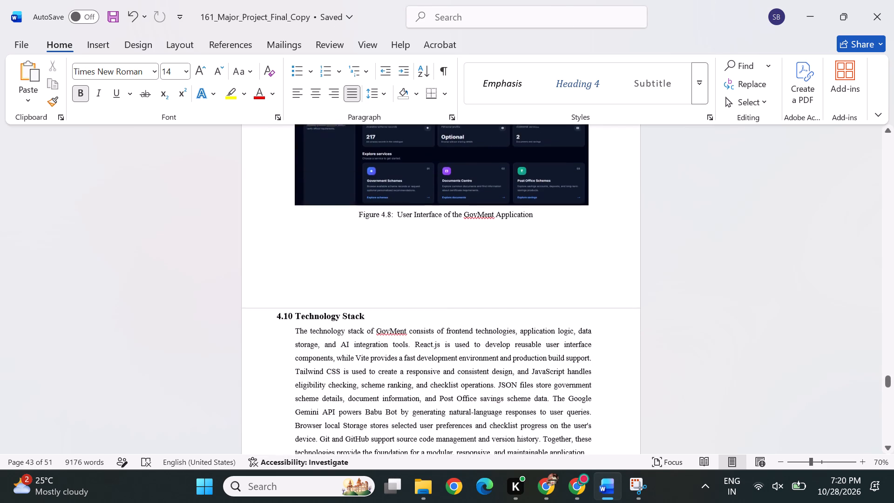
left_click(273, 313)
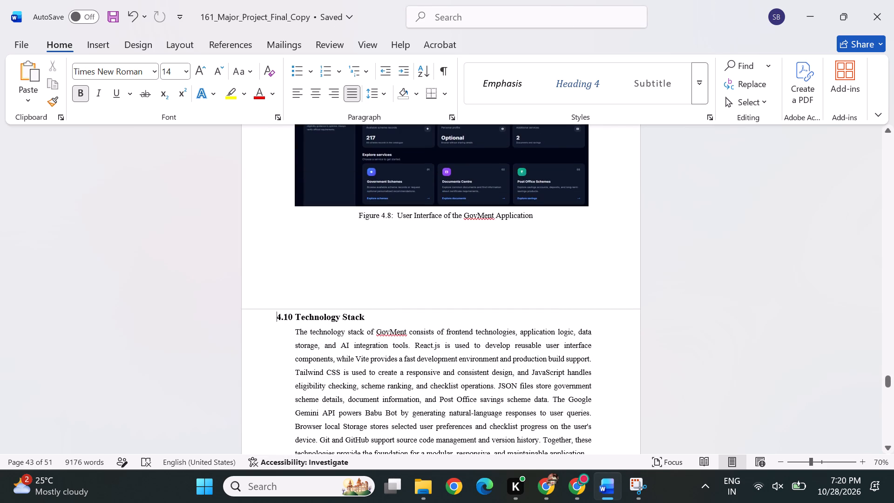
Delete two leading spaces before the heading number 4.9 of User Interface Design and save the document.
scroll(325, 281, "up", 2)
scroll(277, 205, "up", 1)
left_click(271, 223)
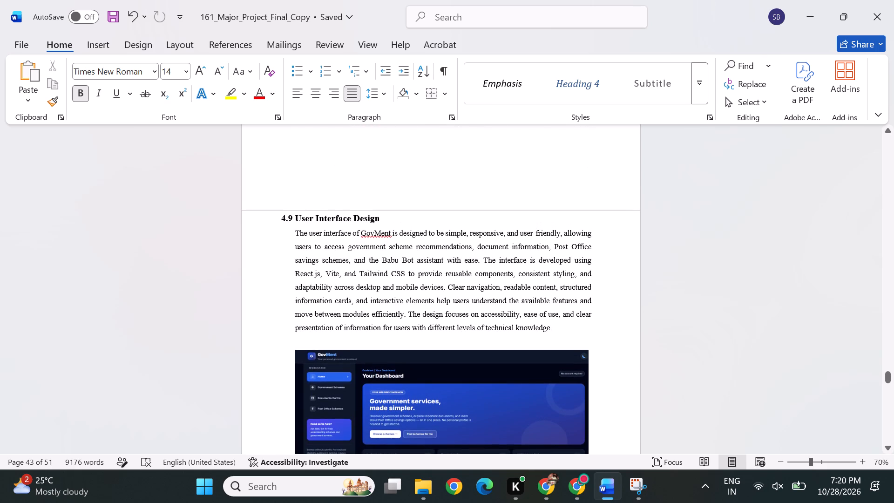
key("Delete")
key("Delete")
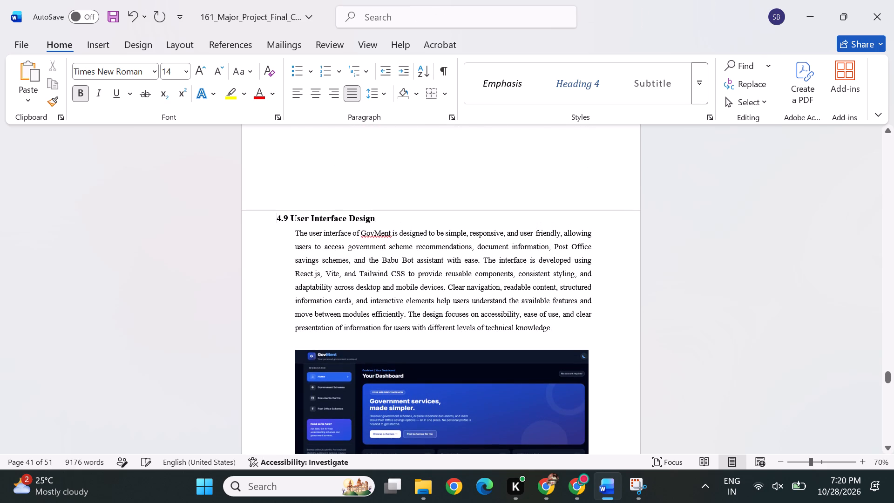
key("ctrl+s")
Delete one leading space before the heading number 4.8 of Post Office Savings Schemes Module and save the document.
scroll(271, 223, "up", 2)
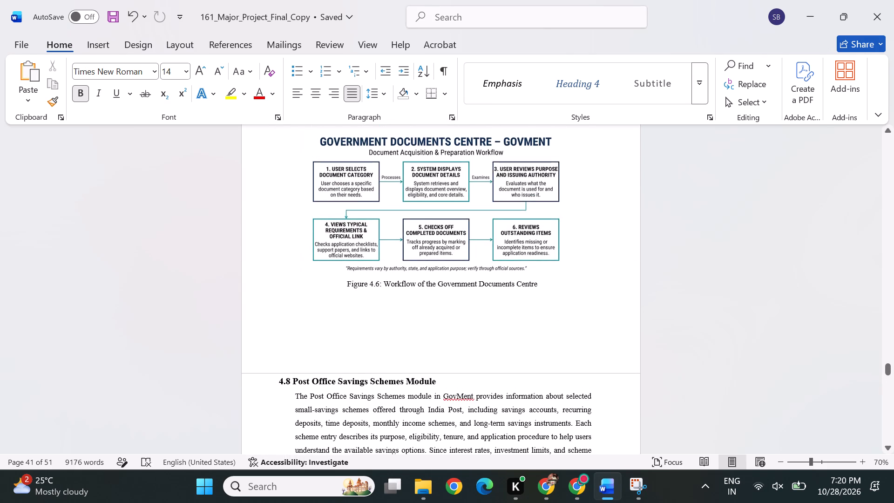
left_click(276, 377)
key("ctrl+s")
key("Delete")
key("ctrl+s")
Delete three leading spaces before the heading number 4.7 of Government Documents Centre and save the document.
scroll(375, 296, "up", 1)
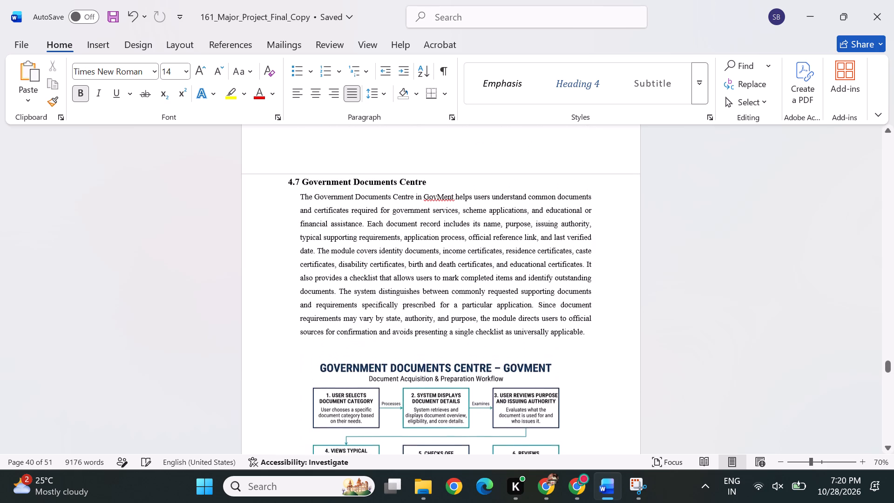
left_click(281, 181)
key("Delete")
key("Delete")
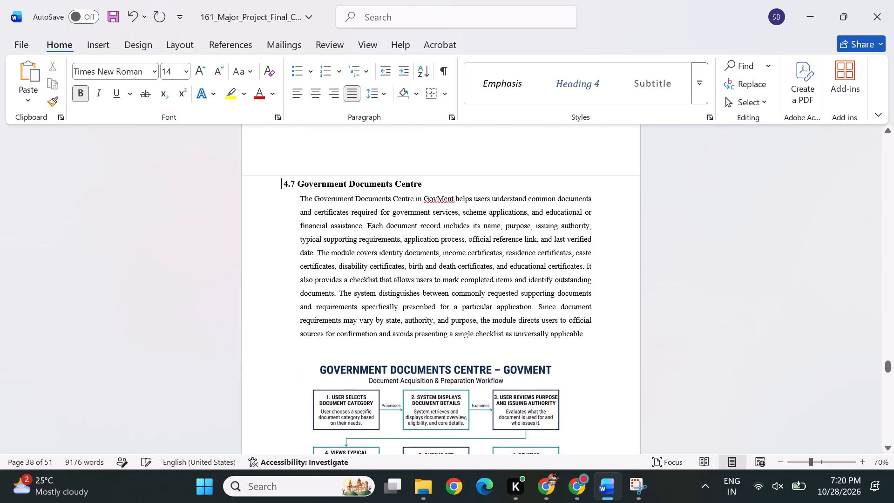
key("Delete")
key("ctrl+s")
Delete four leading spaces before the heading number 4.6 of Babu Bot – AI-Powered Conversational Assistant and save the document.
scroll(352, 210, "up", 1)
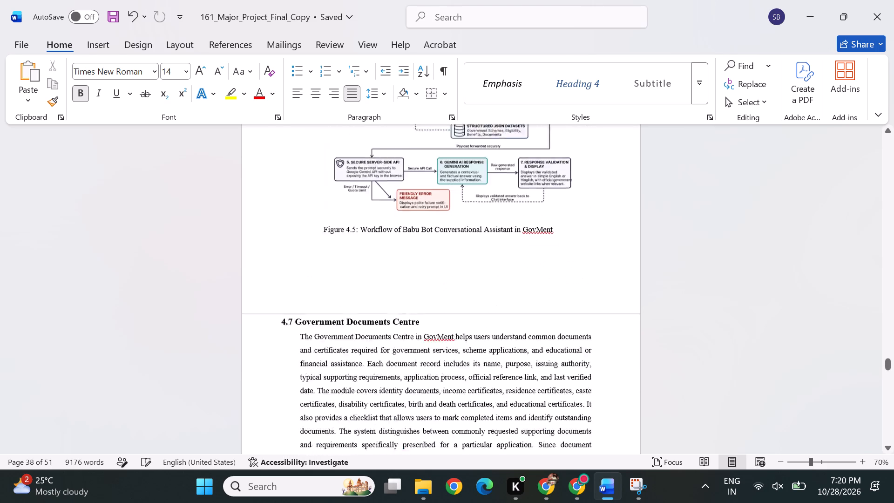
scroll(352, 210, "up", 1)
left_click(275, 173)
key("Delete")
key("Delete")
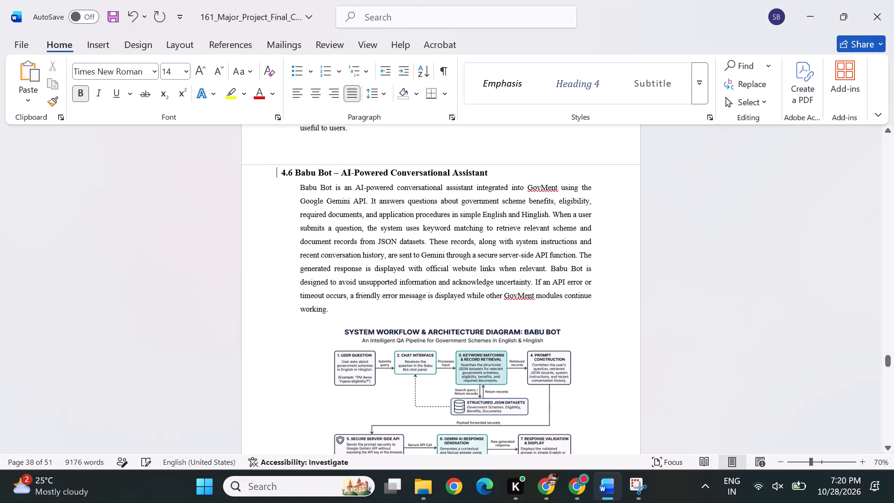
key("Delete")
key("Delete")
key("ctrl+s")
Delete three leading spaces before the heading number 4.5 of Ranking of Recommendations and save the document.
scroll(275, 173, "up", 1)
scroll(339, 199, "up", 1)
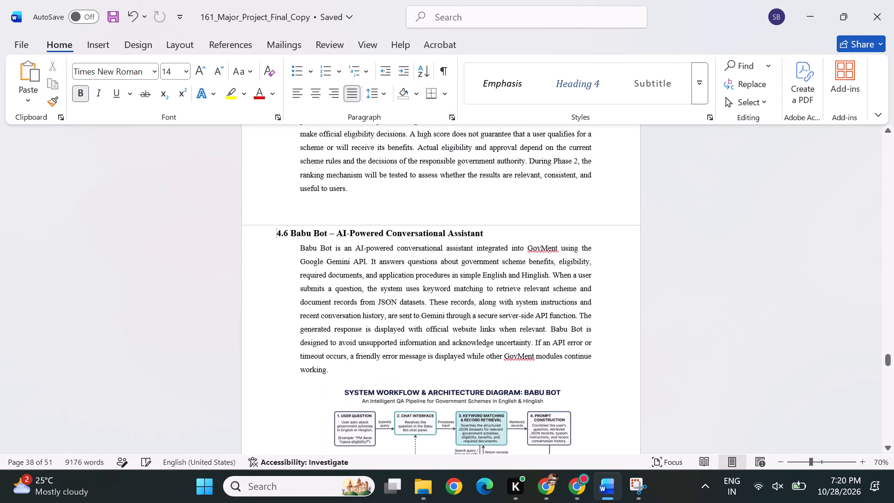
scroll(339, 199, "up", 1)
scroll(291, 166, "up", 1)
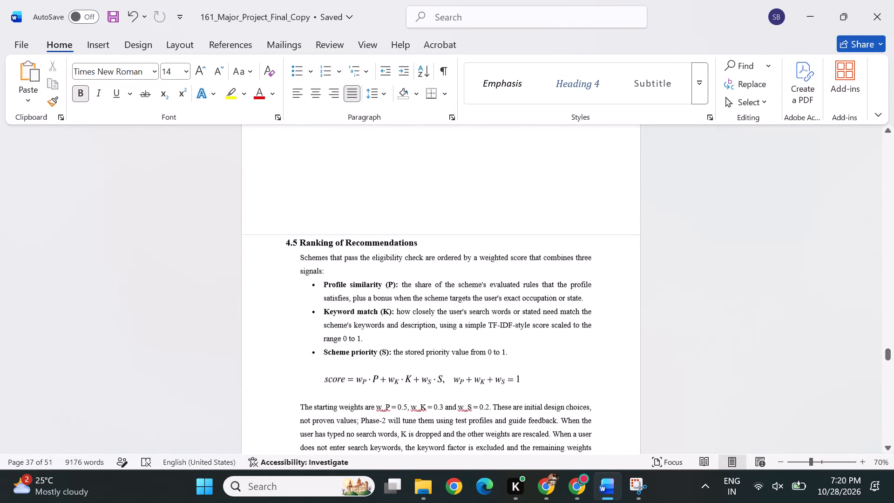
left_click(279, 246)
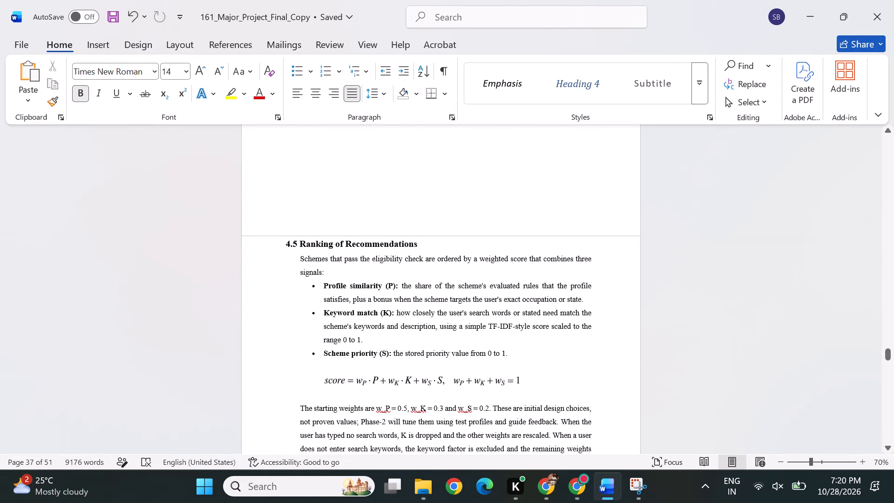
key("Delete")
key("Delete")
key("Delete")
key("ctrl+s")
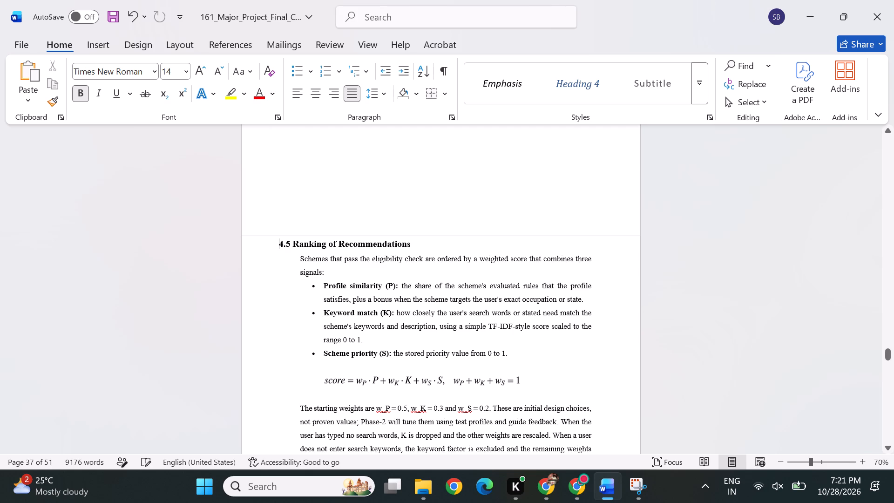
Delete three leading spaces before the heading number 4.4 of Profile Input and Rule-Based Eligibility Checking, restore the break before it, and save.
scroll(279, 246, "up", 2)
left_click(282, 214)
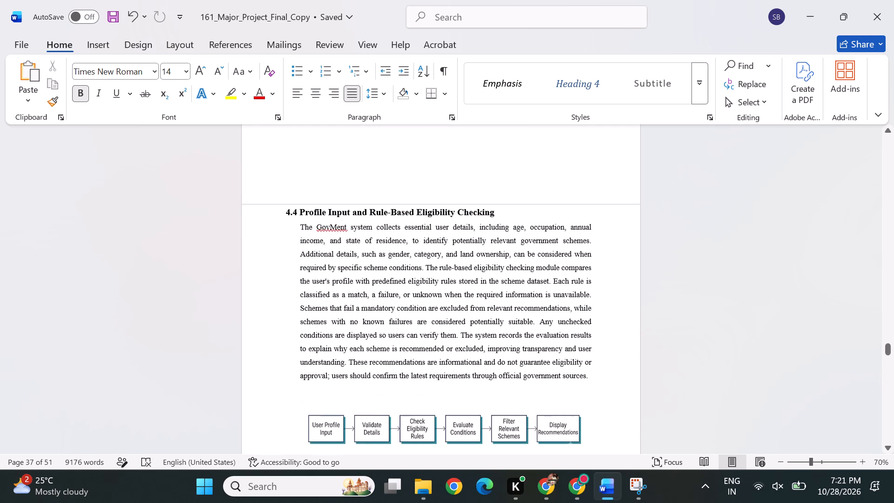
key("Left")
key("Delete")
key("Delete")
key("Delete")
key("Left")
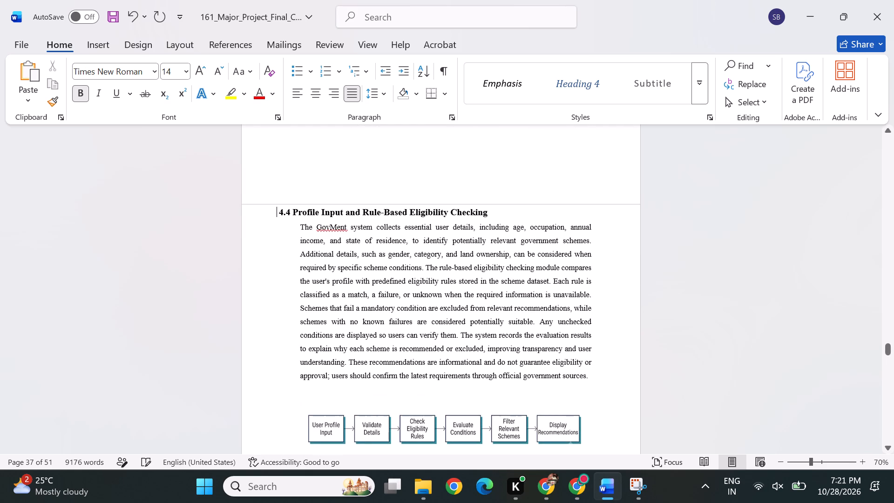
key("Left")
key("Delete")
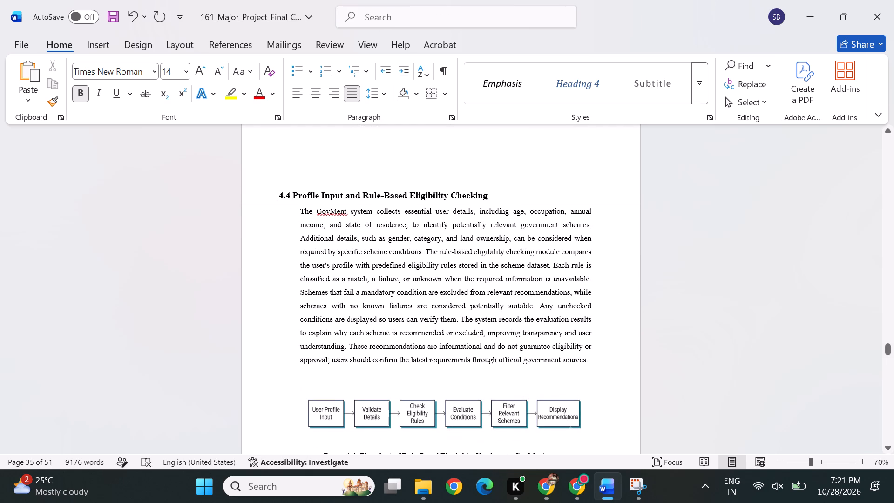
key("Return")
key("ctrl+s")
scroll(315, 251, "down", 2)
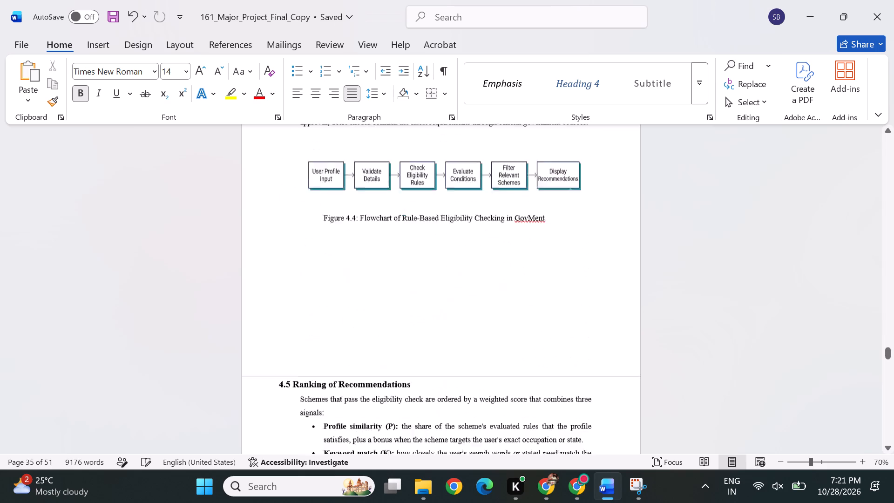
Delete four leading spaces before the heading number 4.3 of Data Design and save the document.
scroll(315, 251, "up", 4)
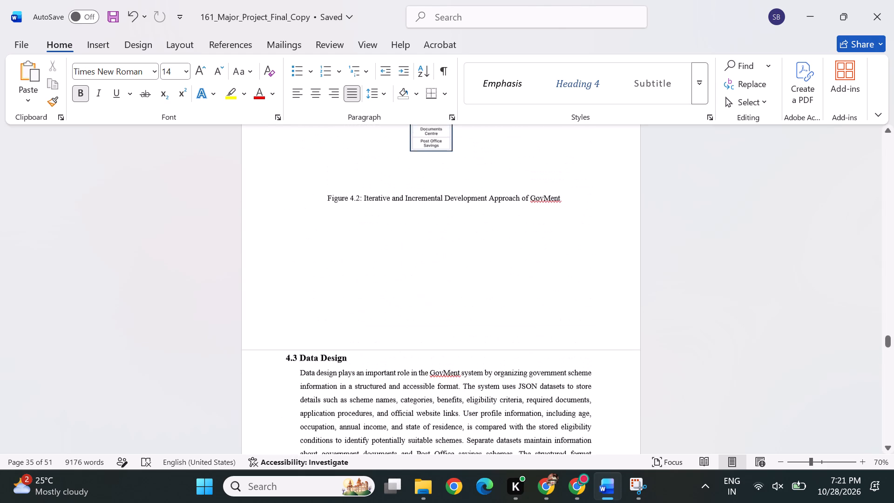
left_click(271, 366)
key("Delete")
key("Delete")
key("Delete")
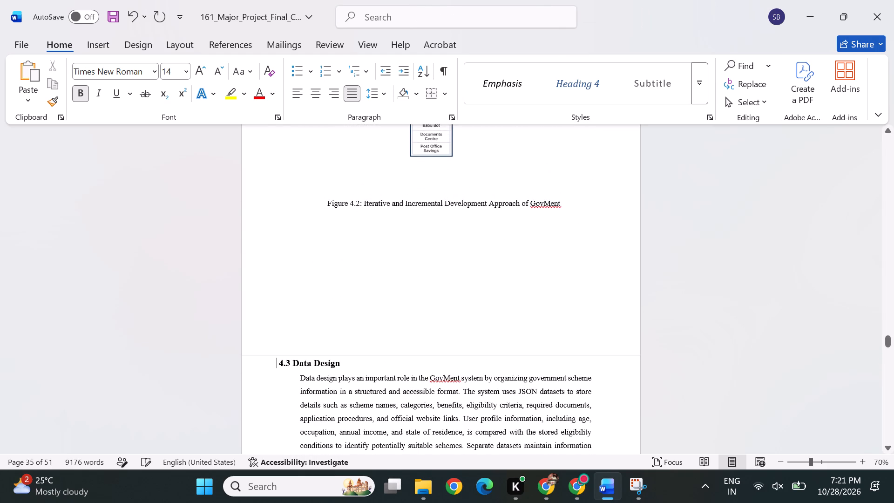
key("Delete")
key("ctrl+s")
Delete four leading spaces before the heading number 4.2 of Development Approach and save the document.
scroll(271, 366, "up", 1)
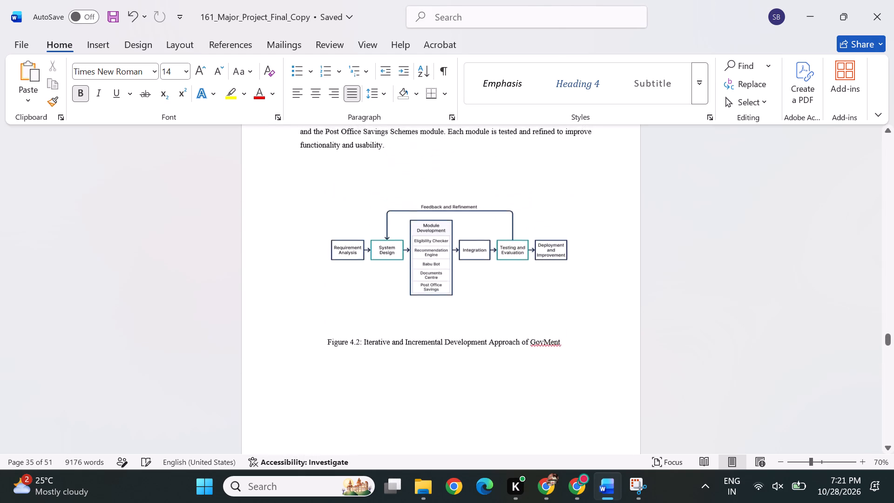
scroll(271, 366, "up", 1)
left_click(280, 284)
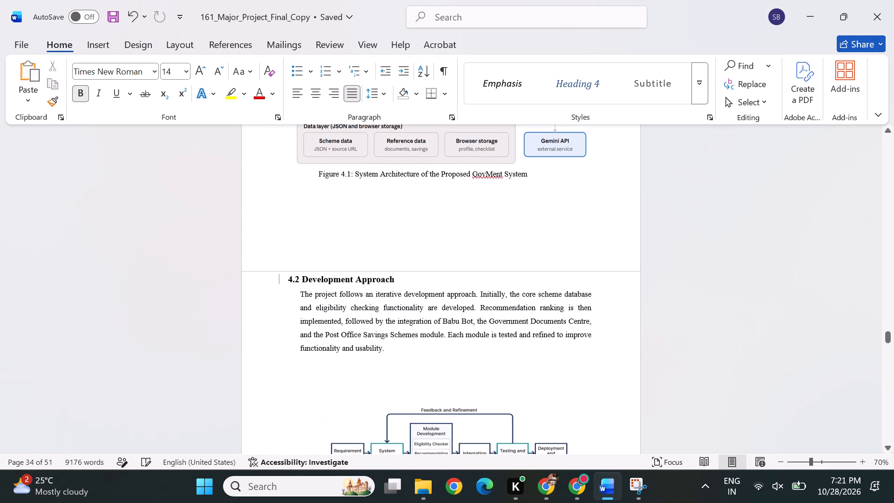
key("Delete")
key("Delete")
key("Delete")
key("Delete")
key("ctrl+s")
Delete three leading spaces before the heading number 4.1 of System Architecture and save the document.
scroll(280, 284, "up", 1)
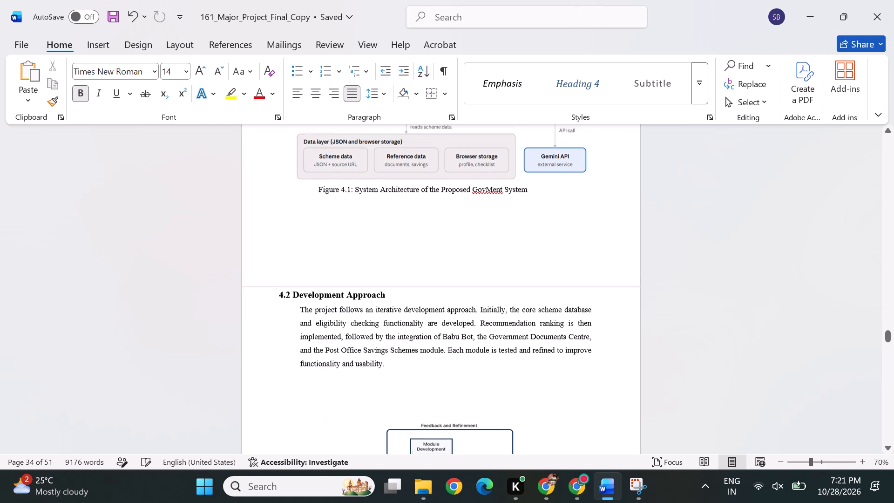
scroll(280, 284, "up", 1)
left_click(271, 352)
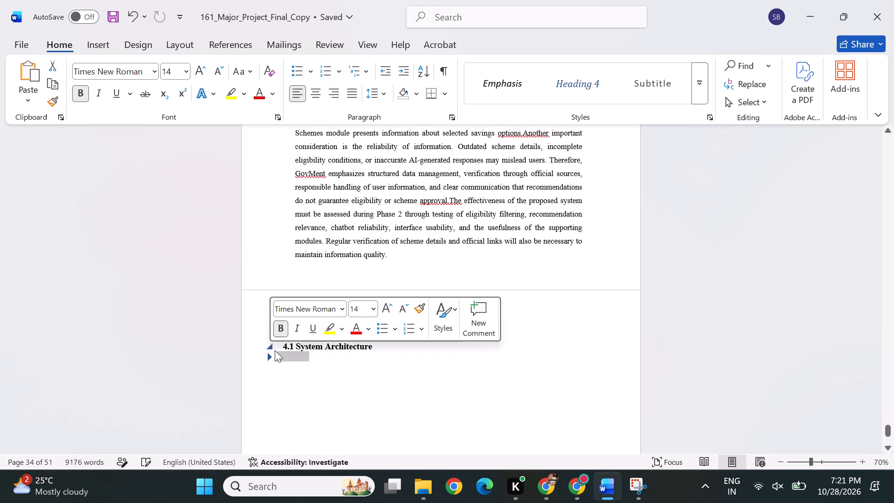
key("ctrl+z")
scroll(320, 359, "up", 1)
left_click(281, 288)
key("Left")
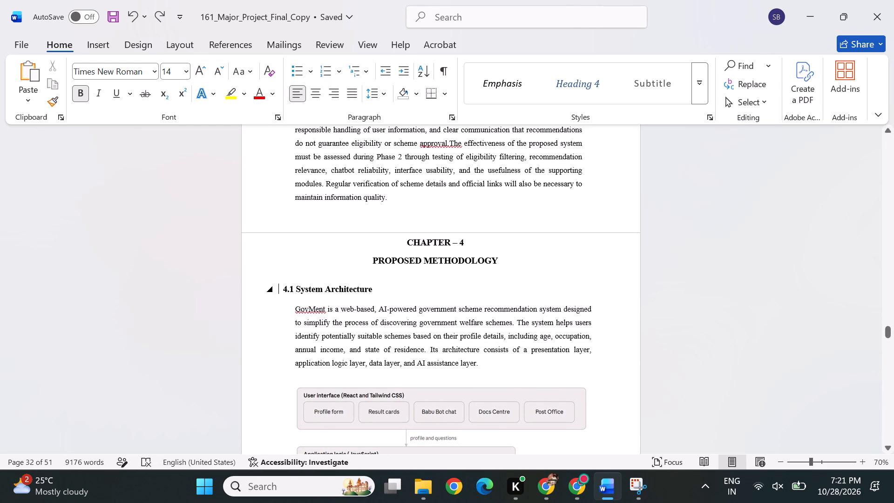
key("Delete")
key("Left")
key("Delete")
key("Delete")
scroll(281, 288, "up", 1)
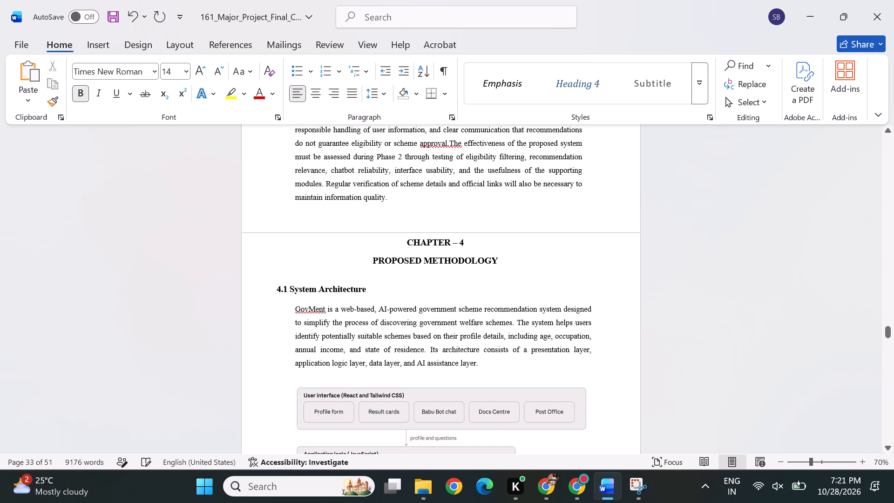
scroll(281, 288, "up", 2)
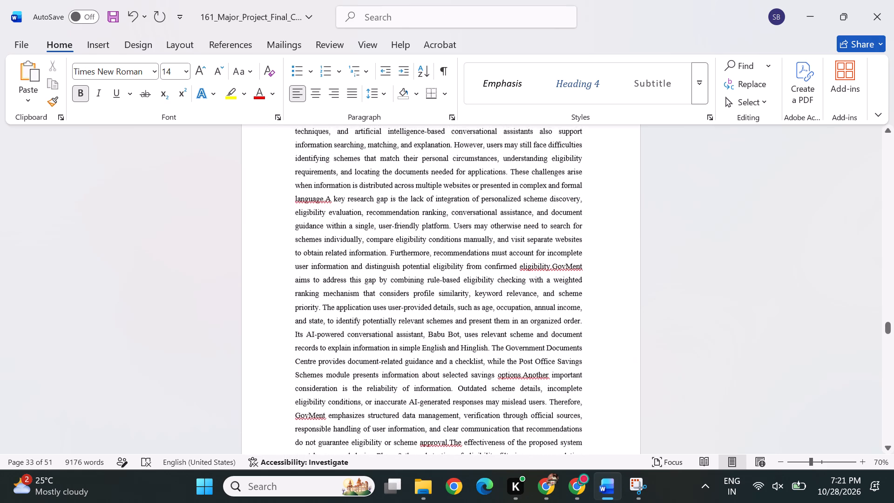
scroll(281, 288, "up", 1)
scroll(281, 288, "down", 3)
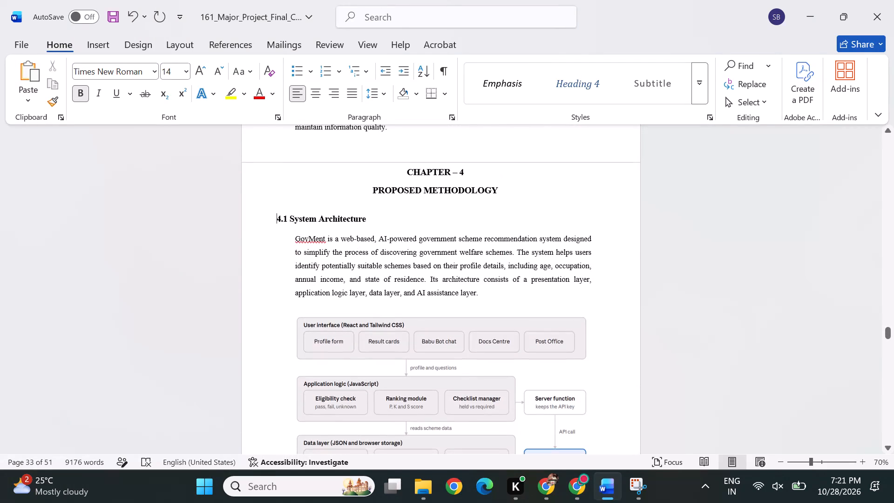
key("ctrl+s")
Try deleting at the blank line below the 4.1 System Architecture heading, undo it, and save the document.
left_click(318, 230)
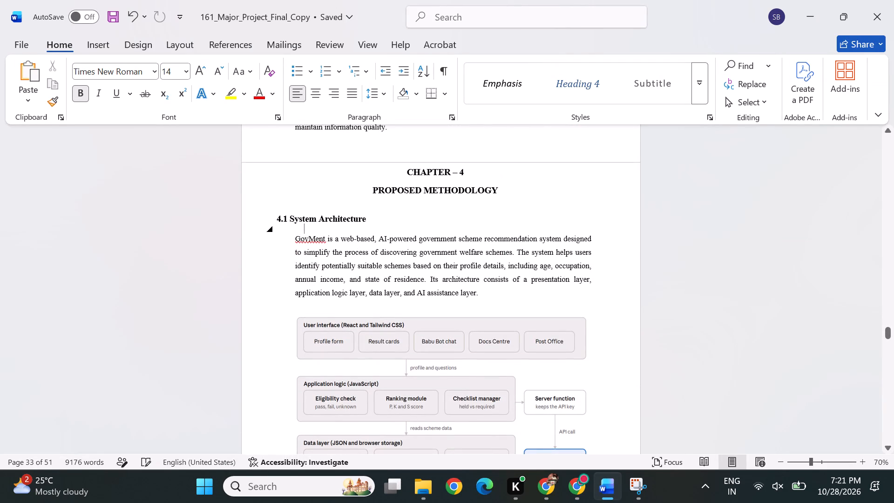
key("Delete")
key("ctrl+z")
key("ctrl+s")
Delete one more leading space before the heading number 4.2 of Development Approach, keeping the number intact, and save the document.
scroll(398, 273, "down", 1)
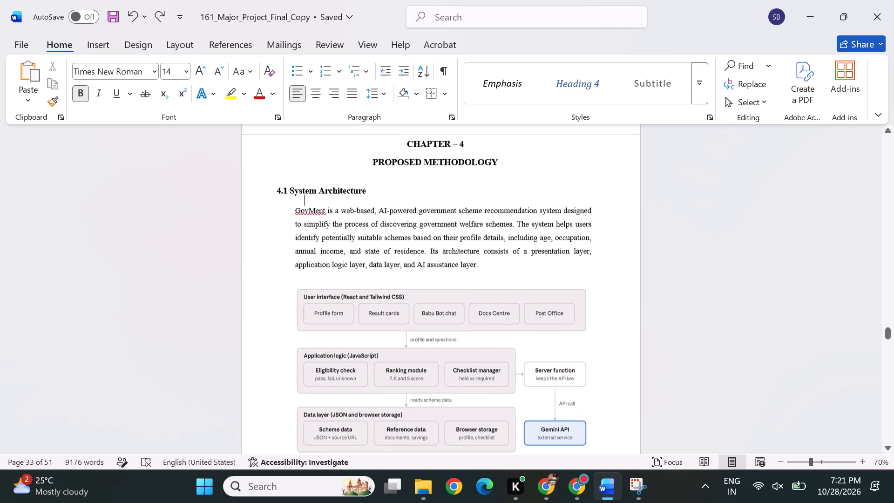
scroll(398, 273, "down", 3)
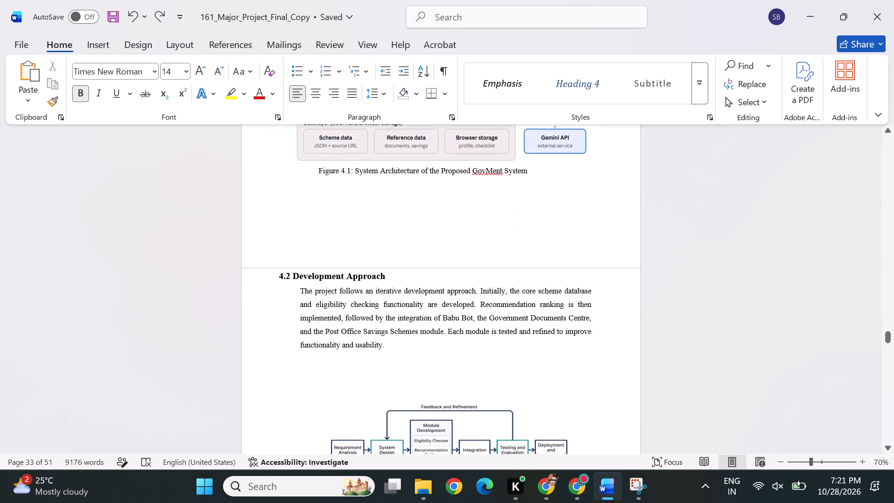
left_click(271, 273)
key("Delete")
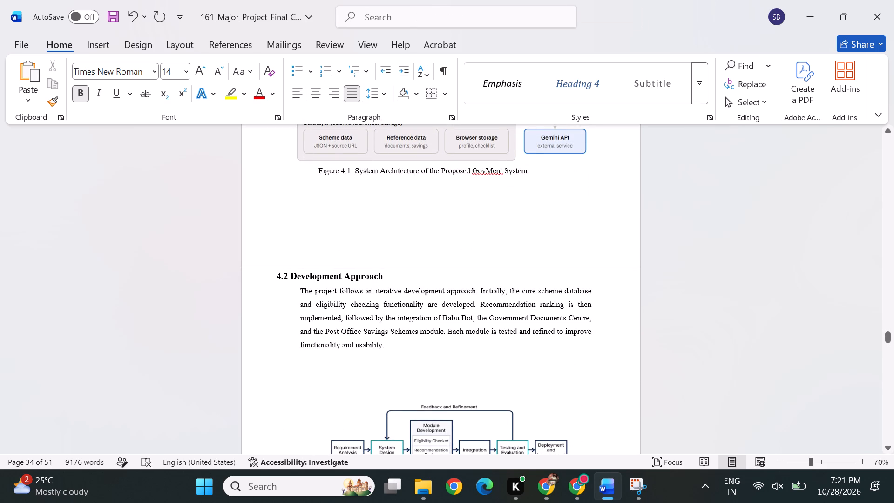
key("Left")
key("Right")
key("Delete")
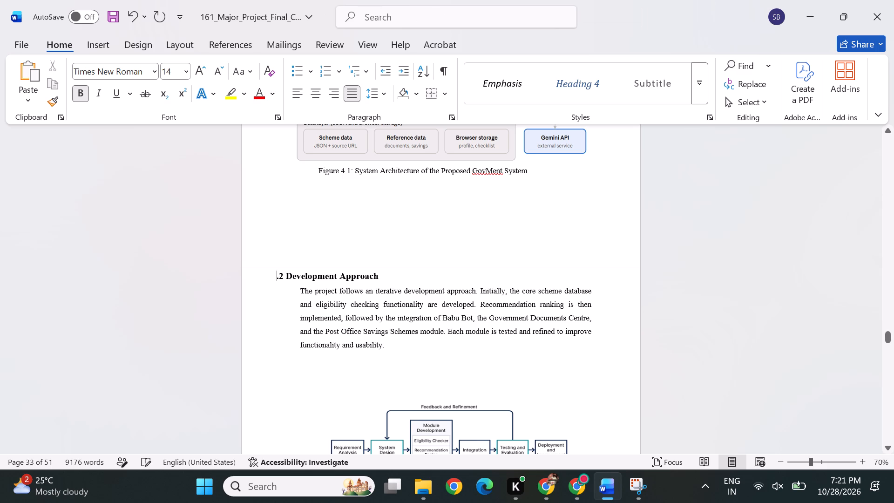
key("ctrl+z")
key("ctrl+s")
Check the start of the 4.3 Data Design heading for leading spaces and save the document.
scroll(338, 345, "down", 1)
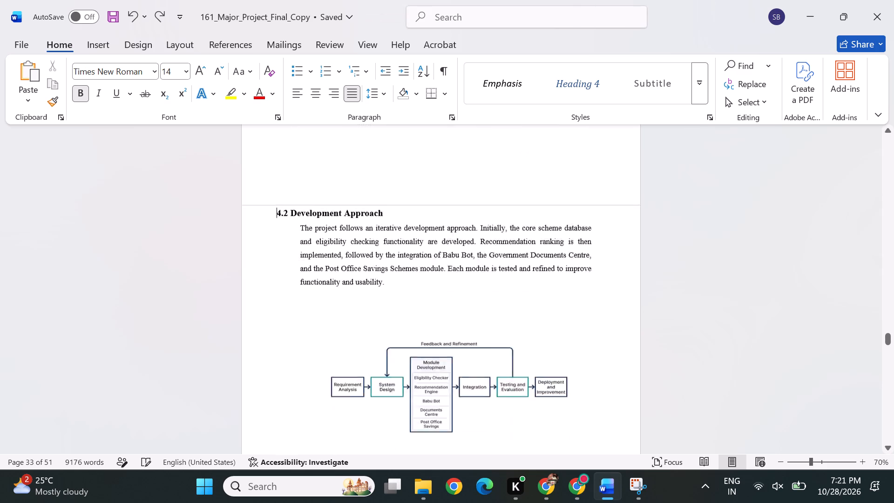
scroll(338, 345, "down", 1)
left_click(270, 390)
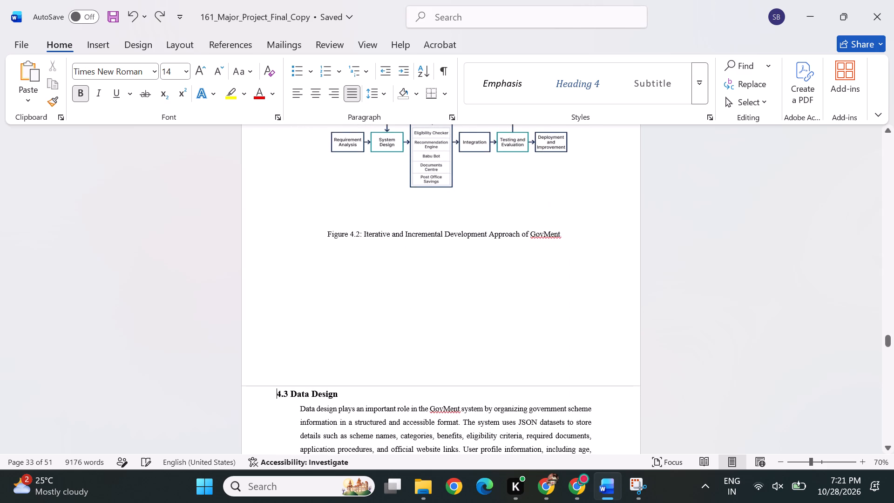
key("ctrl+s")
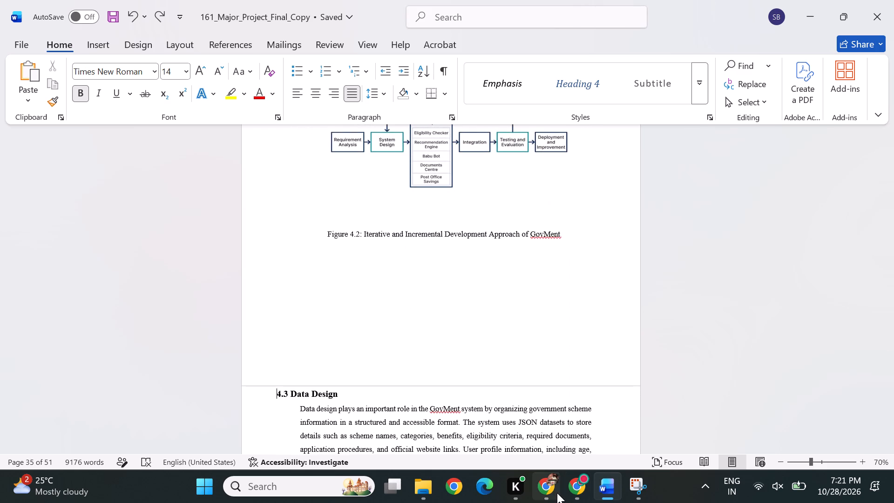
Switch to Chrome, search for word to pdf in a new tab, and open iLovePDF's Word to PDF converter.
left_click(557, 493)
left_click(373, 8)
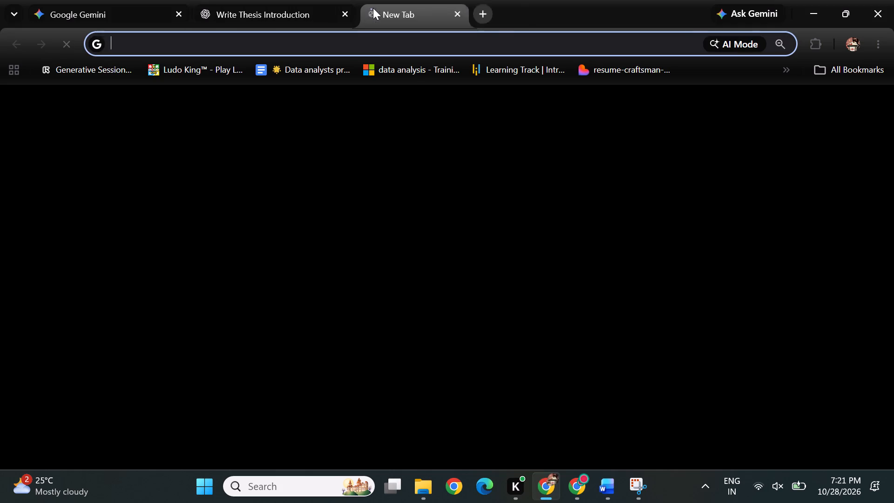
type("word")
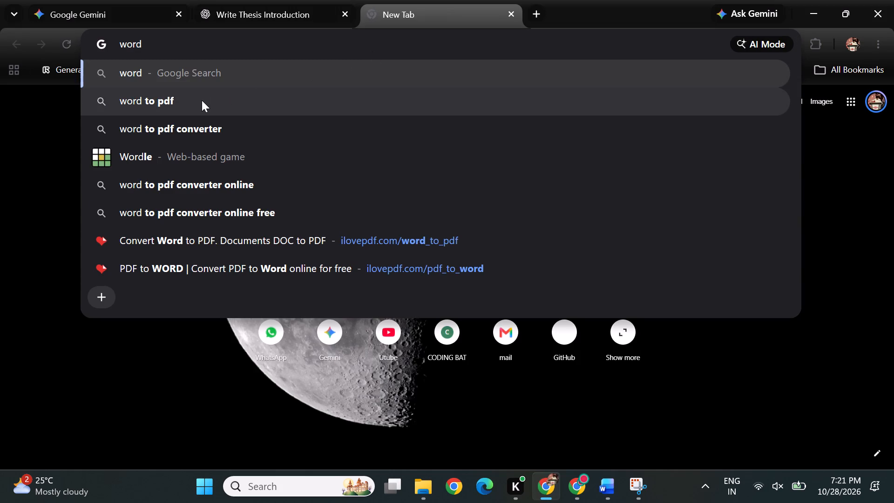
left_click(202, 100)
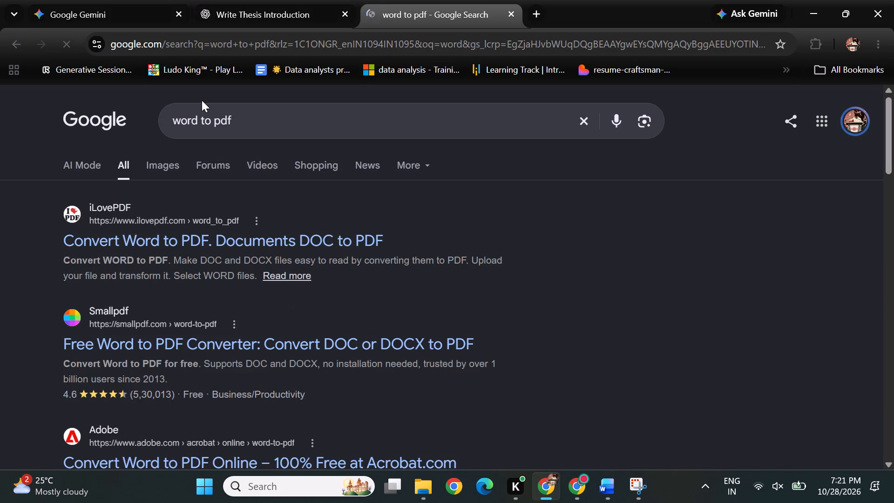
left_click(263, 229)
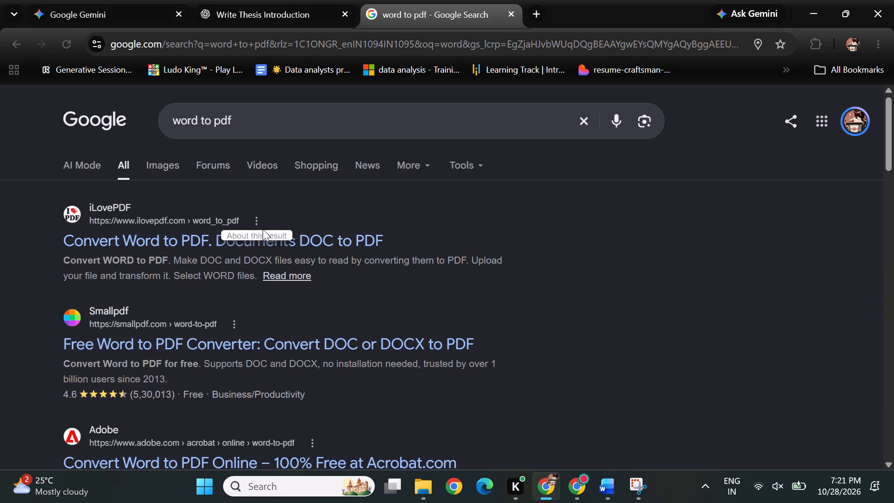
left_click(301, 236)
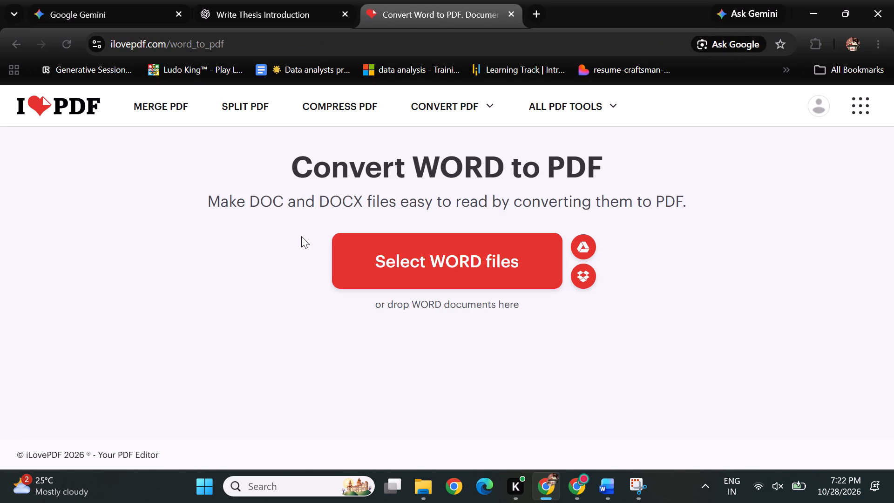
Upload the Word document 161_Major_Project_Final_Copy from the Downloads folder and convert it to PDF.
left_click(376, 248)
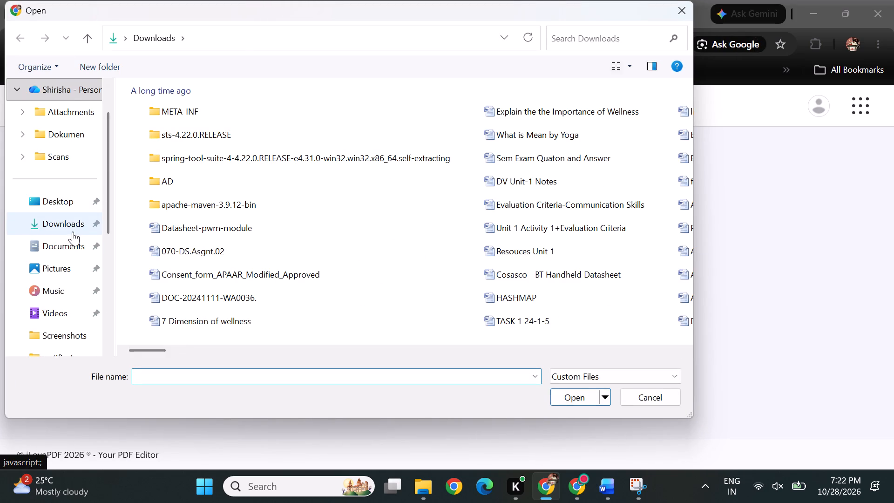
double_click(73, 231)
scroll(115, 246, "down", 15)
scroll(231, 248, "down", 18)
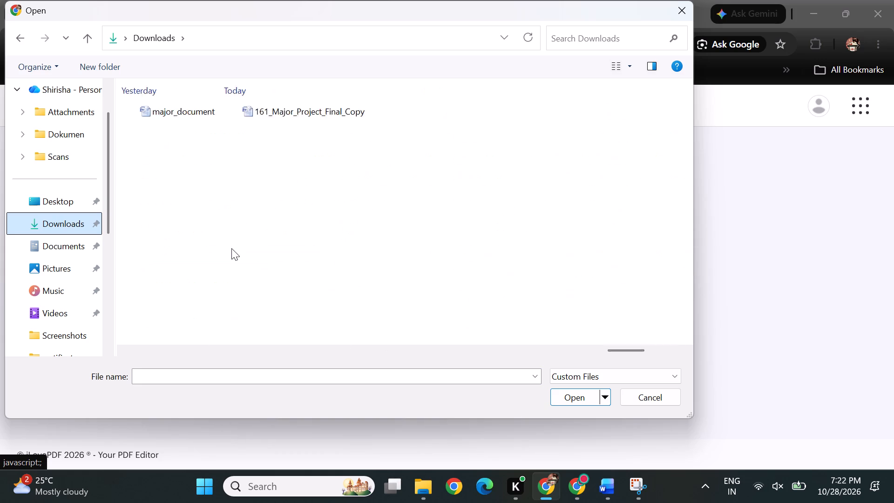
scroll(231, 248, "down", 1)
left_click(253, 116)
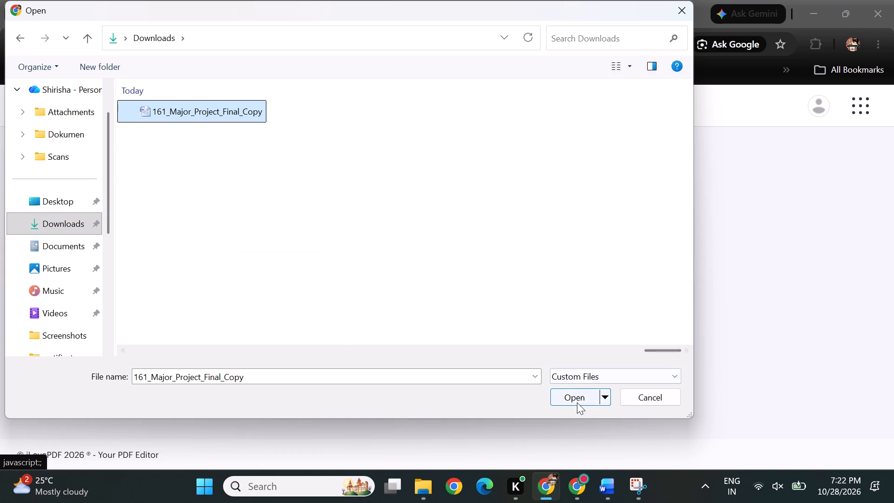
left_click(577, 402)
left_click_drag(695, 402, 693, 426)
left_click(693, 426)
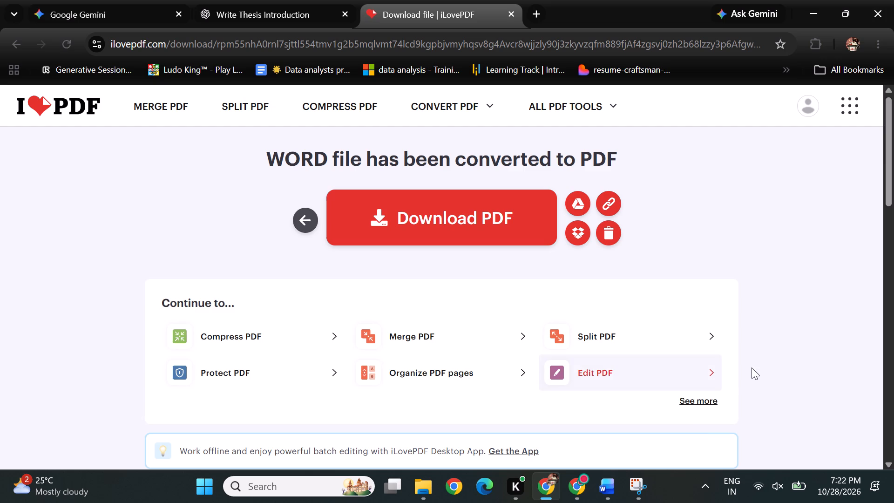
Download the converted file 161_Major_Project_Final_Copy.pdf and open it in the browser.
left_click(514, 222)
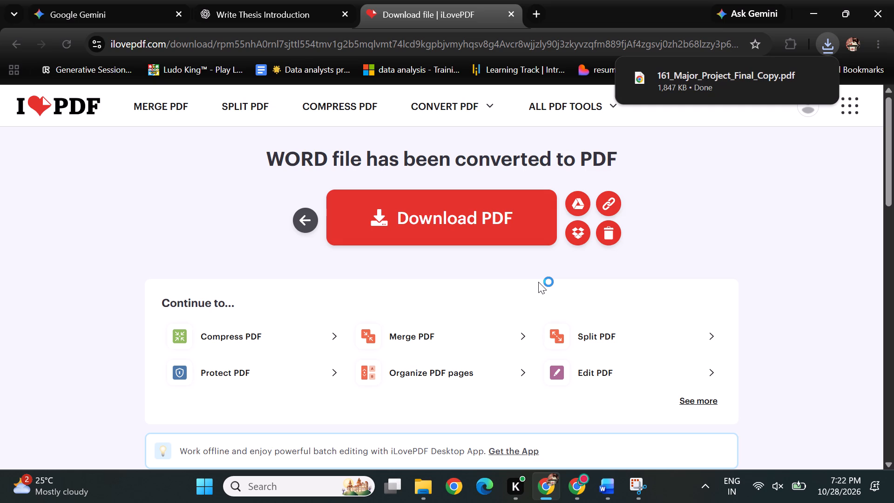
double_click(690, 94)
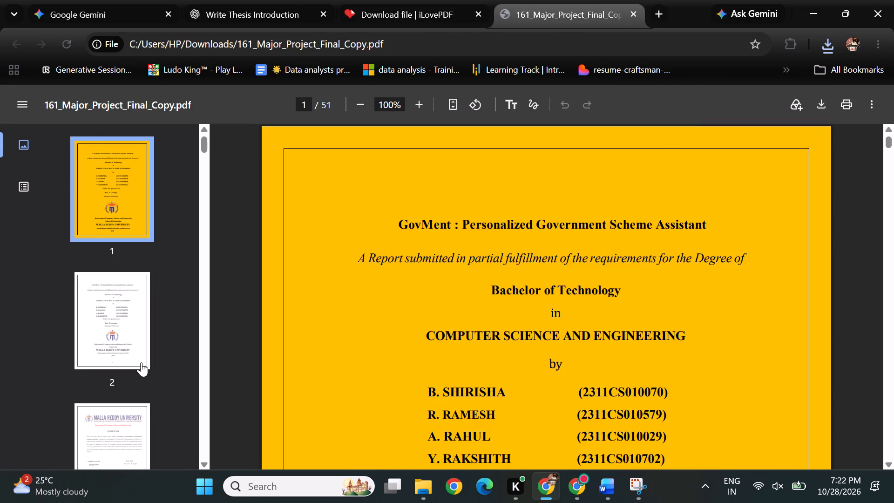
Review the closing pages of the converted PDF, from References back to the 4.13 section and the 4.14 diagrams.
scroll(141, 362, "down", 20)
scroll(141, 362, "down", 10)
left_click(120, 215)
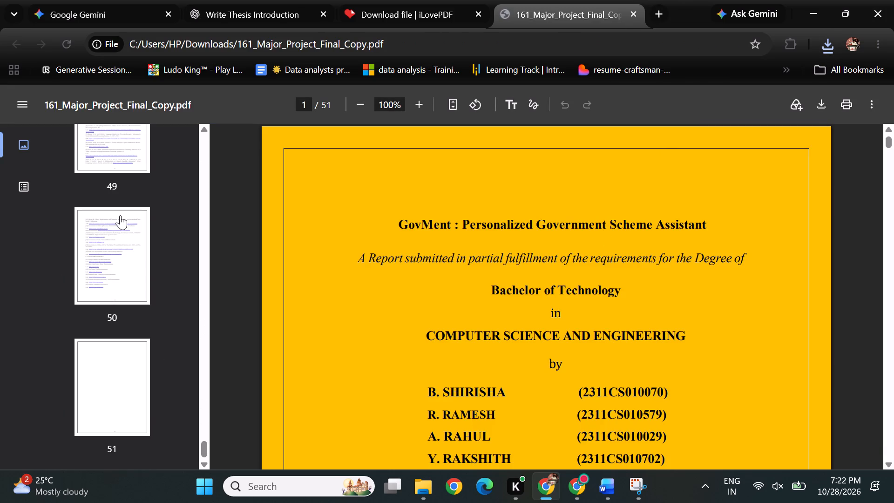
left_click(109, 108)
left_click(109, 164)
scroll(109, 164, "up", 1)
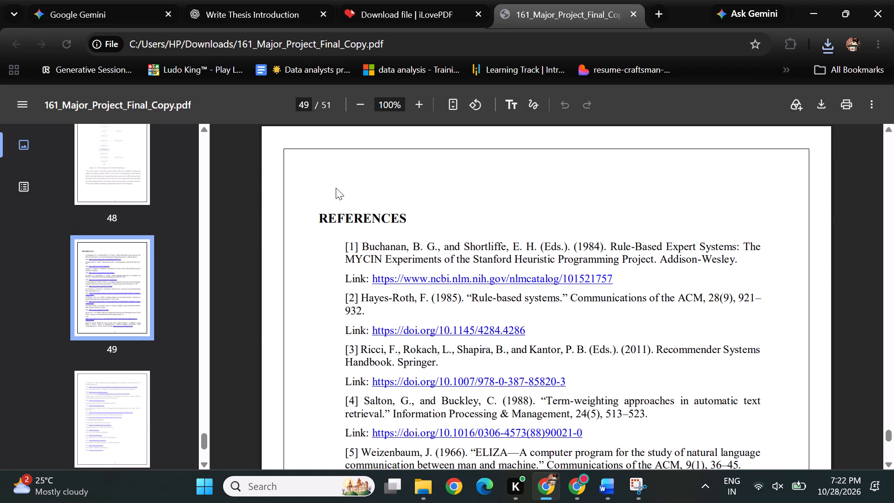
scroll(344, 190, "up", 3)
scroll(343, 266, "up", 2)
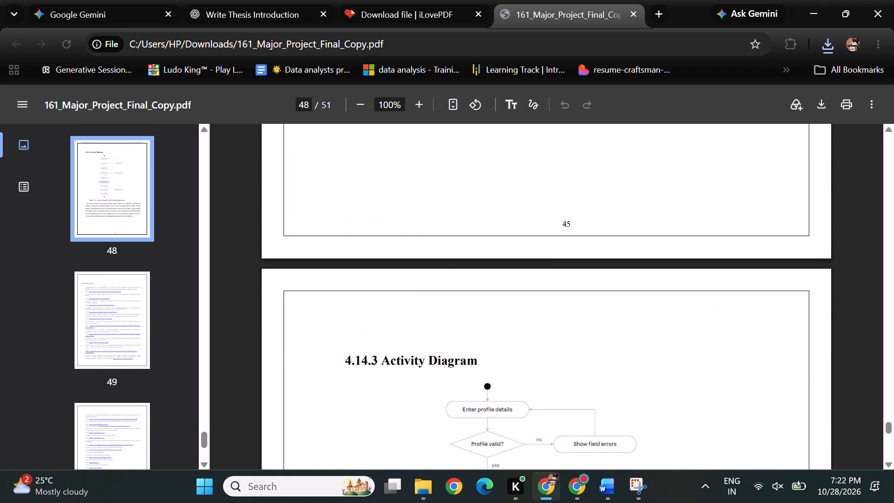
scroll(343, 266, "up", 5)
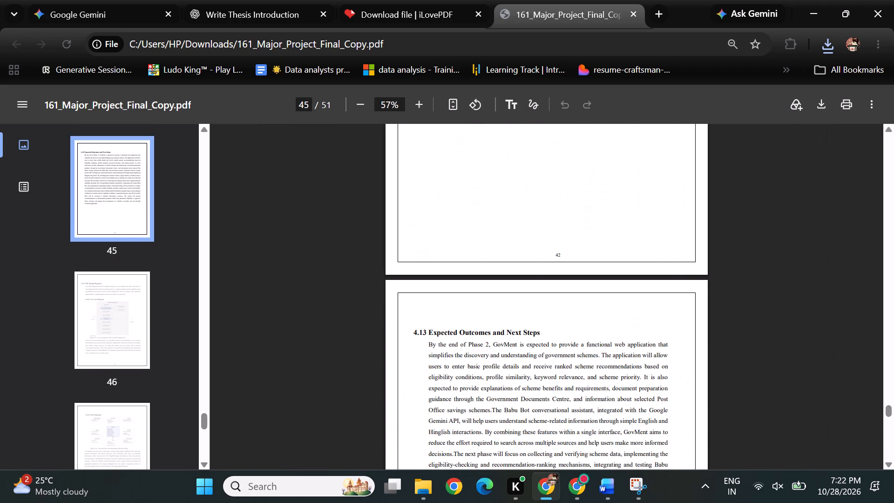
scroll(469, 372, "down", 2)
scroll(469, 326, "down", 1)
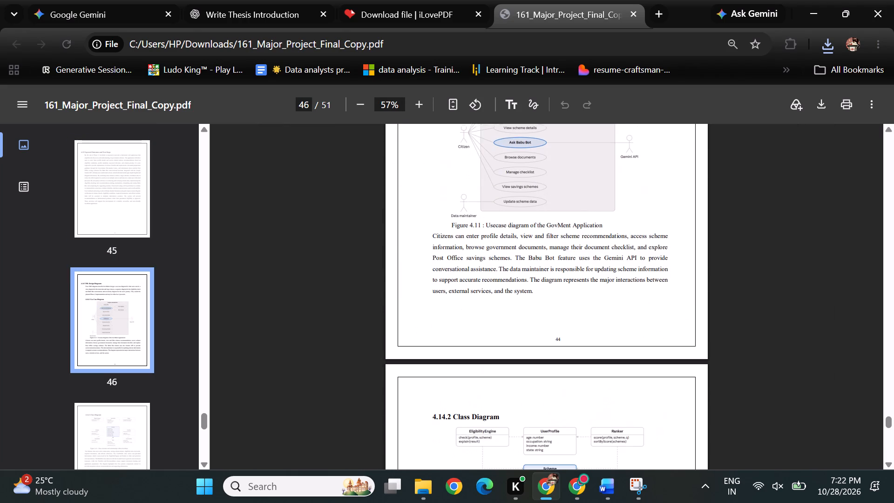
Examine the Chapter 4 section headings in the PDF from 4.10 Technology Stack back to 4.1 System Architecture for consistent alignment.
scroll(468, 237, "up", 2)
scroll(462, 175, "up", 2)
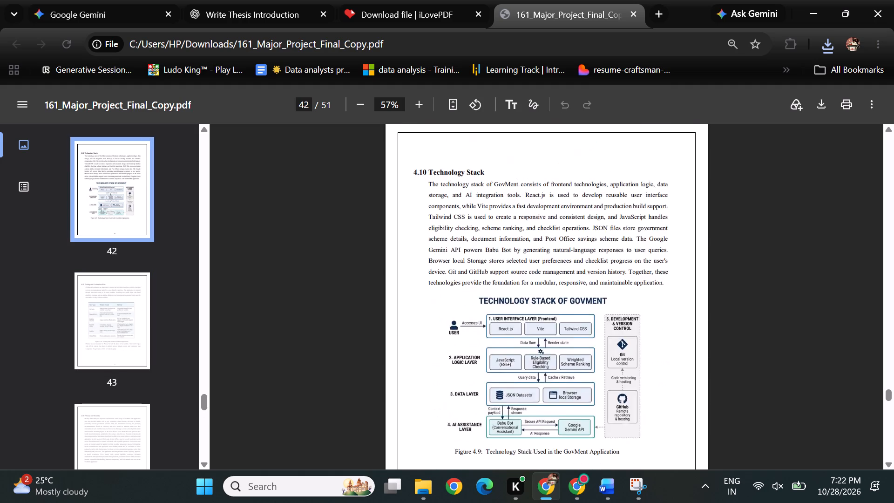
scroll(462, 175, "up", 1)
scroll(452, 236, "up", 2)
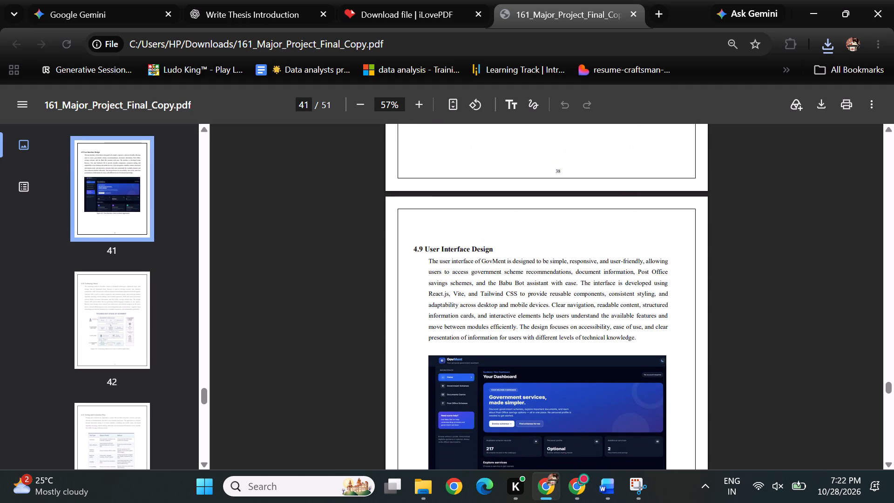
scroll(452, 253, "up", 3)
scroll(452, 253, "down", 1)
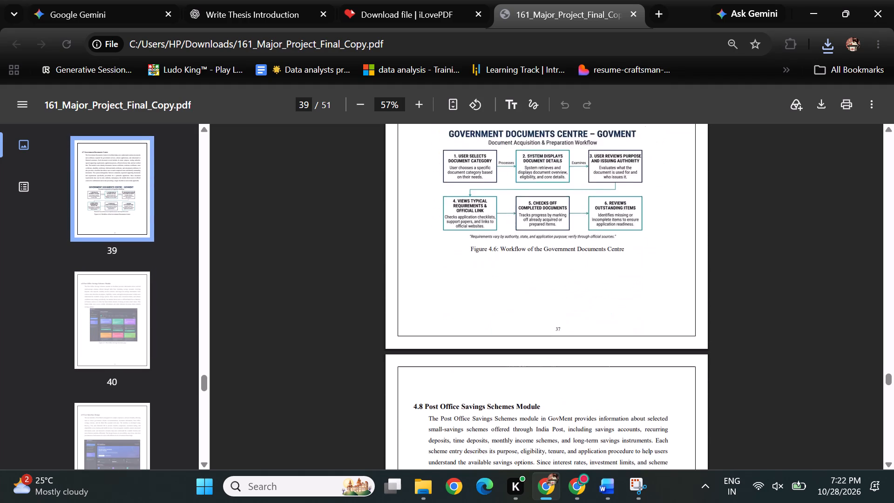
scroll(452, 253, "down", 1)
scroll(469, 367, "up", 3)
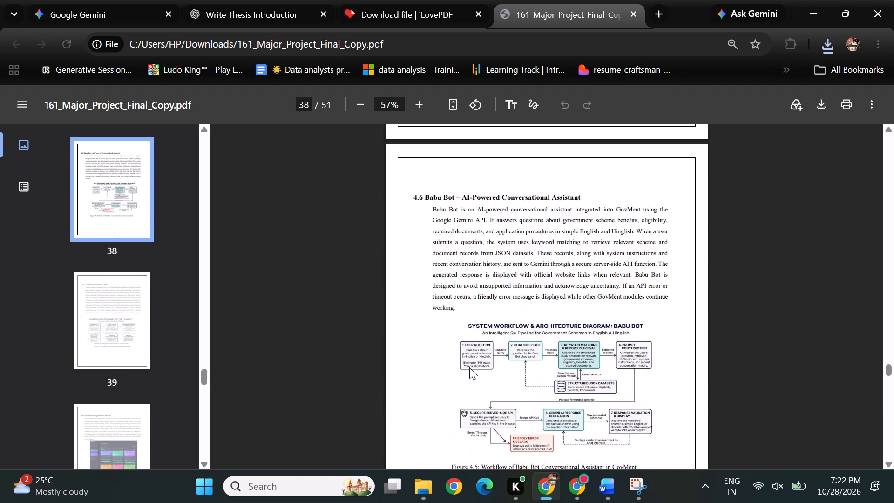
scroll(469, 367, "up", 5)
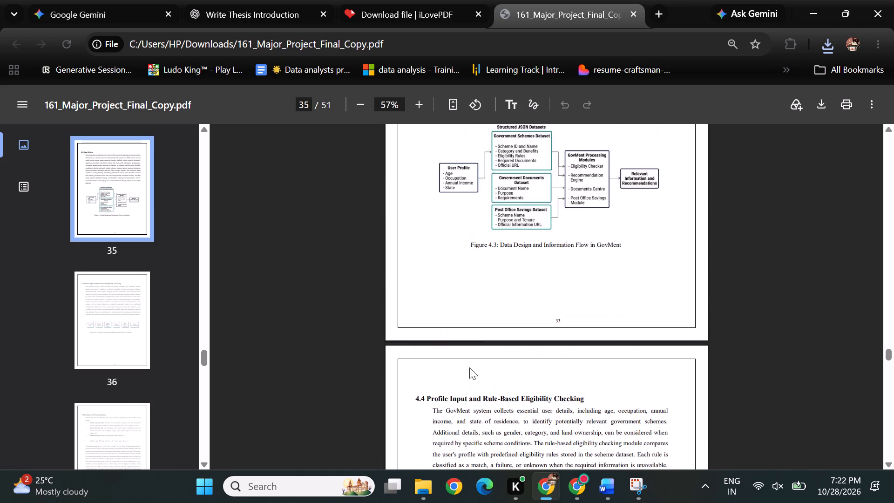
scroll(469, 367, "up", 5)
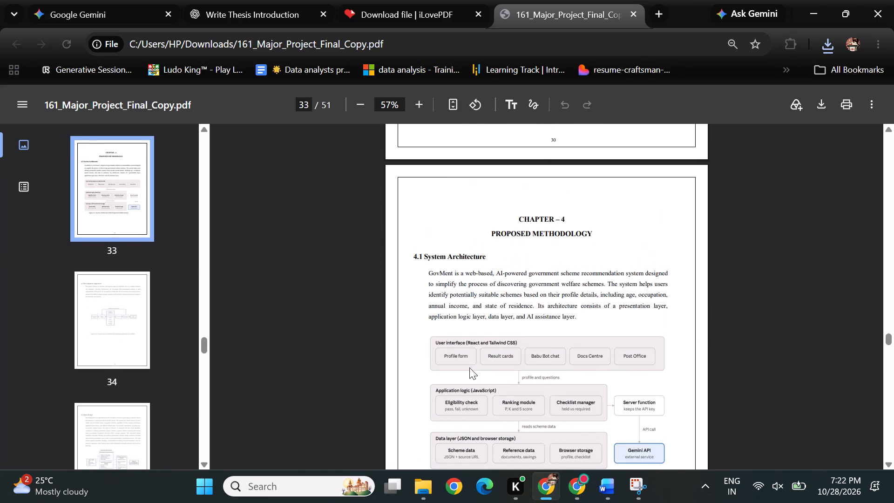
Compare the 3.7 Research Gap heading layout with the 4.1 System Architecture and 4.2 Development Approach headings in the PDF.
scroll(469, 367, "up", 1)
scroll(544, 419, "down", 1)
scroll(502, 396, "down", 1)
scroll(446, 225, "up", 1)
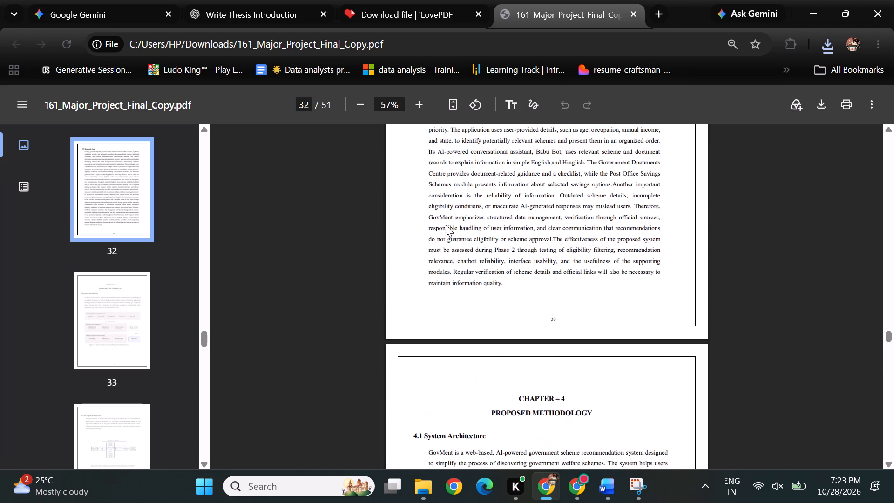
scroll(446, 225, "up", 2)
scroll(456, 342, "down", 1)
scroll(456, 342, "up", 1)
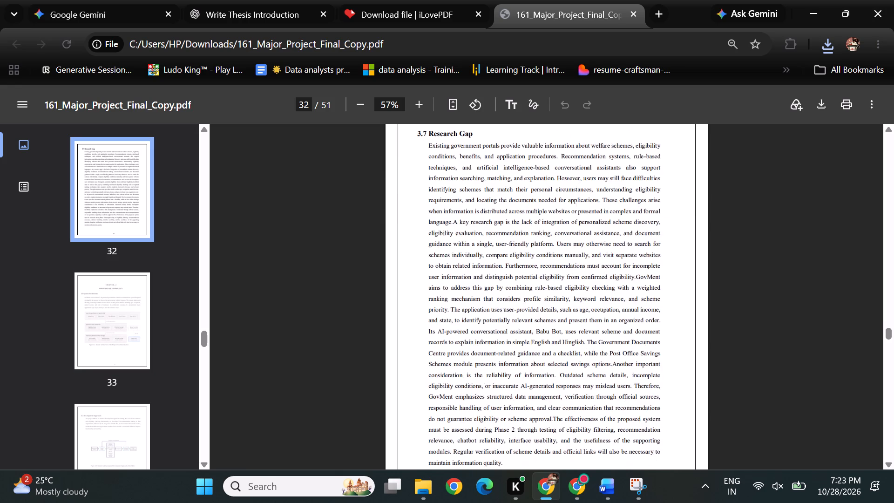
scroll(456, 342, "up", 1)
scroll(454, 279, "down", 2)
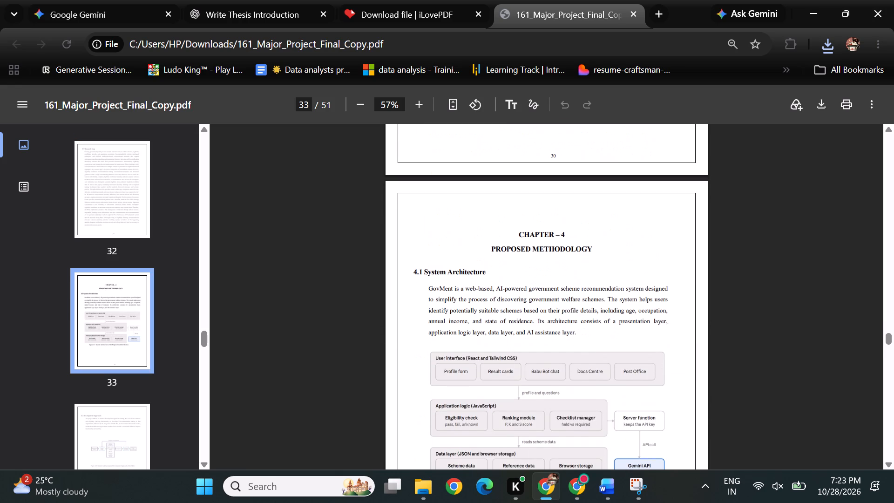
scroll(454, 349, "down", 3)
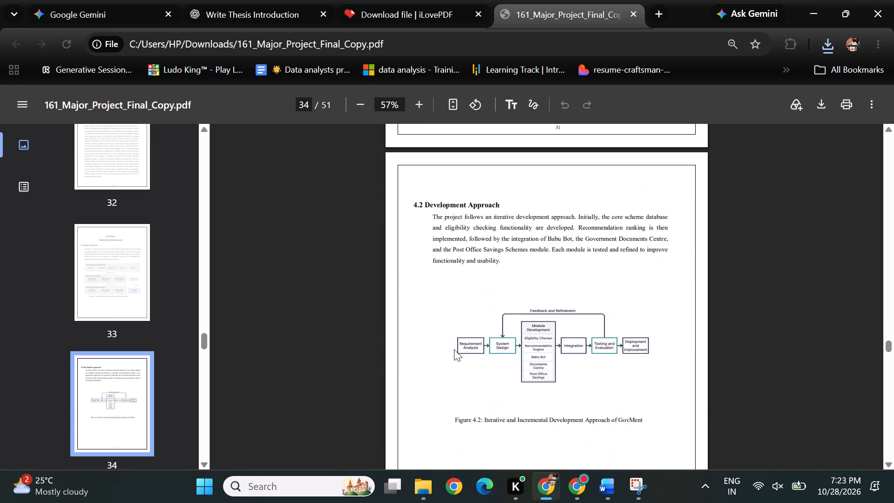
Switch to the Word document and insert four extra spaces between 4.3 and Data Design in the section heading.
left_click(597, 475)
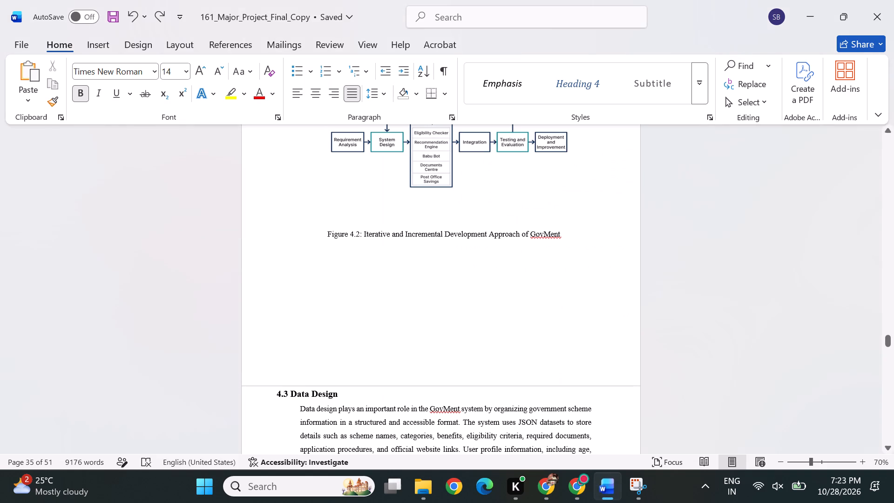
left_click(291, 394)
key("space")
key("space")
key("space")
key("space")
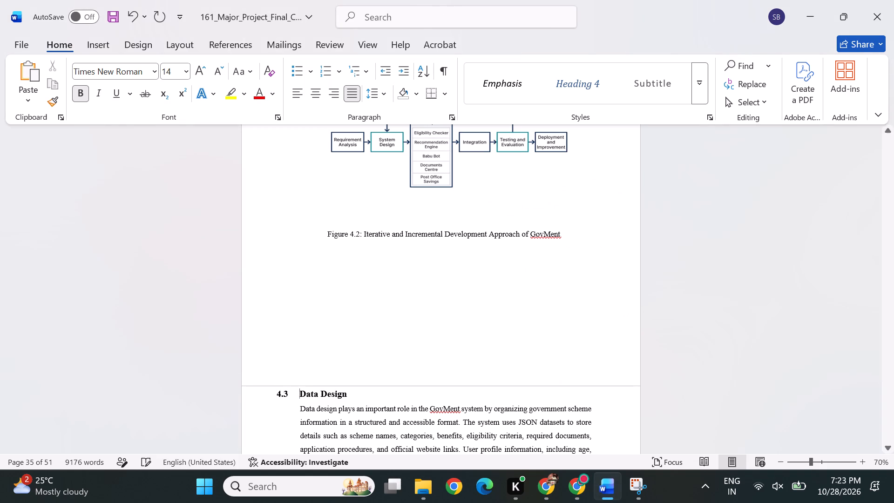
Shift the 4.3 Data Design heading inward by adding two spaces before its number.
left_click(270, 395)
key("space")
key("space")
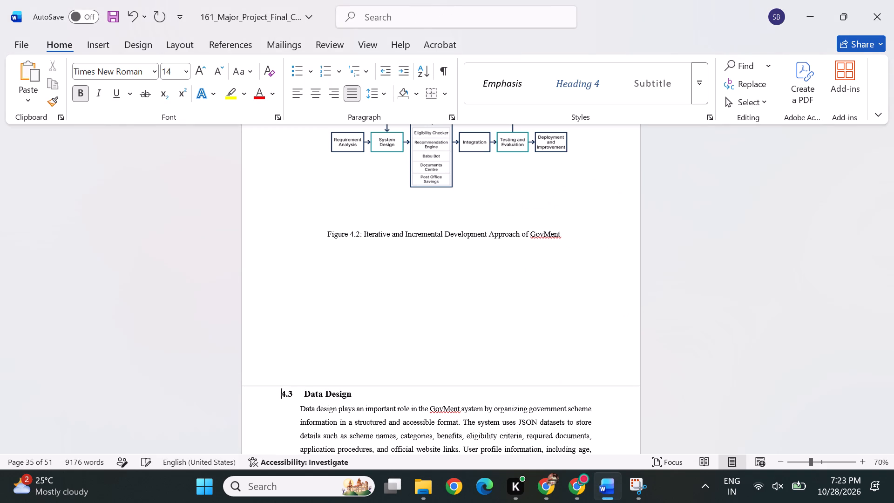
Reduce the gap between 4.3 and Data Design to two spaces.
left_click(291, 395)
key("Delete")
key("Delete")
key("Delete")
key("space")
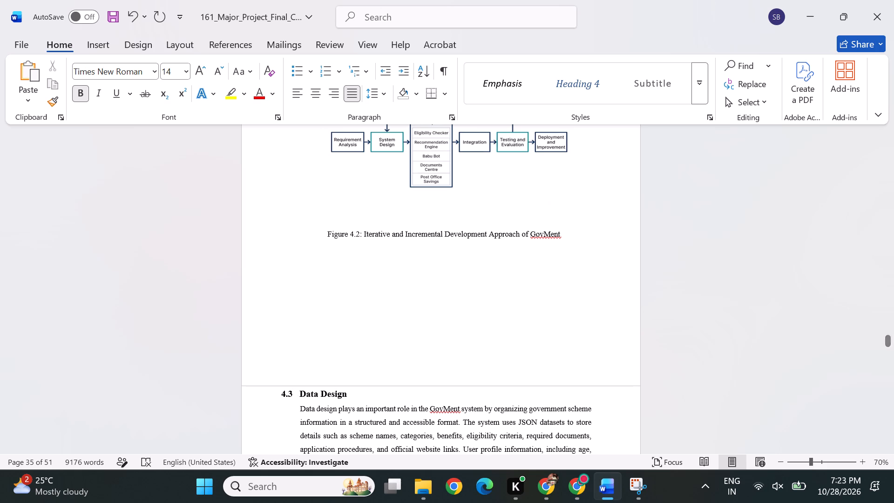
key("Delete")
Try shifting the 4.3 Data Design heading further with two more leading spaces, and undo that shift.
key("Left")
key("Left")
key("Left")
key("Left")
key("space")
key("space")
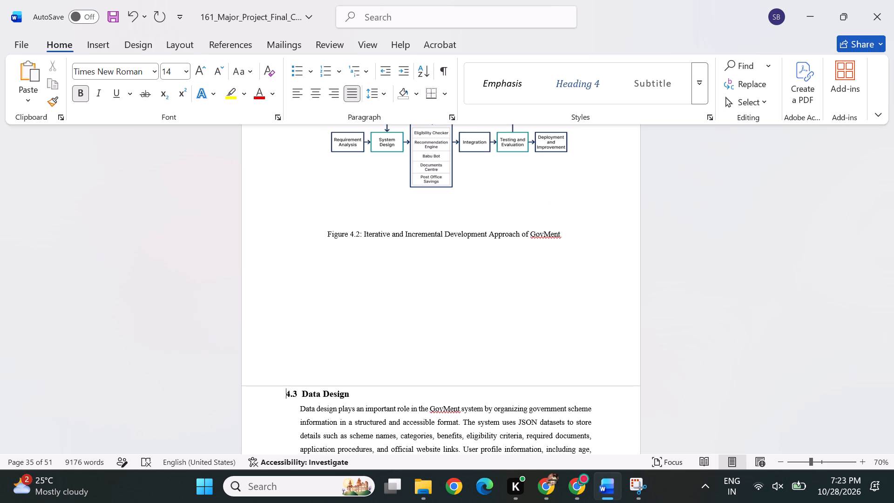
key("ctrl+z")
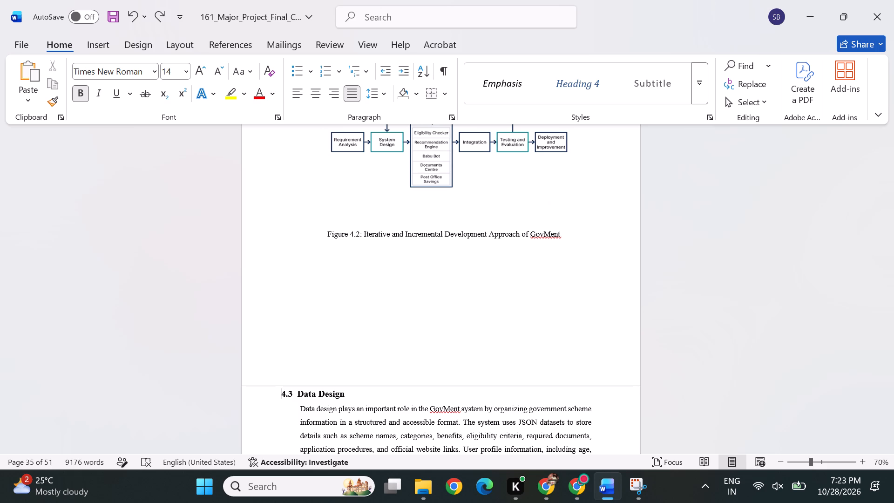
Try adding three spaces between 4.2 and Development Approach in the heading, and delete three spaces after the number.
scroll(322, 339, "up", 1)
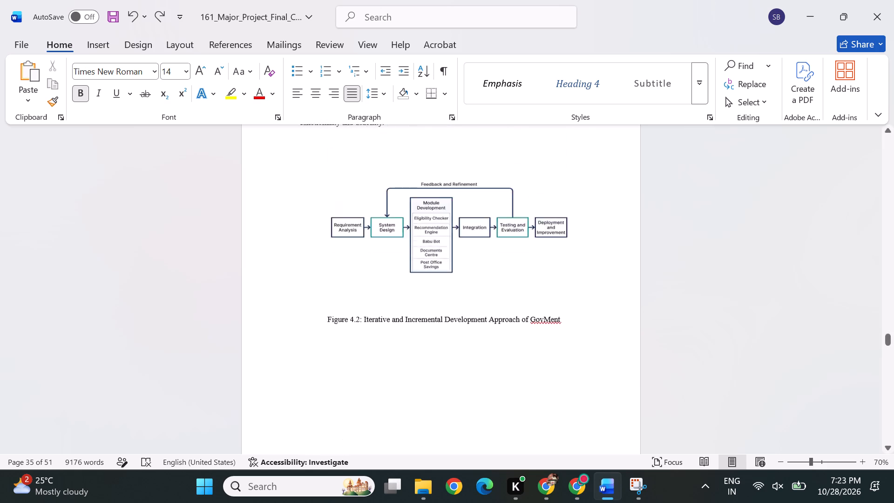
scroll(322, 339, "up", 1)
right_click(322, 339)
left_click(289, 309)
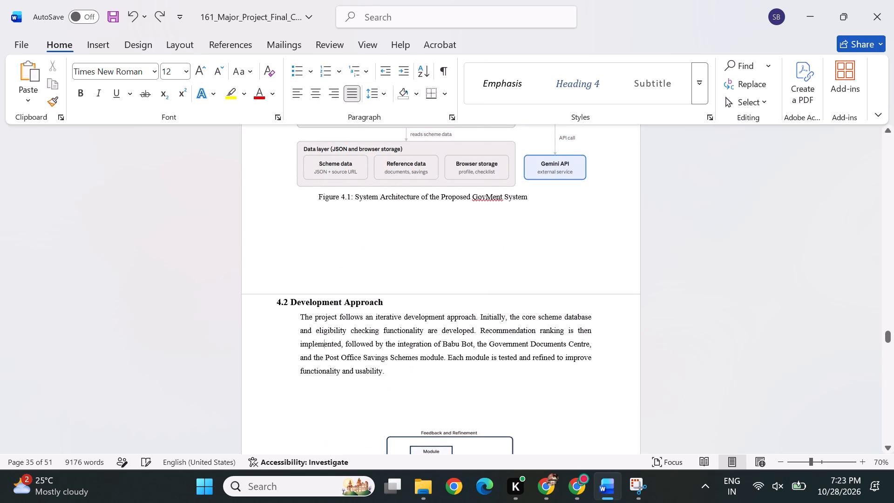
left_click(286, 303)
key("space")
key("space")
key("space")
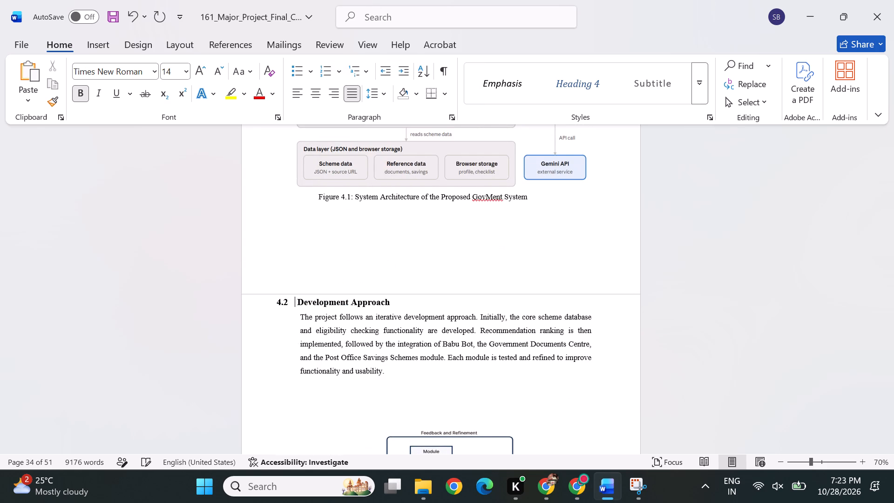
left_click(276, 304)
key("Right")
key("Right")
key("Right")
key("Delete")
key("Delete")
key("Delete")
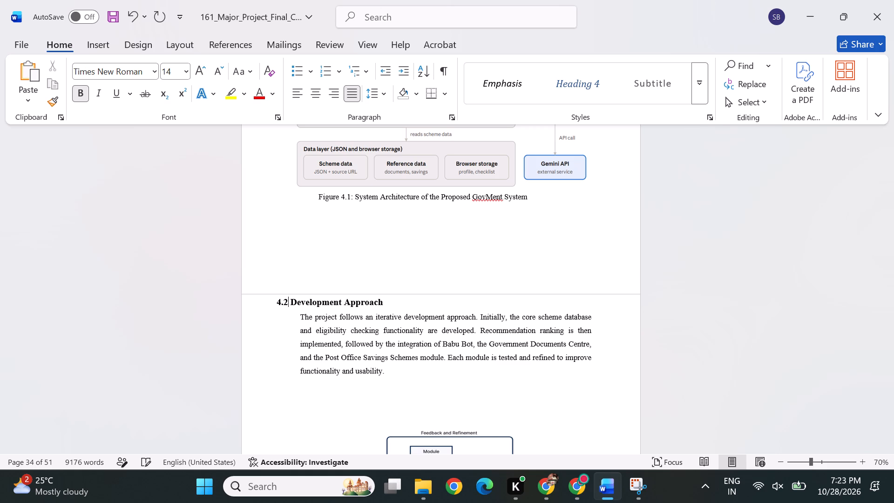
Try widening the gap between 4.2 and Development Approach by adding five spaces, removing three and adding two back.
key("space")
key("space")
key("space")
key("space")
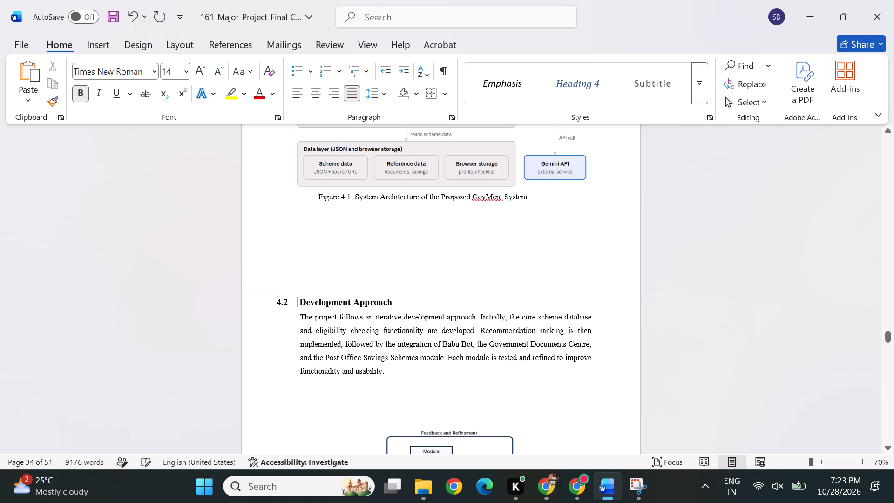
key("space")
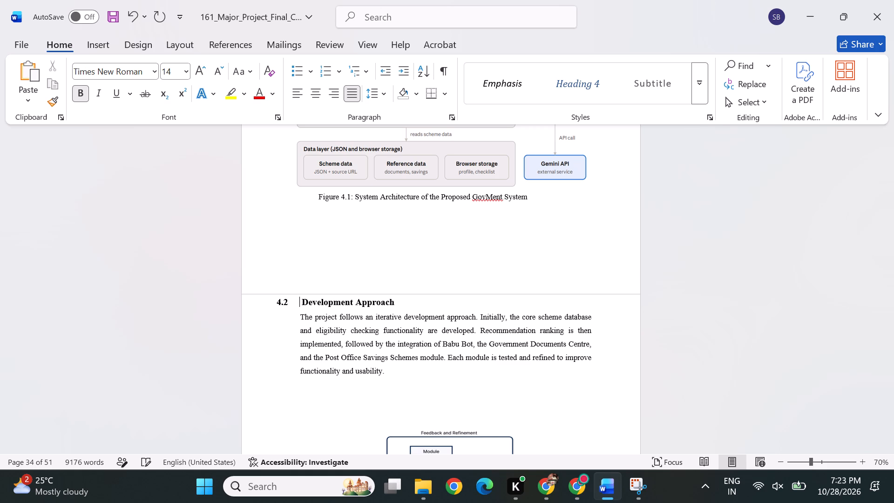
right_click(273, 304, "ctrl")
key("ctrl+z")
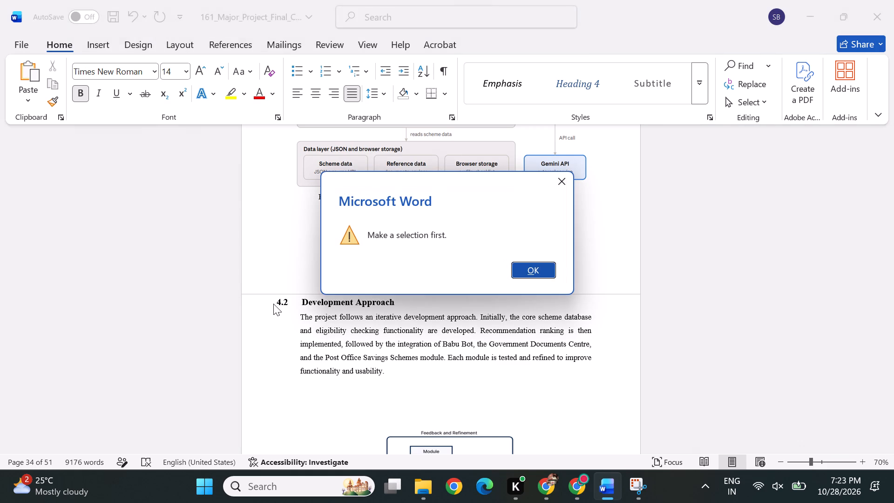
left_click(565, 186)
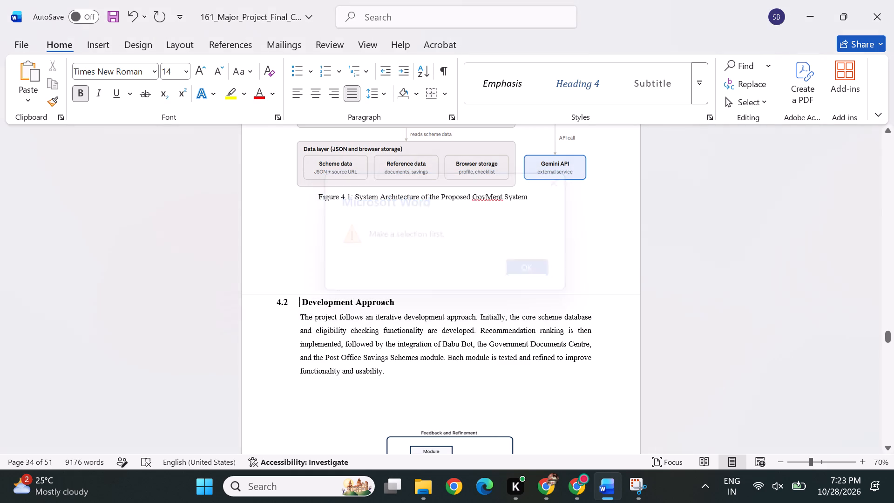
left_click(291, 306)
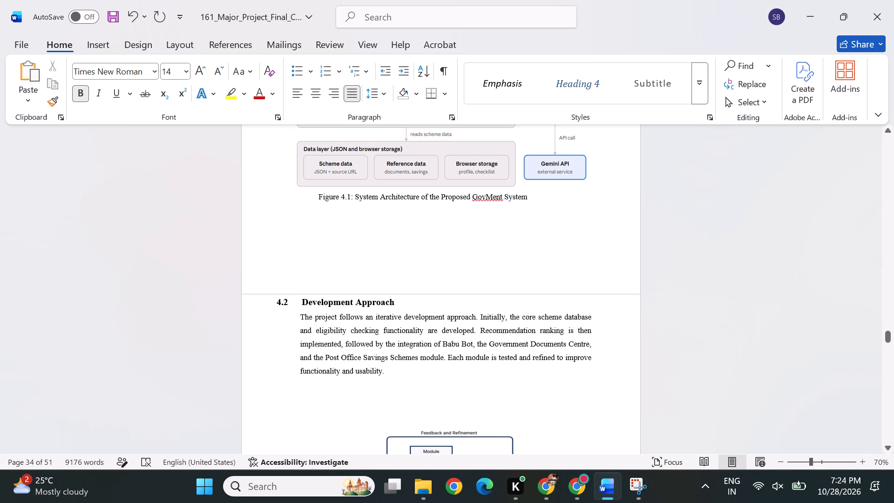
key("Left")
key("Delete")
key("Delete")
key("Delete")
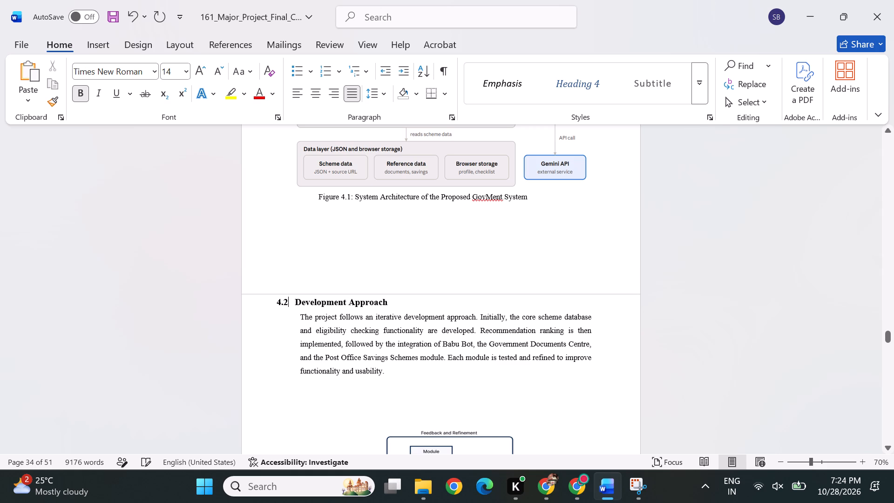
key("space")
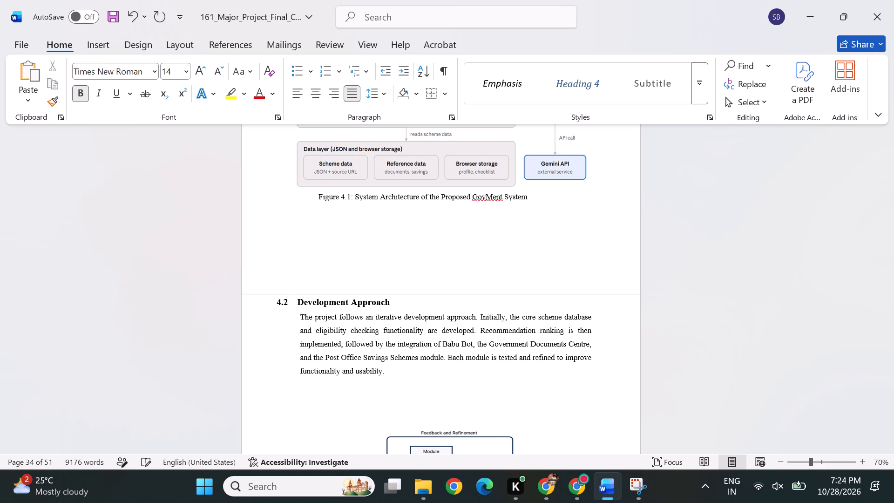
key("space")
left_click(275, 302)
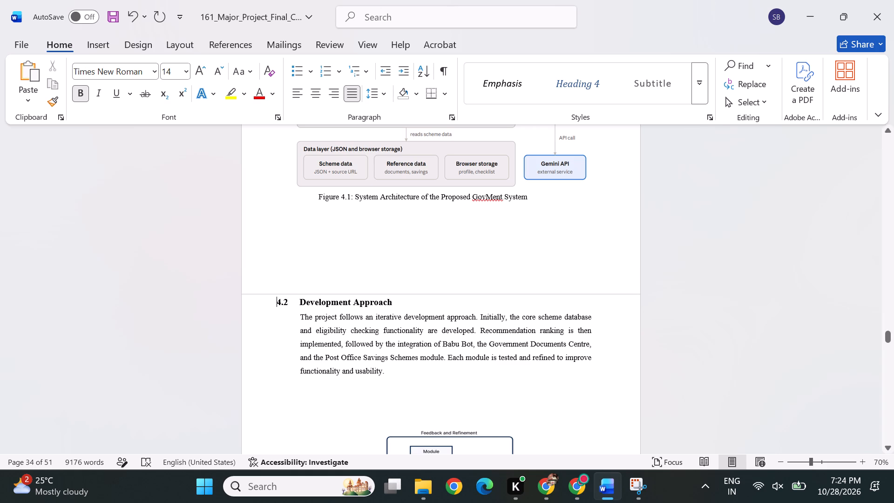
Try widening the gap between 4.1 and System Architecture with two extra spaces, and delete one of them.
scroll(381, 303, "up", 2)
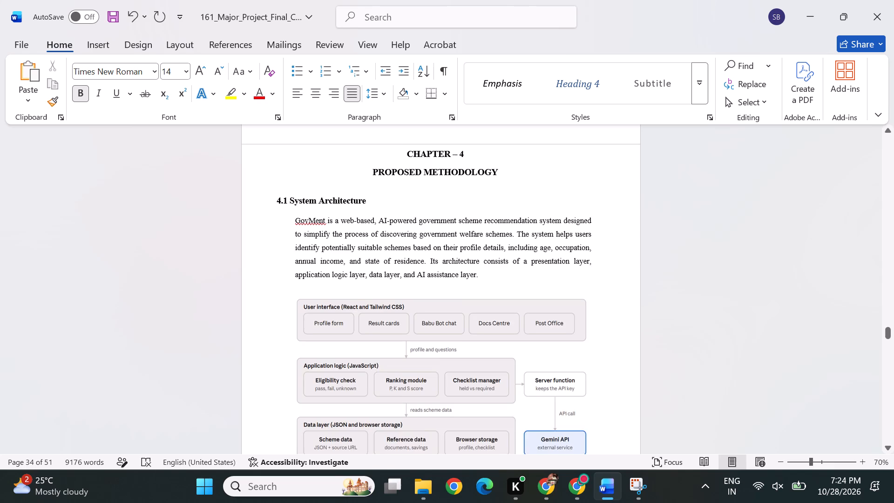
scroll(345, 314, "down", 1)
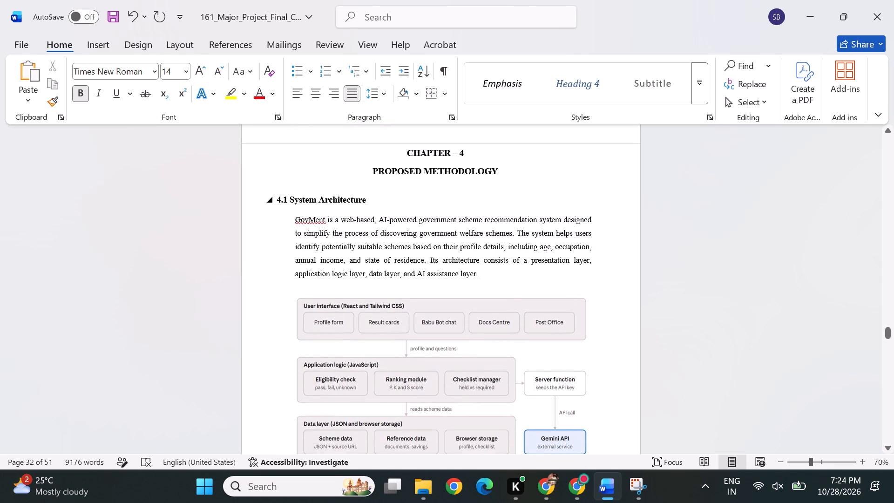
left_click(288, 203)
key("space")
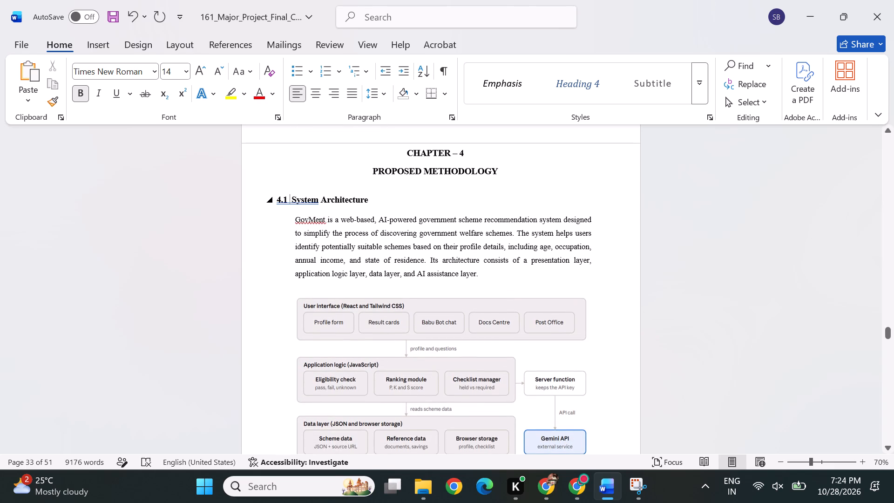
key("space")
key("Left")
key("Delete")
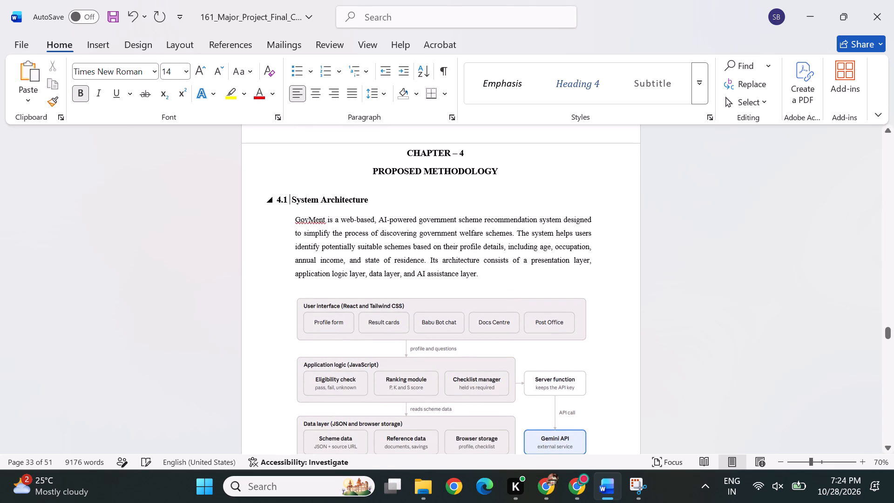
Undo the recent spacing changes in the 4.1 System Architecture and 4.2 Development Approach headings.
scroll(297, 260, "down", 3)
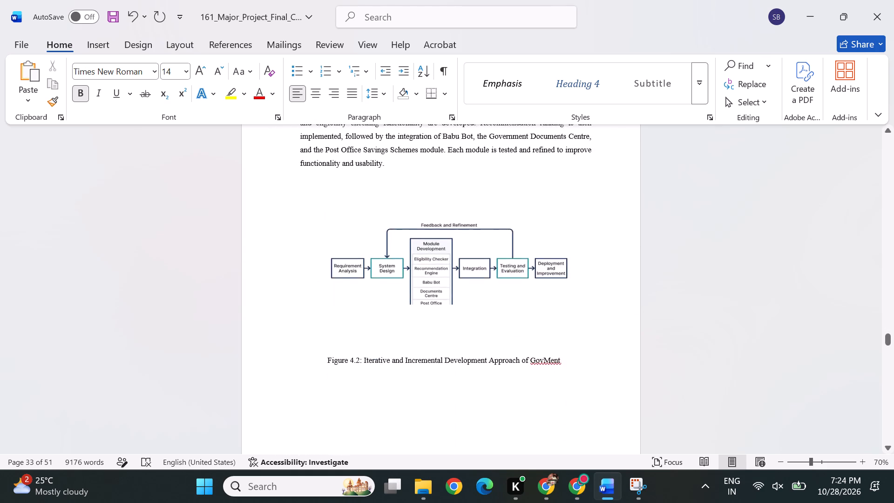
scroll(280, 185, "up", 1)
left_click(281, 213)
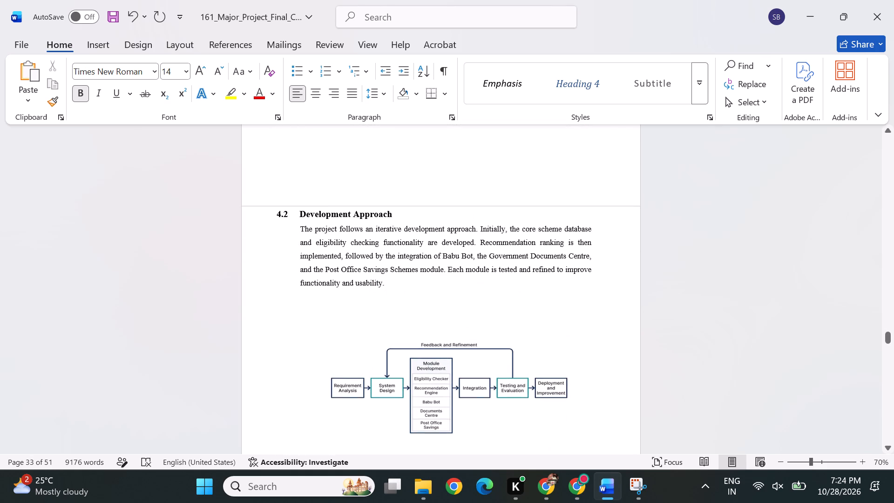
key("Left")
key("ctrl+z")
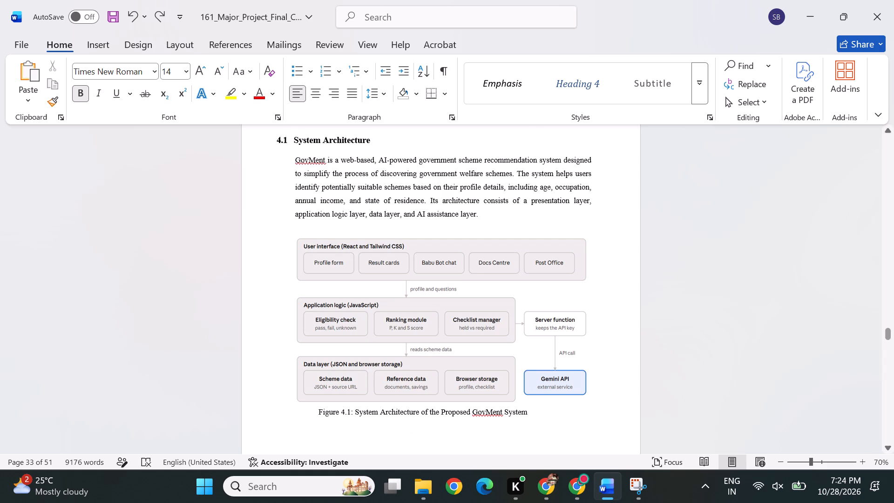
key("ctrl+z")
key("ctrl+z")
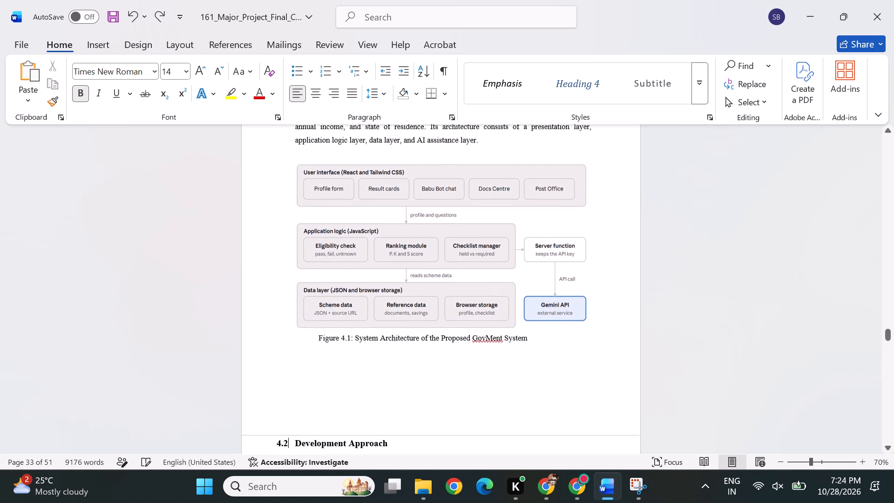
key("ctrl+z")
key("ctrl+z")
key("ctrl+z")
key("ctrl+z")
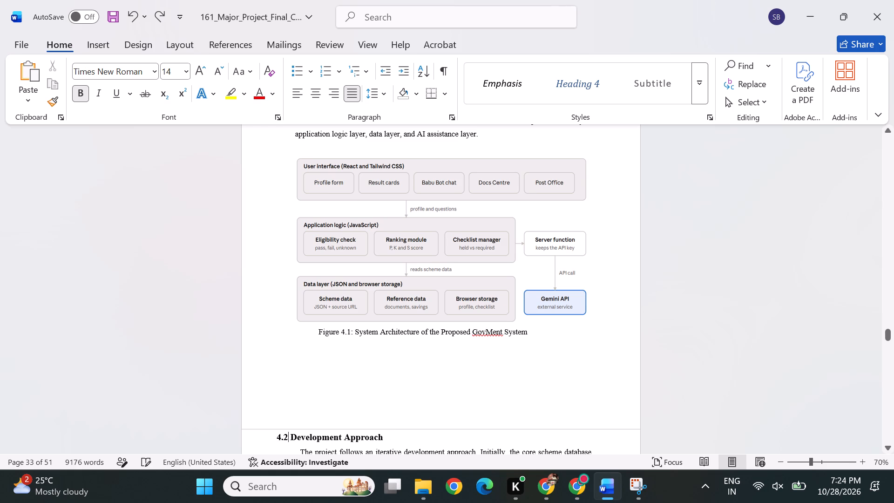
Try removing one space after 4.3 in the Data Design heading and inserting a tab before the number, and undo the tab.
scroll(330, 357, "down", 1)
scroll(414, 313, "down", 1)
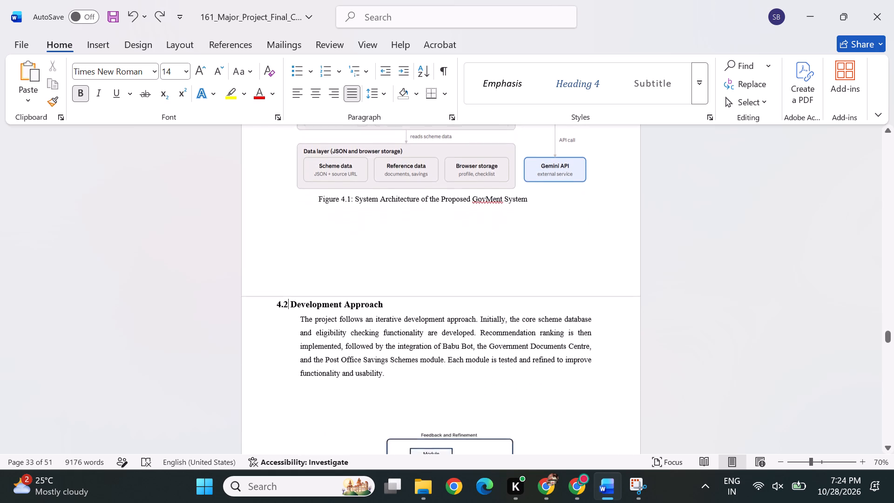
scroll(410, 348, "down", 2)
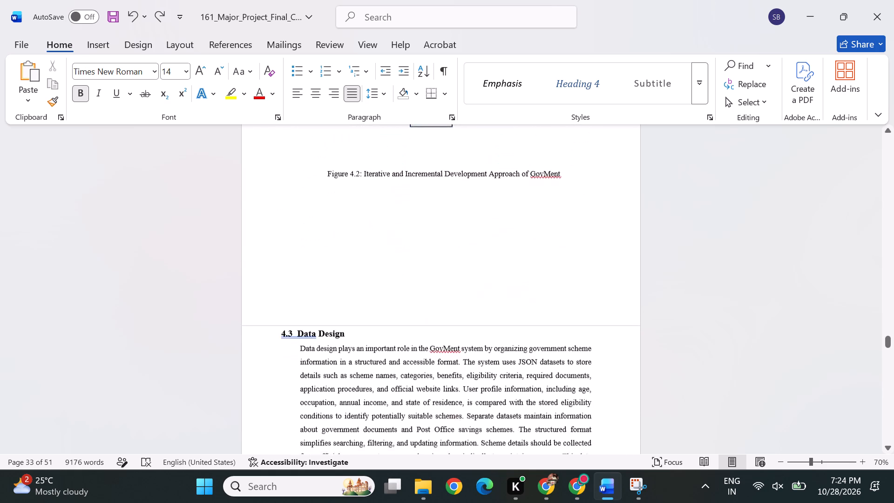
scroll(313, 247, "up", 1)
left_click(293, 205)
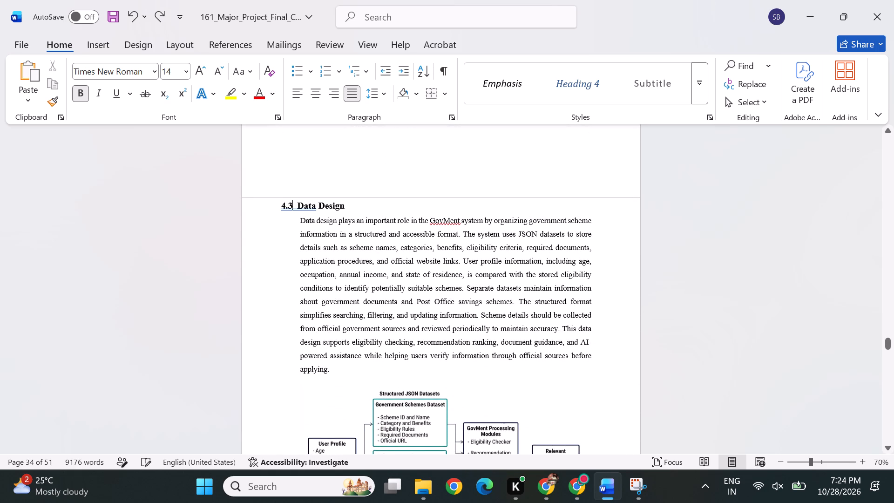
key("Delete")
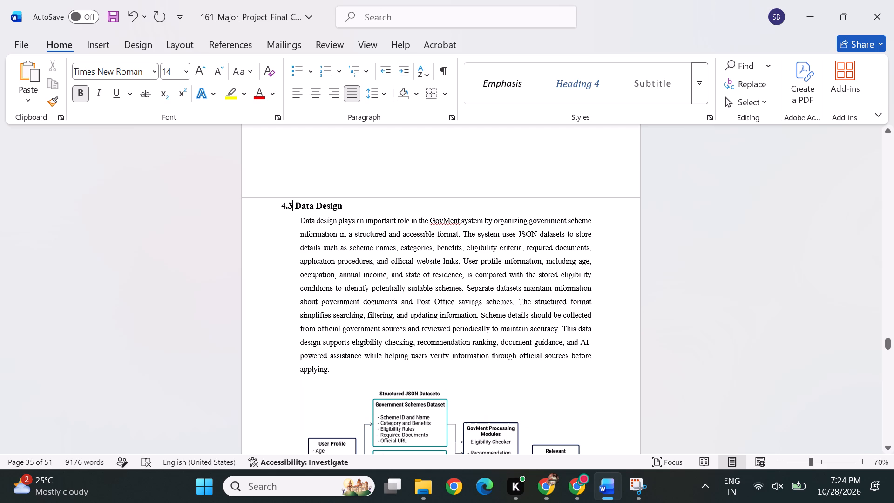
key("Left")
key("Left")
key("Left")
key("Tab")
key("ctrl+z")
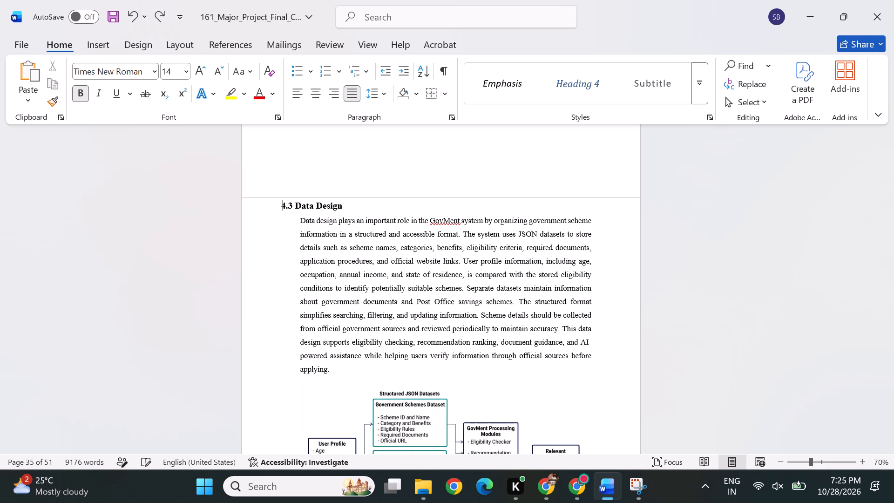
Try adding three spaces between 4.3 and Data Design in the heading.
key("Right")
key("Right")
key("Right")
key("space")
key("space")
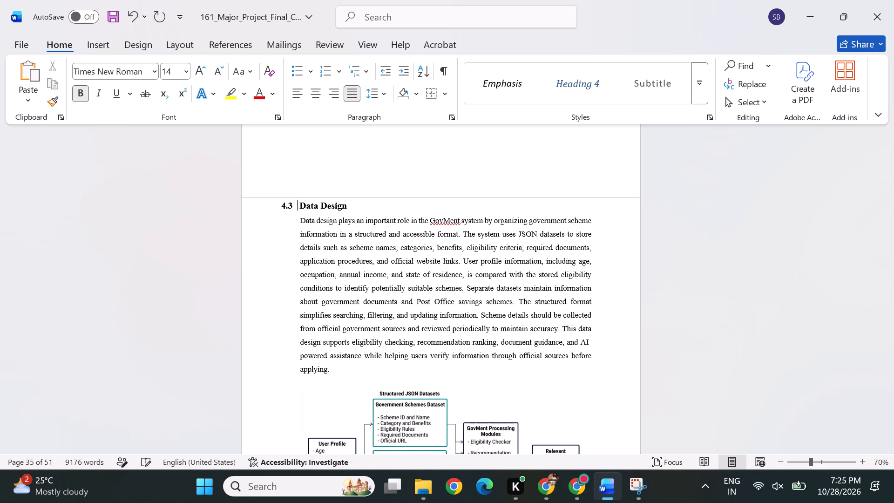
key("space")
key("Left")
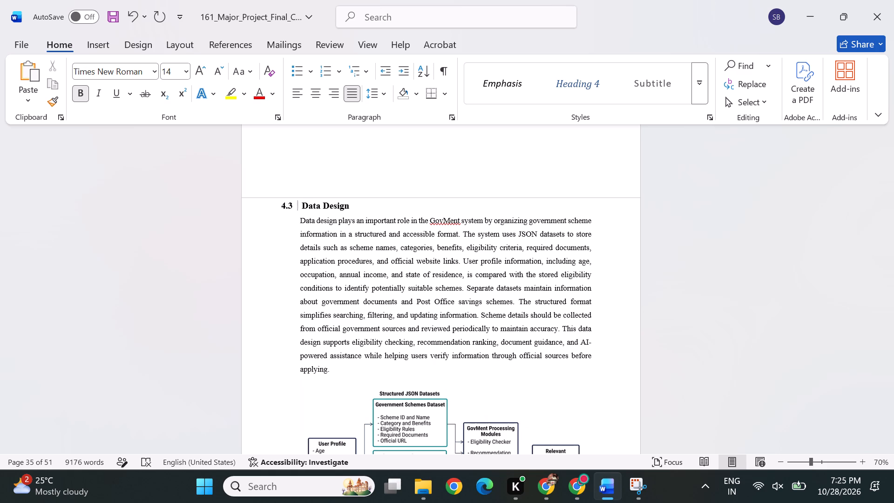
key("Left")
Undo the added spacing in the 4.3 heading and the earlier spacing edits to the 4.1, 4.2 and 4.3 headings.
key("ctrl+z")
key("ctrl+z")
key("ctrl+z")
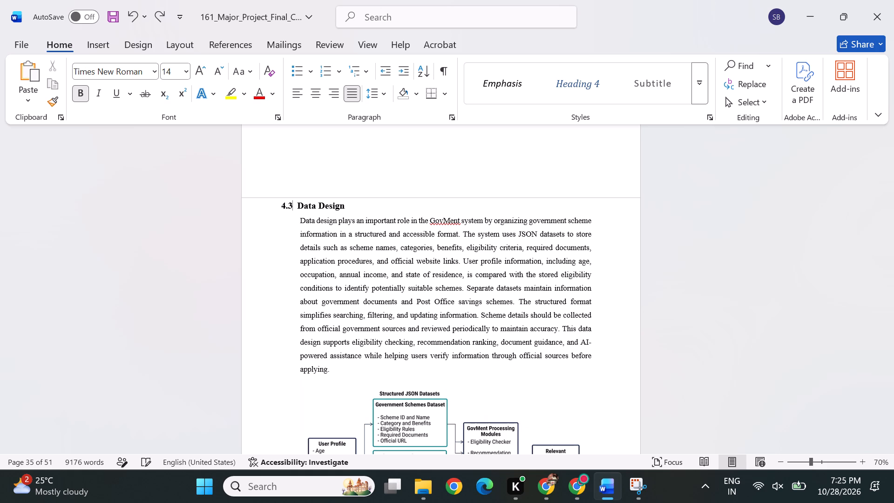
key("ctrl+z")
key("ctrl+z")
key("ctrl+z")
key("ctrl+z")
key("ctrl+z")
key("ctrl+z")
key("ctrl+z")
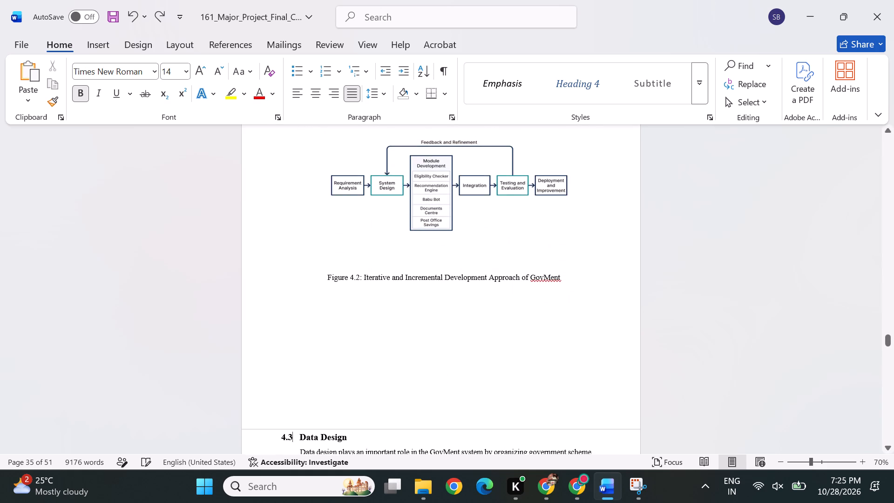
key("ctrl+z")
key("ctrl+z")
key("ctrl+z")
key("ctrl+z")
key("ctrl+z")
key("ctrl+z")
key("ctrl+z")
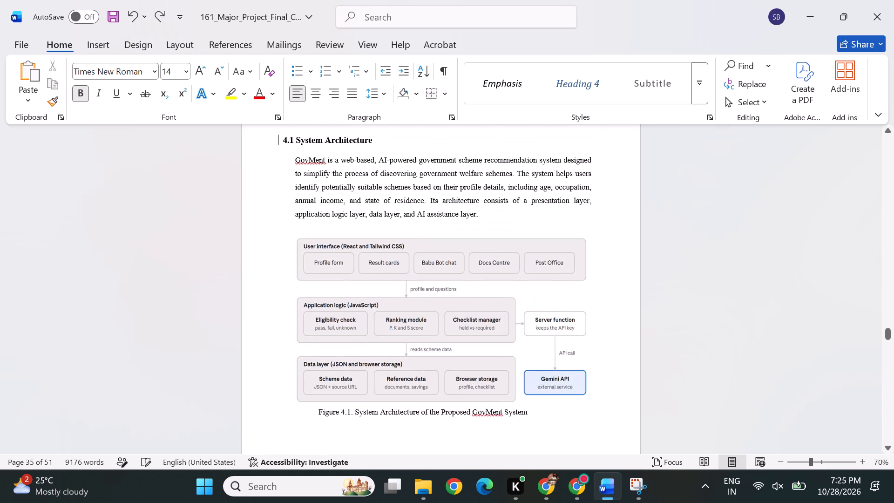
key("ctrl+z")
key("ctrl+z")
key("ctrl+z")
key("ctrl+z")
key("ctrl+z")
key("ctrl+z")
key("ctrl+z")
key("ctrl+z")
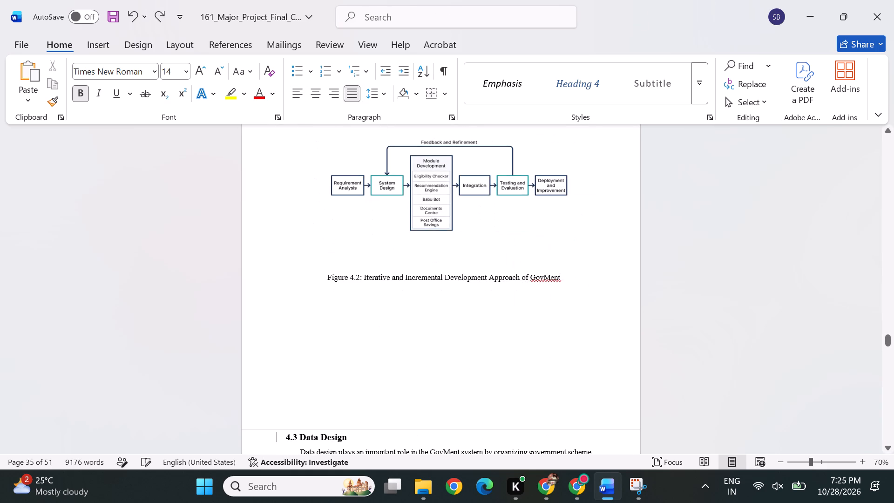
Keep undoing the earlier Chapter 4 heading edits, back through 4.4 and the following sections to 4.12 and 4.11.
key("ctrl+z")
key("ctrl+z")
key("ctrl+z")
key("ctrl+z")
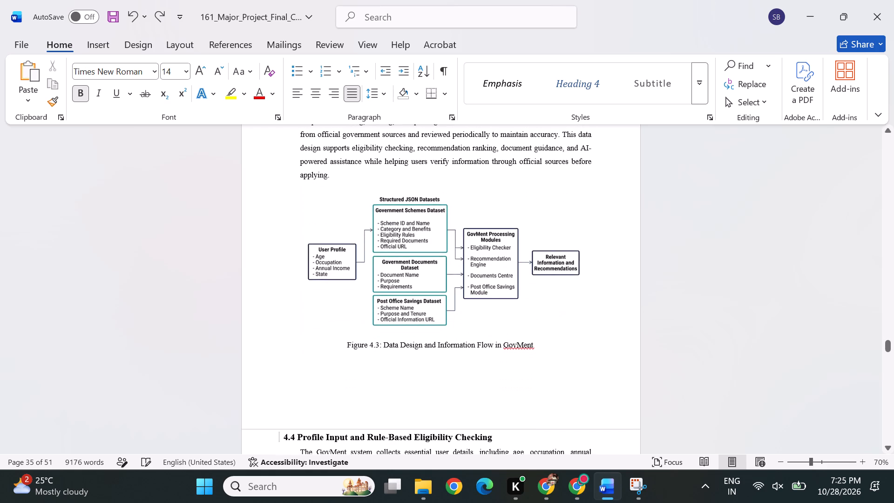
key("ctrl+z")
key("ctrl+z")
key("ctrl+z")
key("ctrl+z")
key("ctrl+z")
key("ctrl+z")
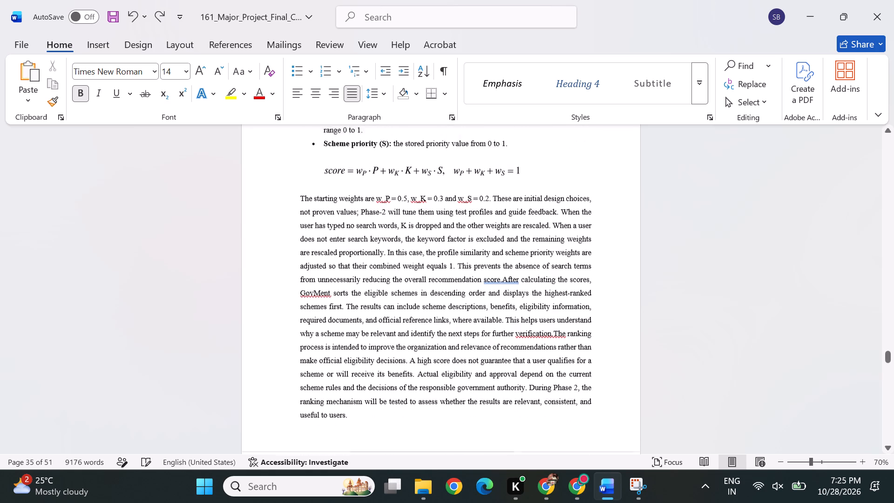
key("ctrl+z")
key("ctrl+z")
key("ctrl+z")
key("ctrl+z")
key("ctrl+z")
key("ctrl+z")
key("ctrl+z")
key("ctrl+z")
key("ctrl+z")
key("ctrl+z")
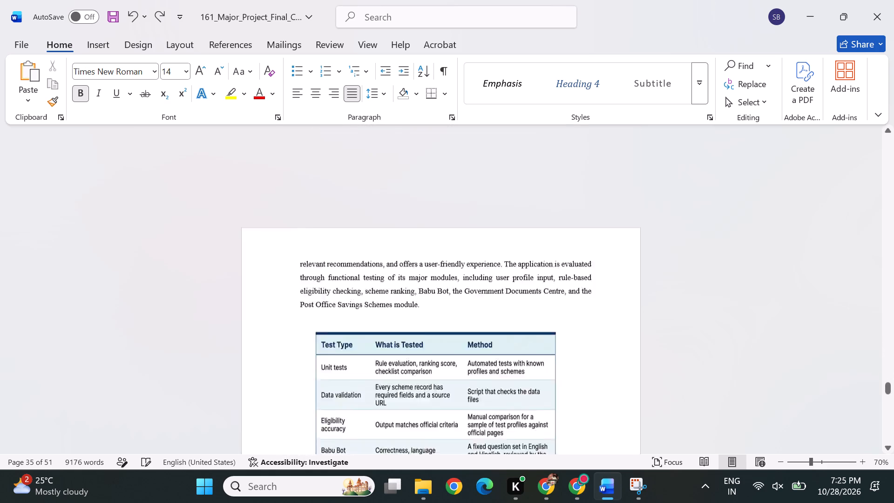
key("ctrl+z")
key("ctrl+z")
key("ctrl+z")
key("ctrl+z")
key("ctrl+z")
left_click(356, 231, "ctrl")
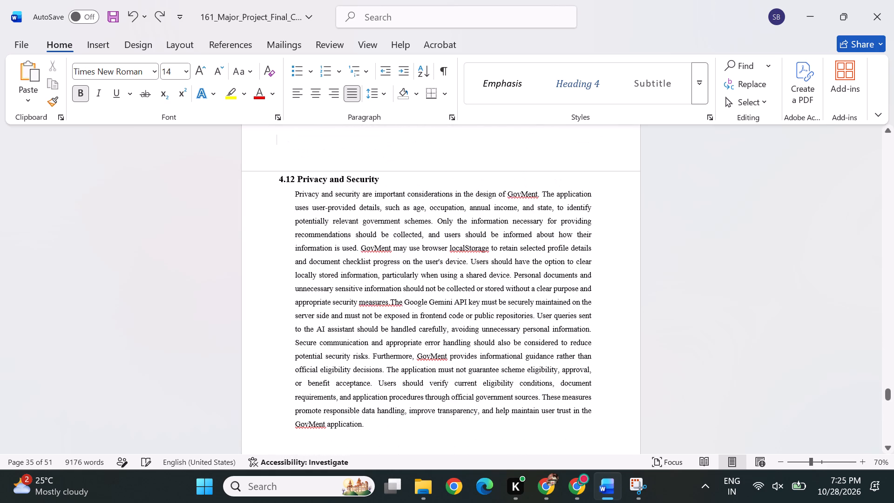
key("ctrl+z")
key("ctrl+z")
key("ctrl+z")
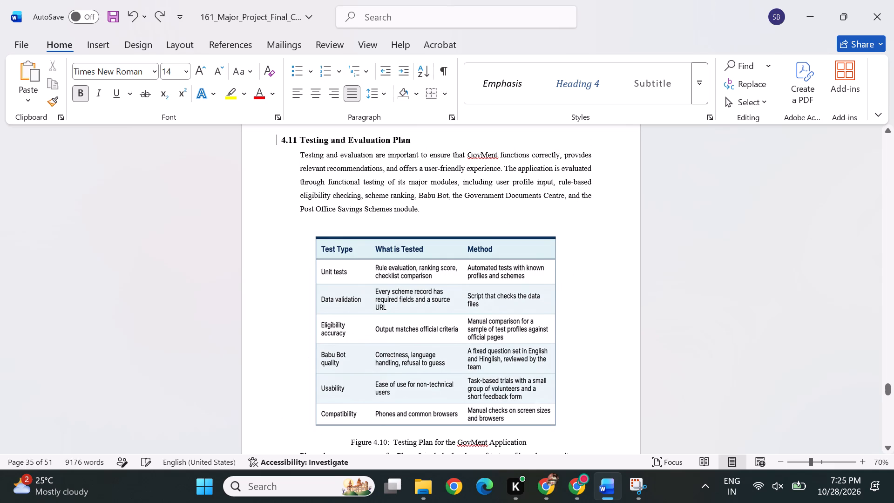
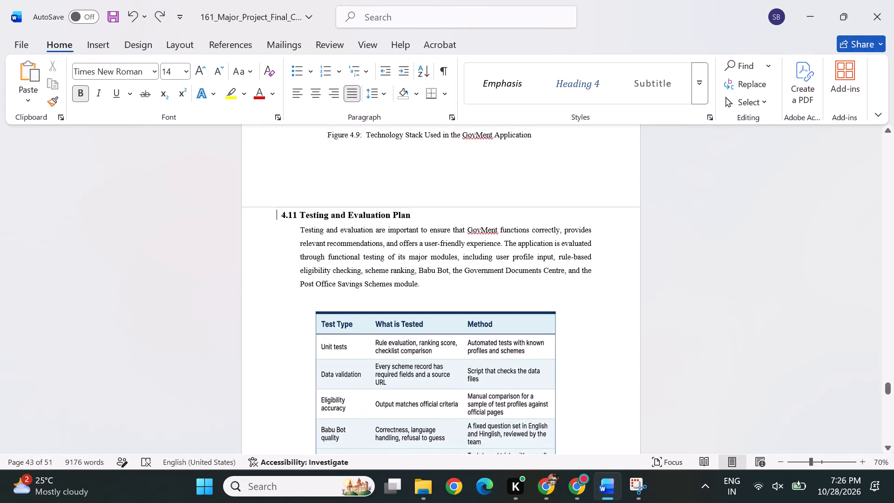
Review the Chapter 4 section headings from 4.11 back to 4.1 and the chapter title, checking their alignment after the rollback.
scroll(419, 201, "up", 1)
scroll(367, 192, "up", 1)
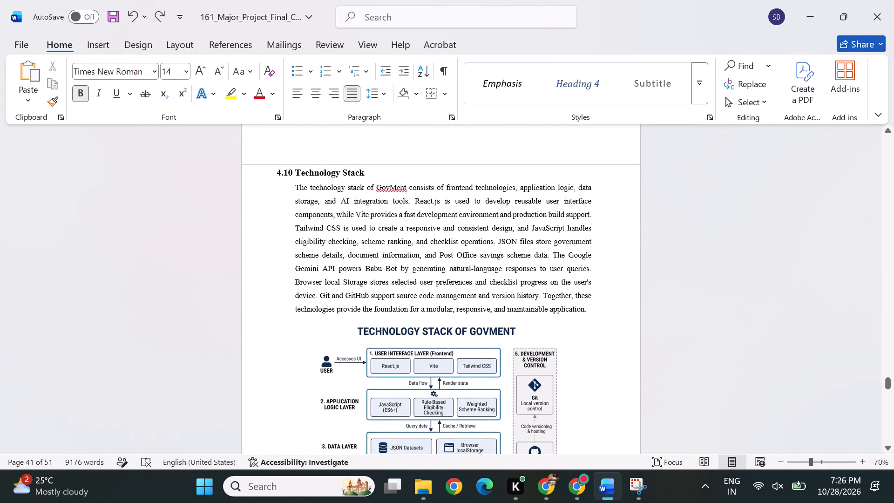
scroll(346, 190, "up", 2)
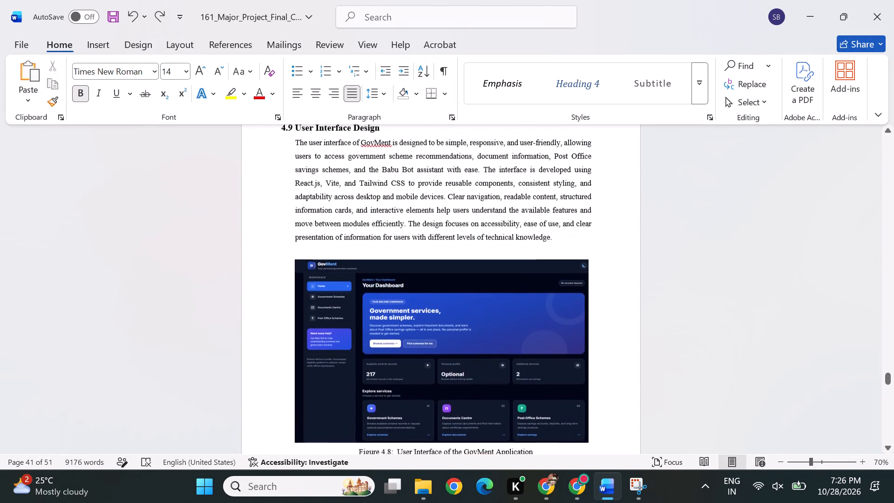
scroll(346, 235, "up", 1)
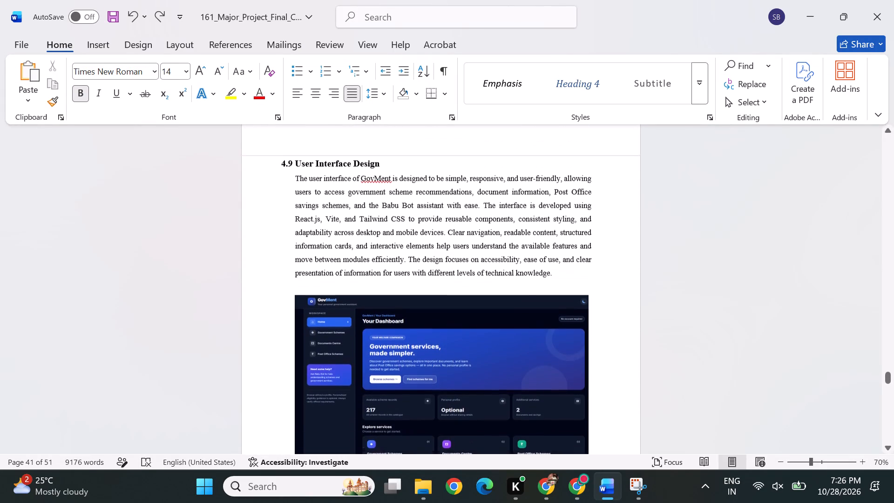
scroll(346, 235, "up", 1)
scroll(310, 215, "up", 2)
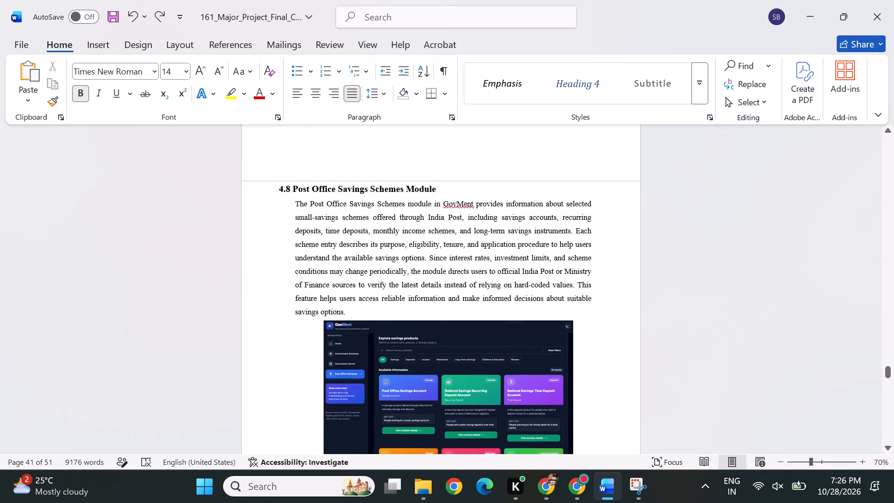
scroll(318, 185, "up", 2)
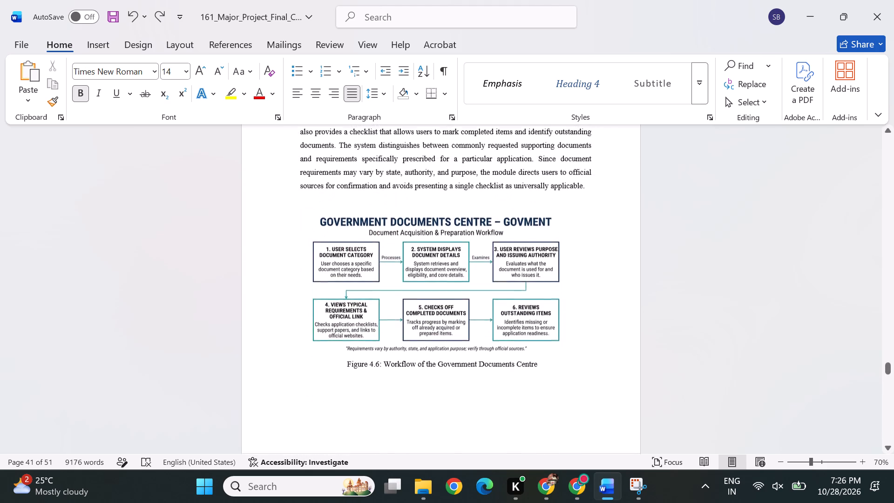
scroll(318, 185, "up", 1)
scroll(365, 237, "up", 1)
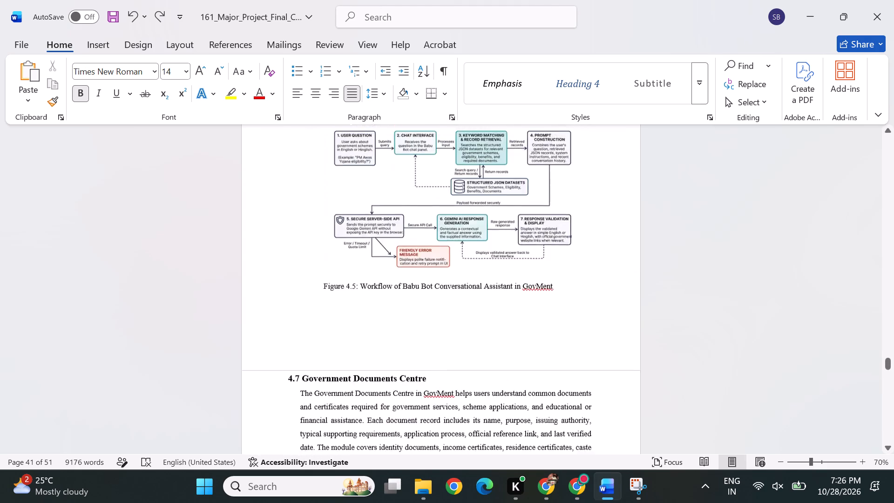
scroll(365, 237, "up", 1)
scroll(363, 294, "down", 1)
scroll(355, 351, "up", 1)
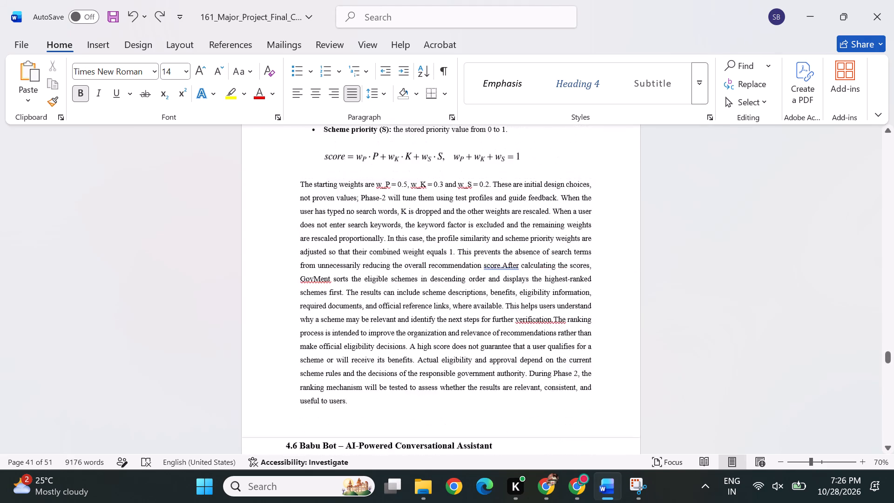
scroll(355, 351, "up", 1)
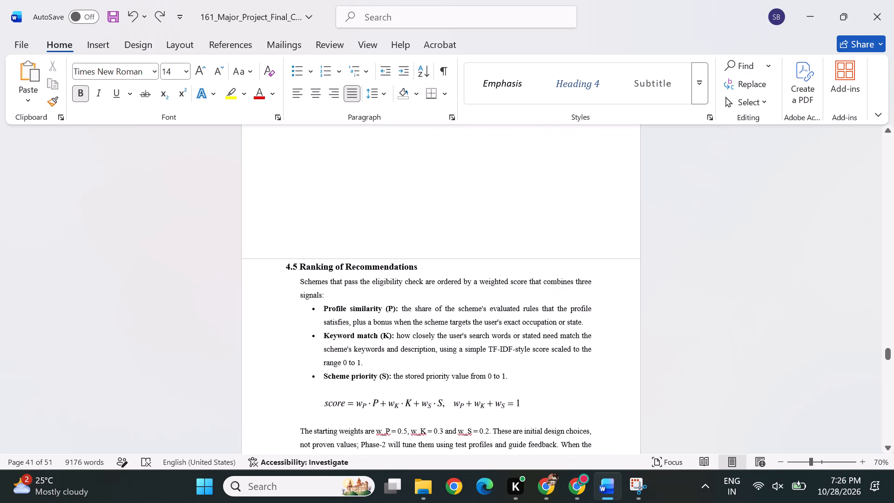
scroll(334, 265, "up", 1)
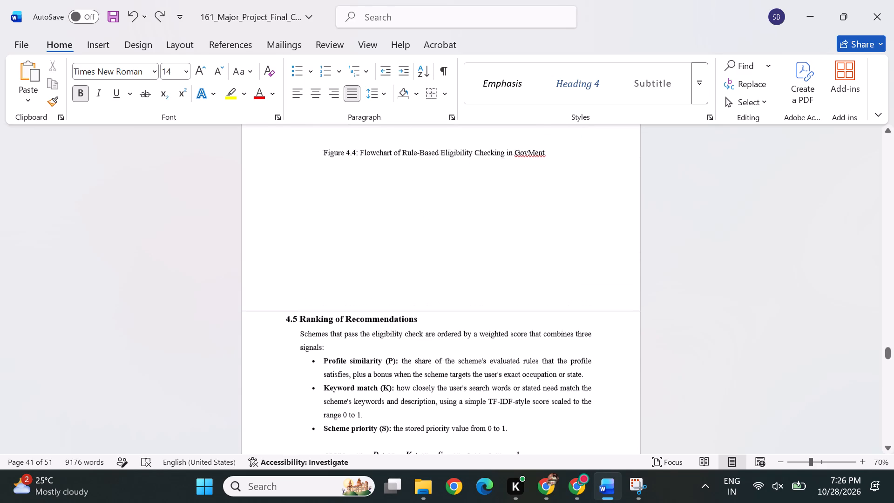
scroll(334, 265, "up", 2)
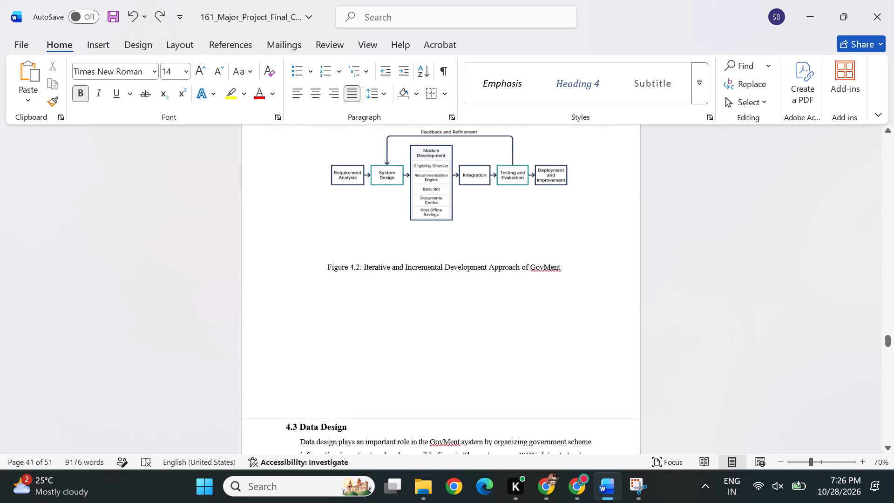
scroll(325, 324, "down", 1)
scroll(325, 324, "up", 2)
scroll(312, 252, "up", 1)
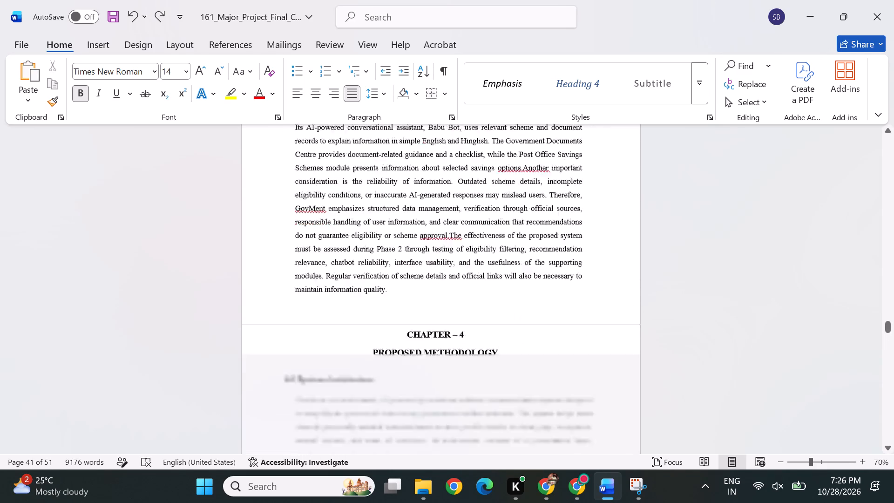
scroll(312, 252, "up", 1)
scroll(345, 305, "down", 1)
scroll(334, 359, "up", 1)
scroll(334, 359, "down", 1)
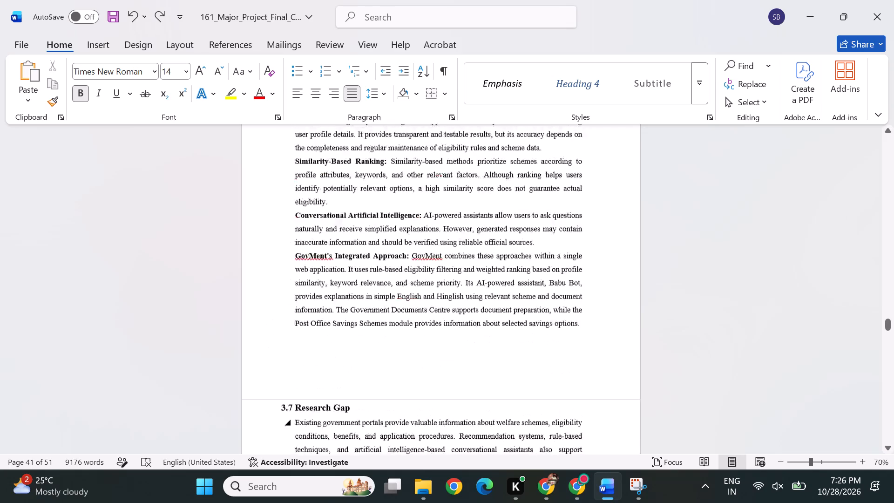
scroll(334, 359, "down", 2)
scroll(385, 251, "up", 1)
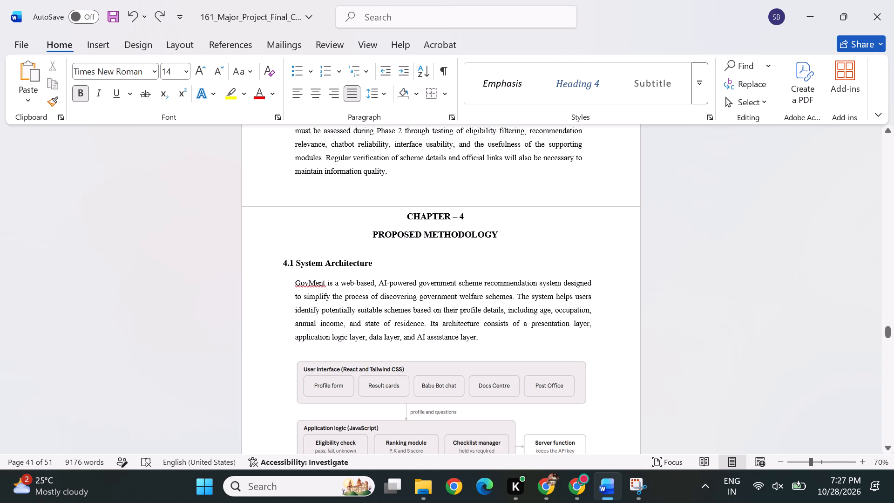
Save the document with the rolled-back Chapter 4 headings.
left_click(163, 244)
key("ctrl+s")
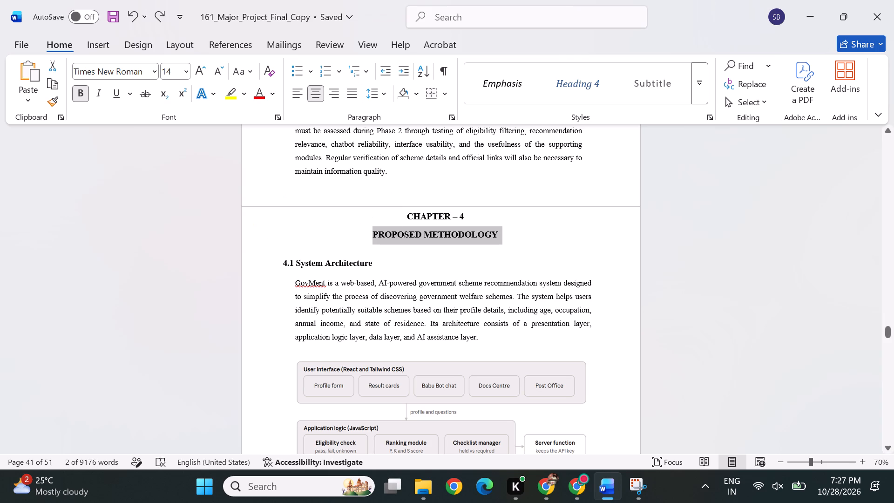
key("ctrl+s")
Check the Chapter 4 opening page down to the 4.2 Development Approach heading and save the document.
left_click(552, 245)
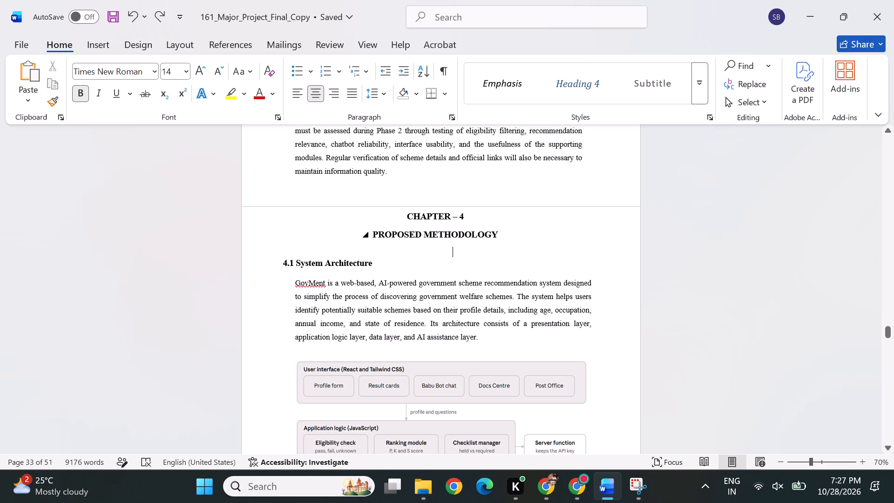
scroll(624, 274, "down", 1)
scroll(399, 324, "down", 1)
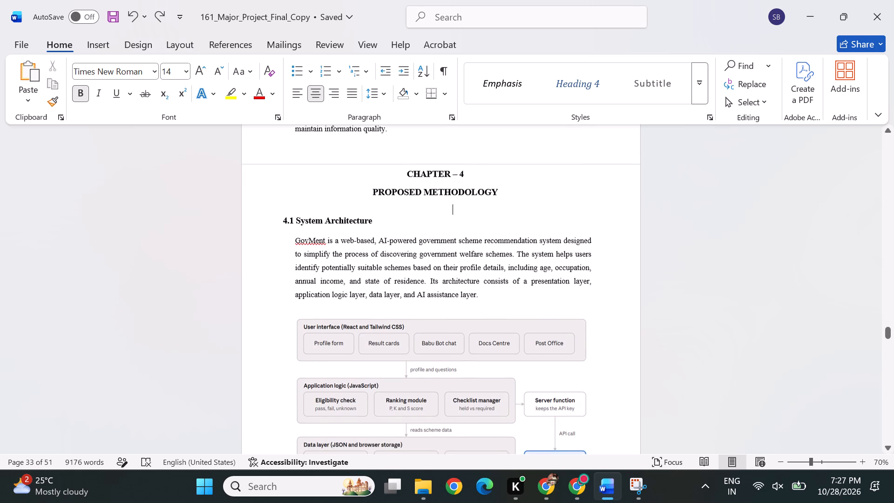
scroll(399, 324, "down", 1)
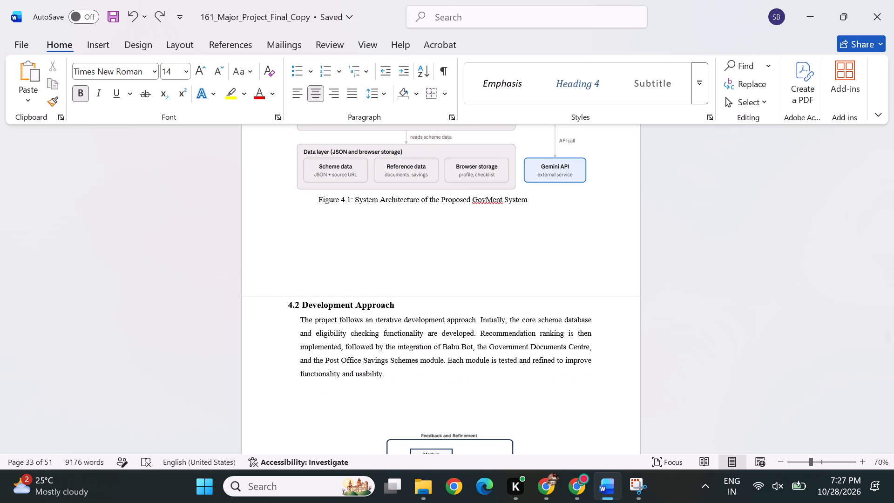
key("ctrl+s")
Review the pages from the end of Chapter 3 through 4.1 System Architecture to 4.2 Development Approach, comparing text and heading alignment.
scroll(490, 211, "up", 2)
scroll(372, 214, "up", 1)
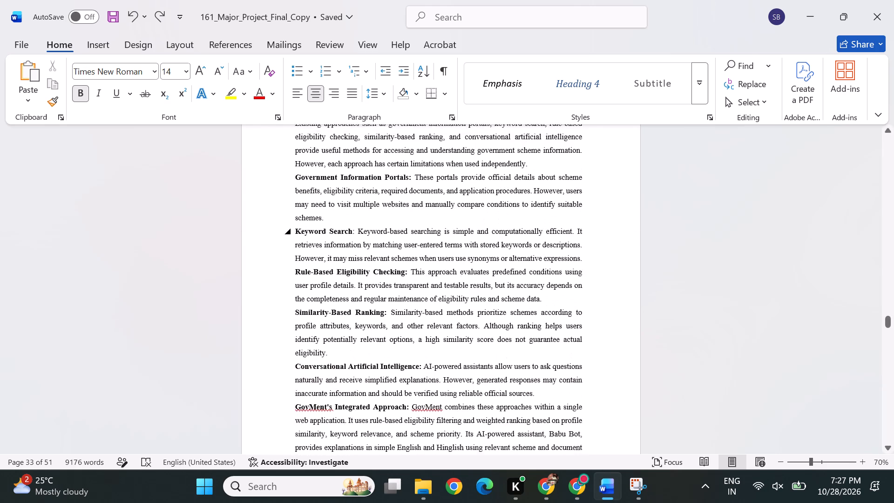
scroll(361, 308, "down", 1)
scroll(362, 386, "down", 2)
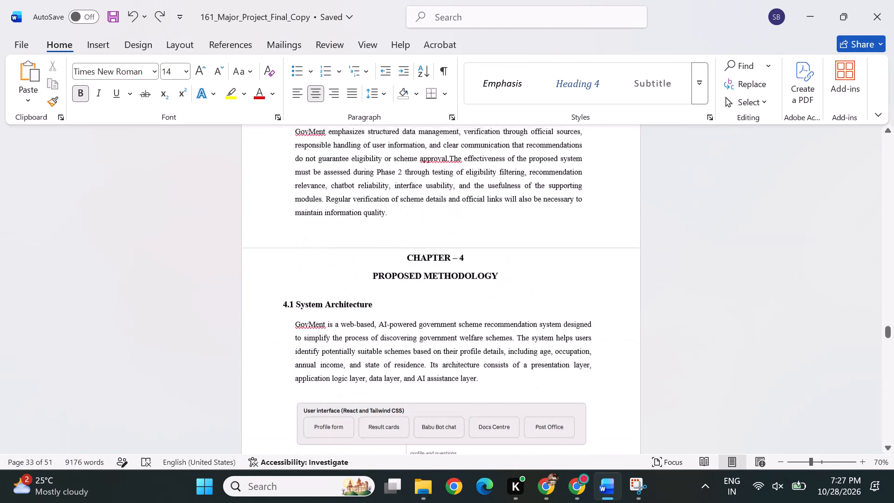
scroll(365, 358, "down", 1)
scroll(389, 265, "down", 1)
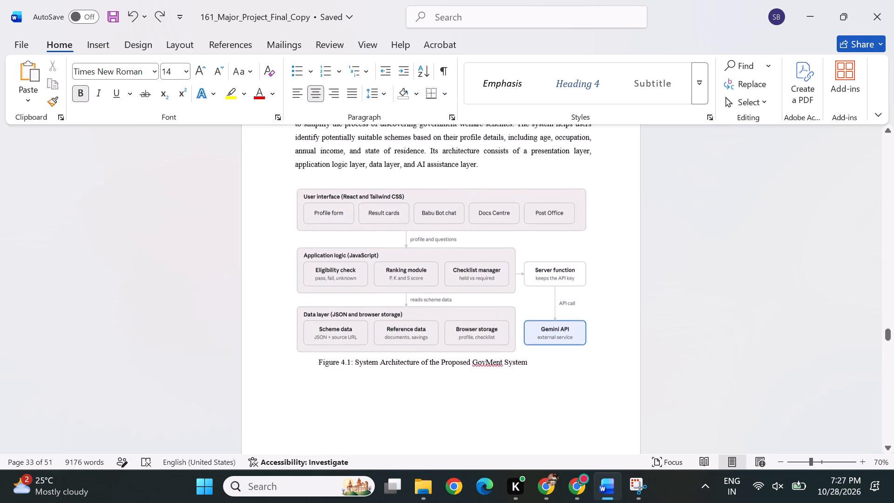
scroll(402, 330, "down", 1)
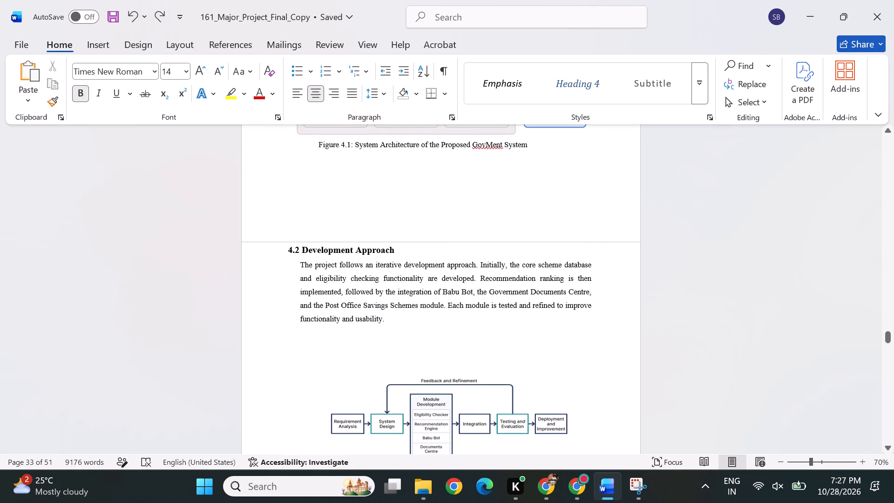
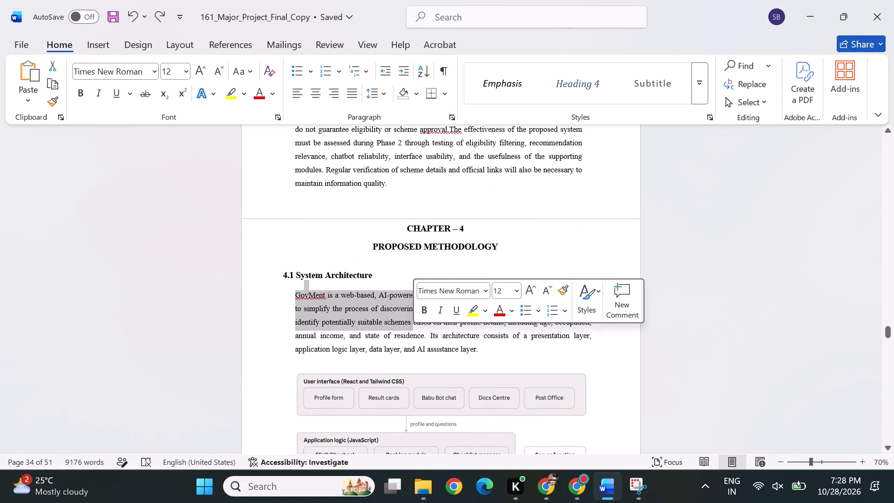
Clear the text selection and review the Chapter 4 pages from 4.1 System Architecture to 4.6 Babu Bot, checking heading alignment and spacing.
left_click(302, 246)
scroll(383, 337, "down", 2)
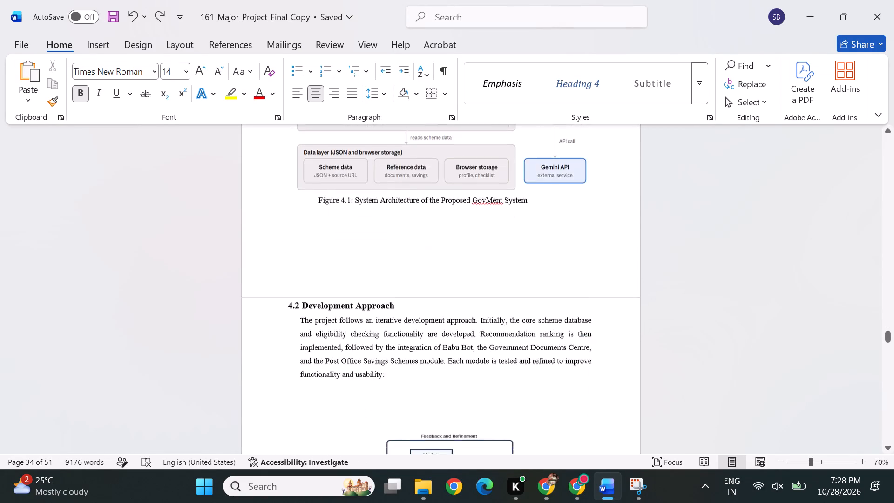
scroll(383, 337, "down", 1)
scroll(347, 279, "down", 1)
scroll(365, 307, "up", 1)
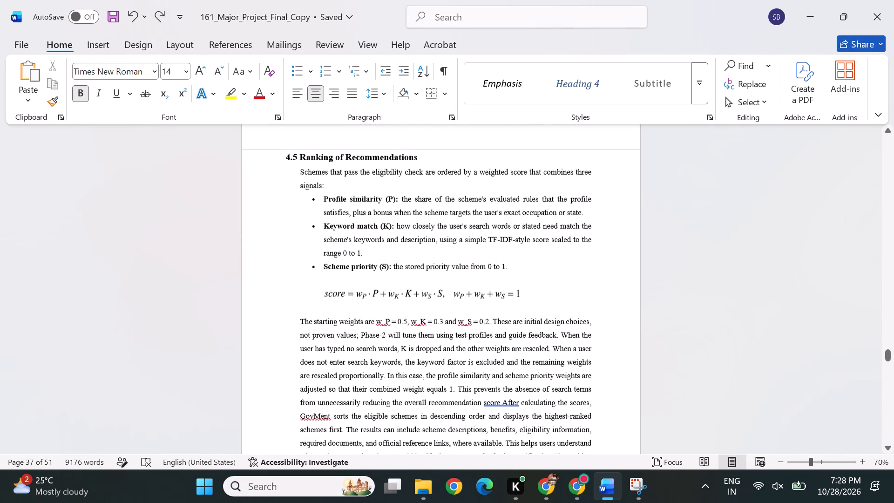
scroll(349, 222, "up", 1)
scroll(374, 312, "down", 2)
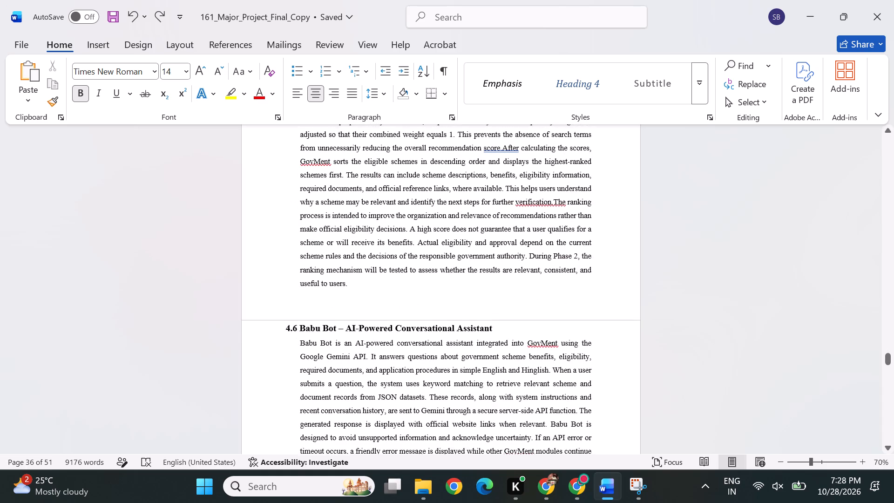
scroll(352, 297, "down", 1)
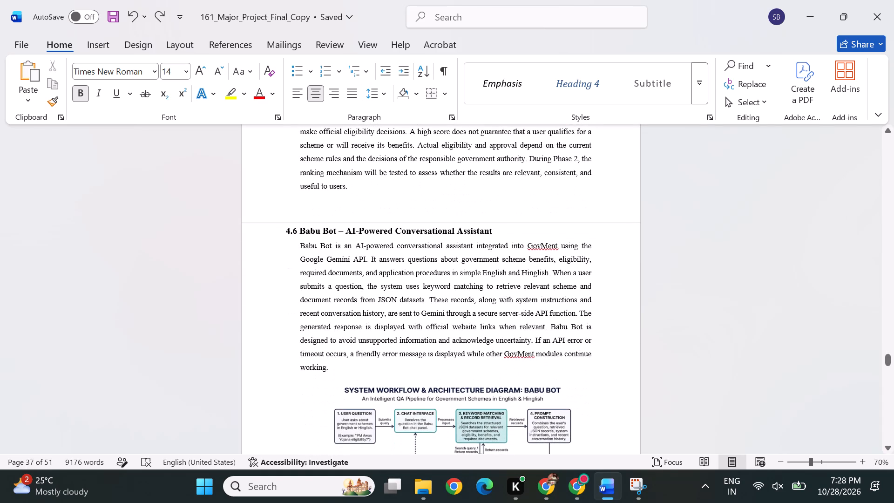
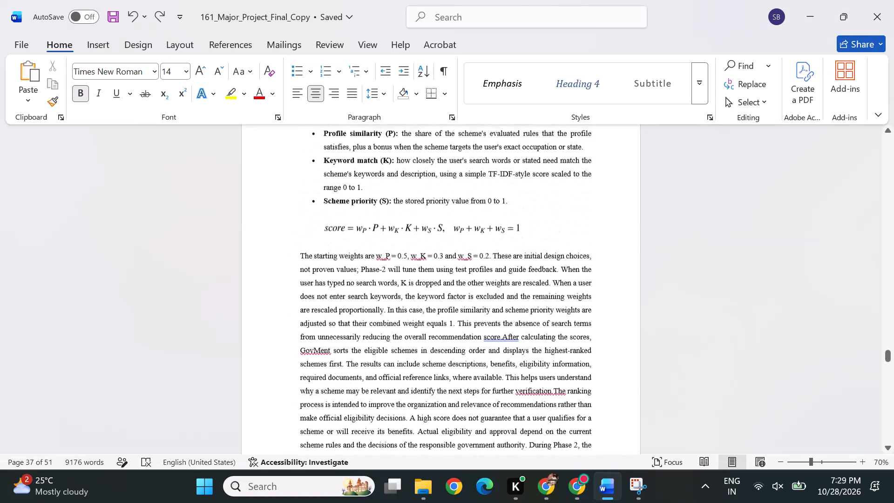
Review the pages from section 4.5 back through 3.7 Research Gap to the Chapter 4 title, examining the heading layout.
scroll(380, 222, "up", 1)
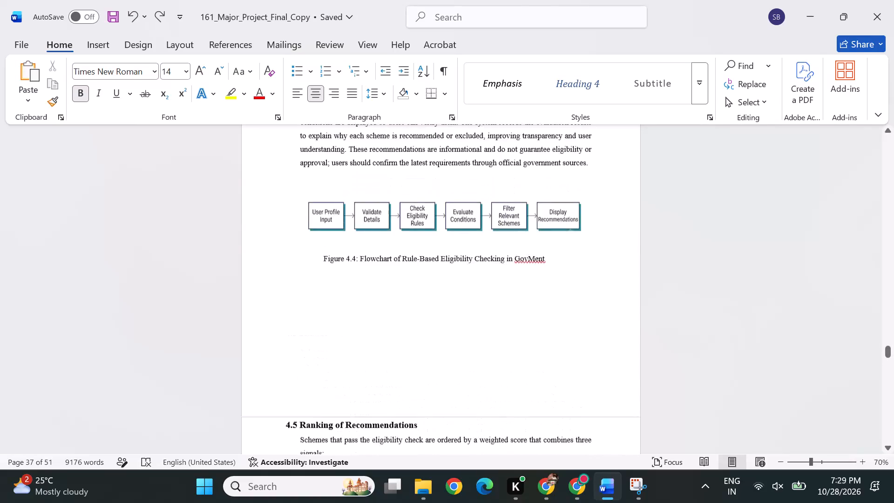
scroll(380, 222, "up", 3)
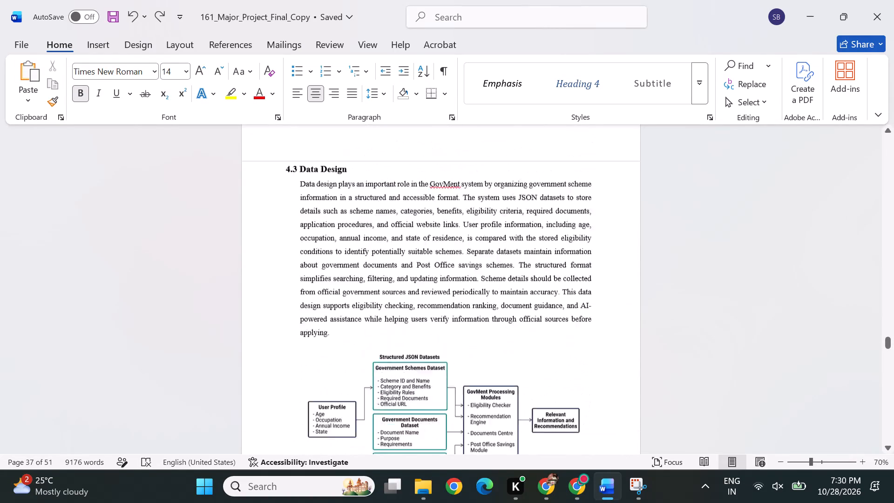
scroll(380, 222, "up", 3)
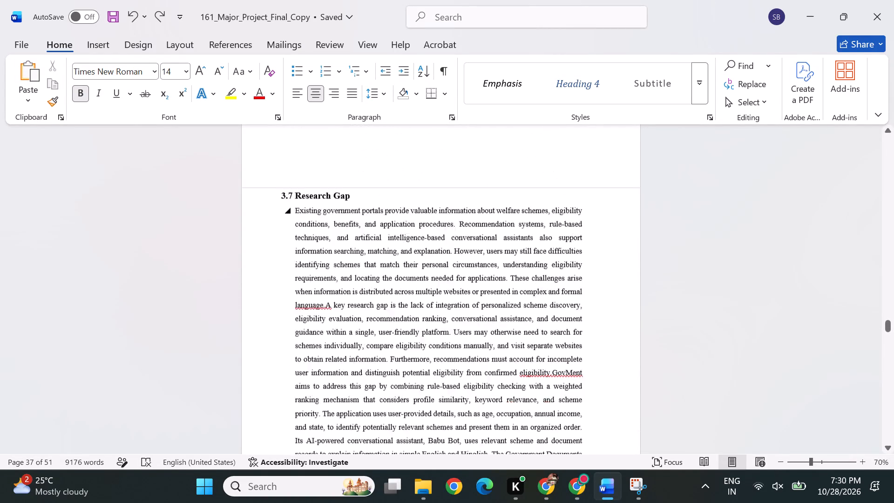
scroll(404, 300, "down", 3)
scroll(420, 290, "up", 1)
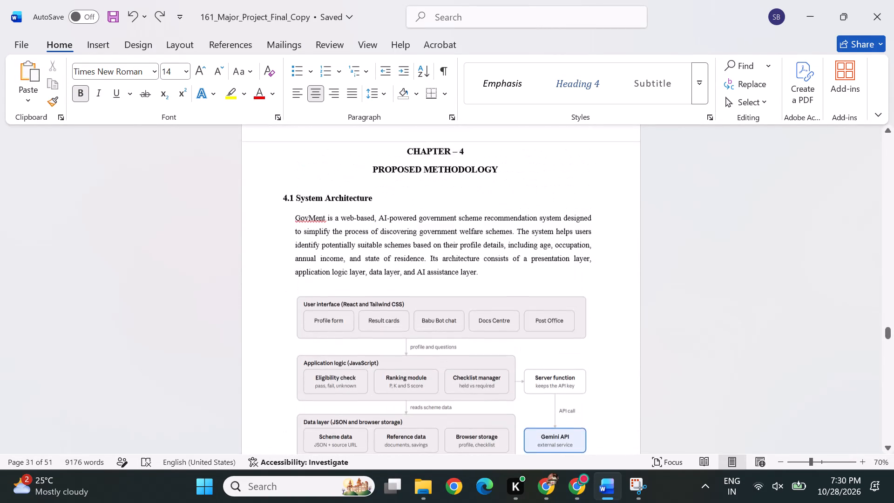
scroll(413, 255, "up", 1)
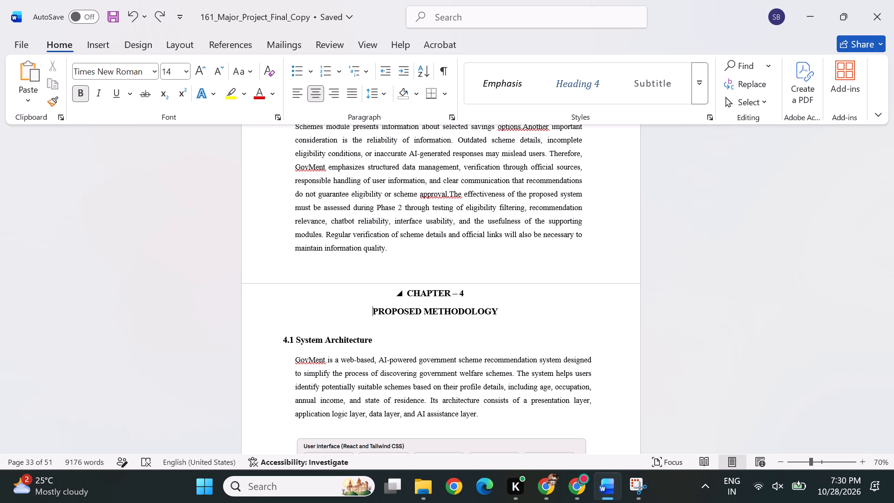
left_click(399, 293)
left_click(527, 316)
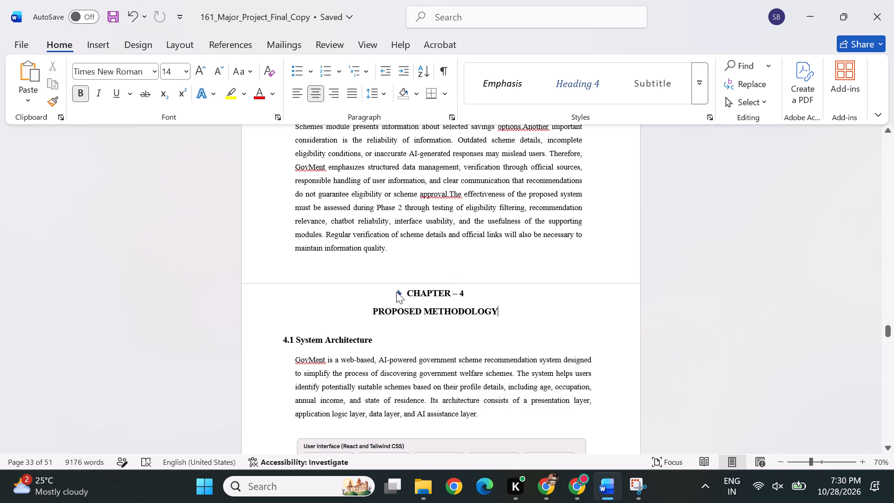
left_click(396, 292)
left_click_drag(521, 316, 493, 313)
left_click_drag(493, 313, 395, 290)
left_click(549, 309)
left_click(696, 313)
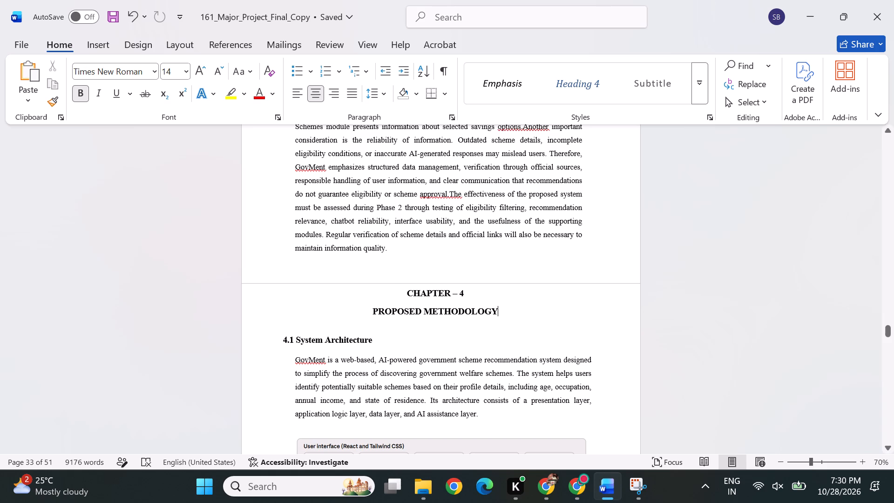
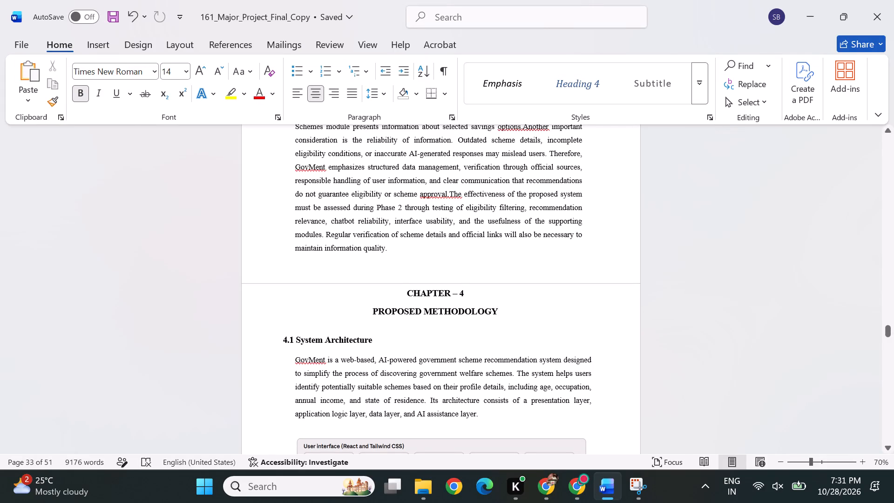
Open the Section 12 header on the Chapter 4 title page and inspect its distance from the top.
left_click(410, 285)
triple_click(410, 285)
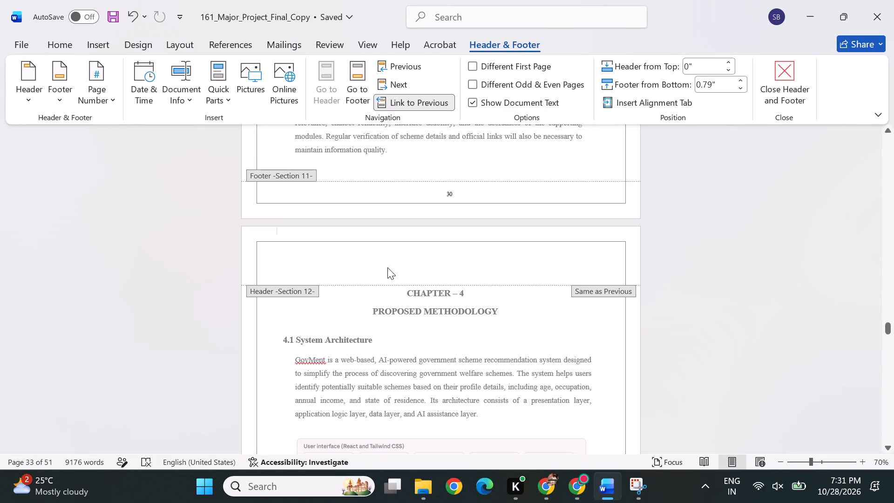
left_click(318, 289)
left_click(439, 285)
left_click(690, 66)
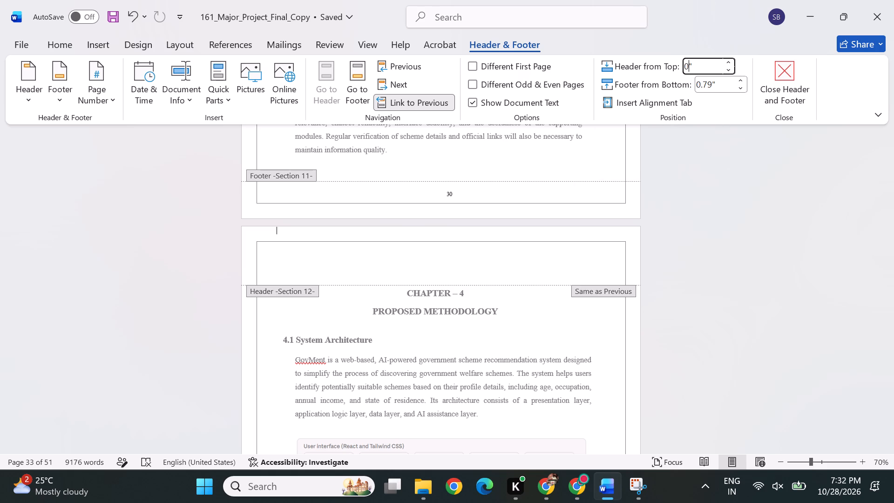
left_click(687, 66)
left_click(666, 185)
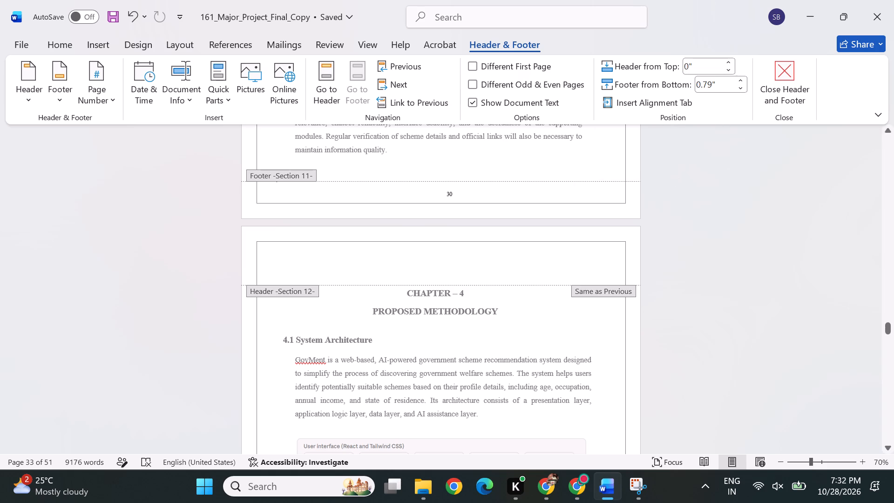
Examine the Section 11 headers and footers from the literature survey pages back to the Chapter 1 introduction page.
scroll(664, 229, "up", 3)
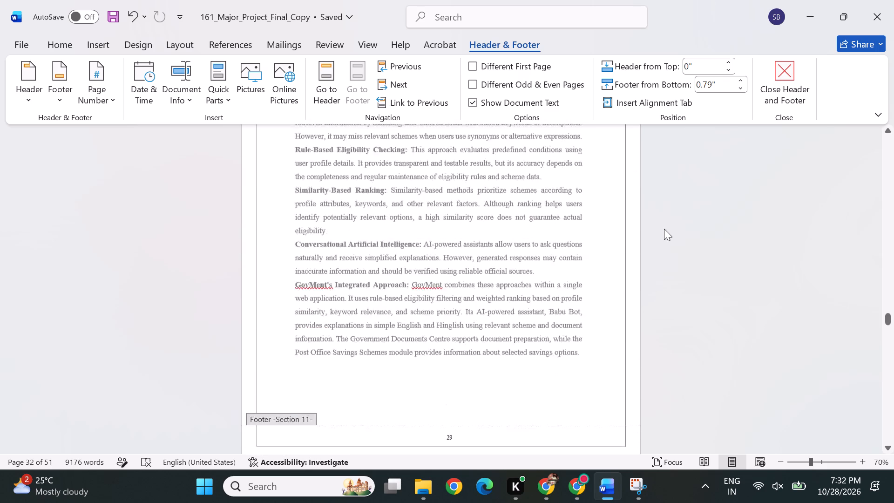
scroll(664, 229, "up", 5)
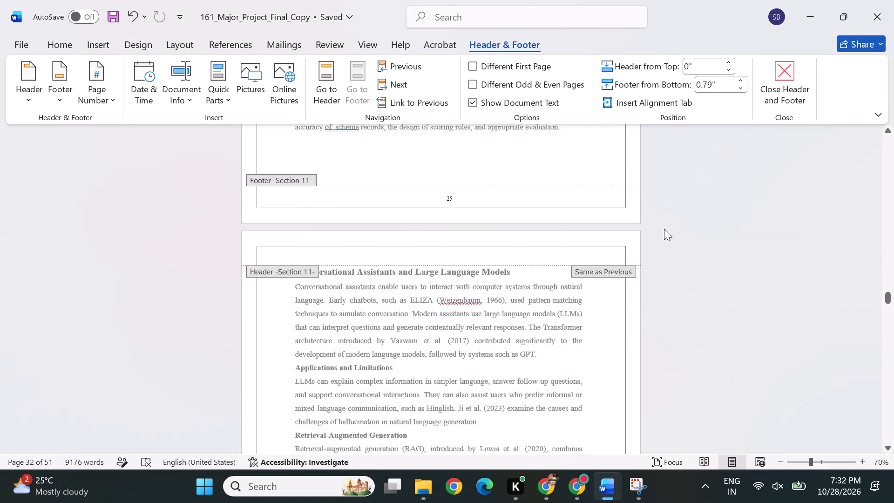
scroll(664, 229, "up", 3)
scroll(583, 224, "up", 1)
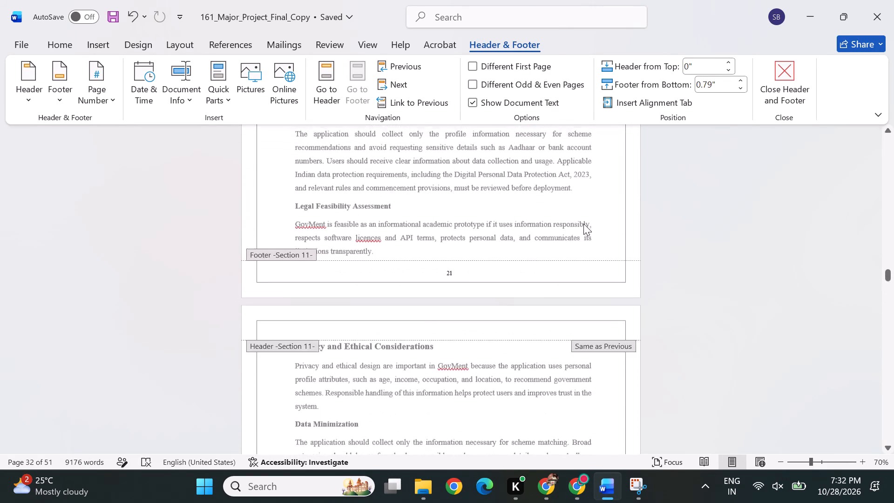
scroll(583, 224, "up", 1)
scroll(434, 310, "down", 1)
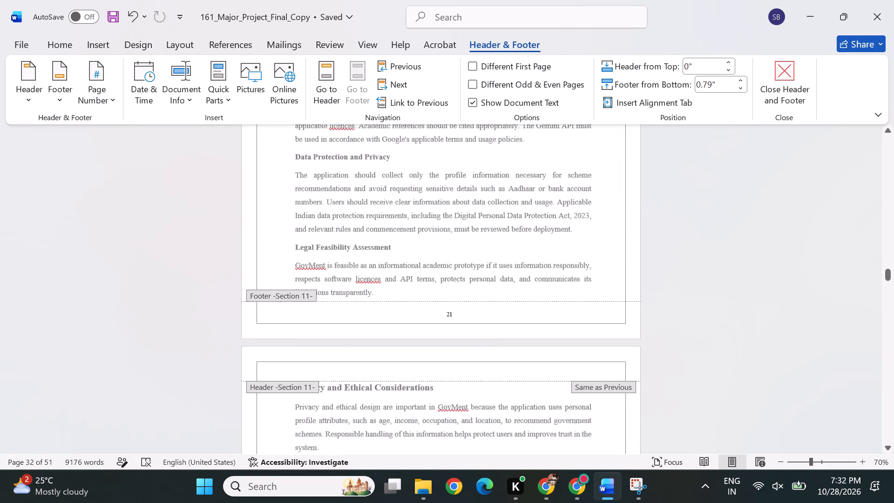
scroll(434, 310, "down", 1)
scroll(434, 310, "up", 4)
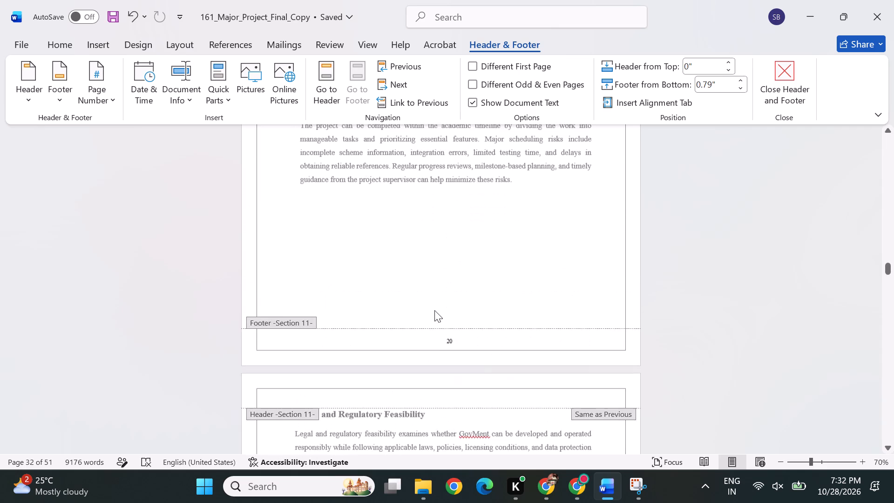
scroll(434, 310, "up", 4)
scroll(396, 311, "up", 2)
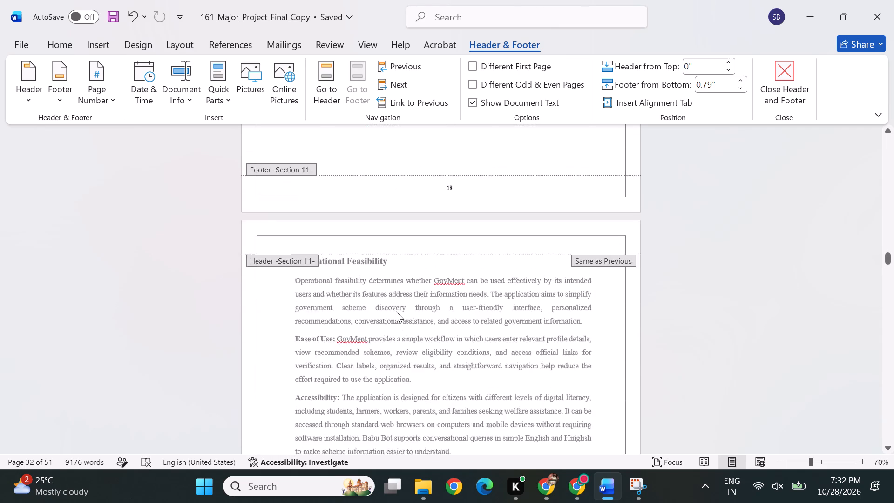
scroll(396, 311, "up", 6)
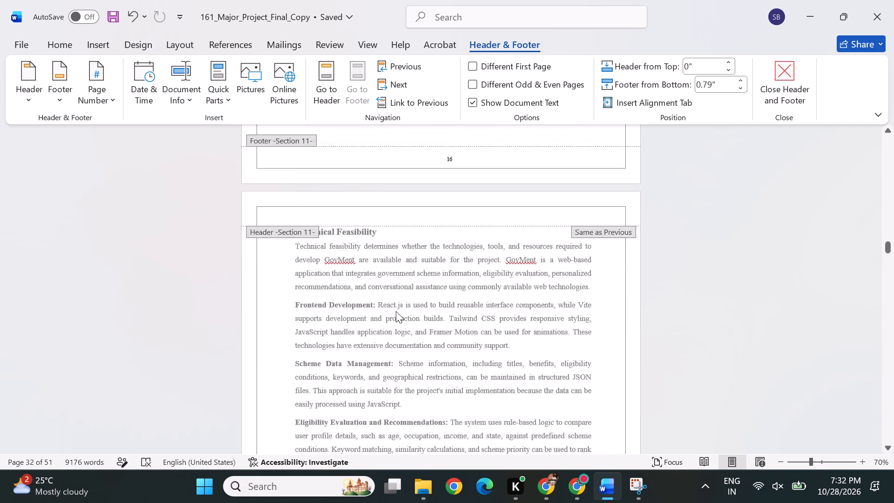
scroll(396, 311, "up", 2)
scroll(396, 311, "down", 2)
scroll(362, 343, "down", 1)
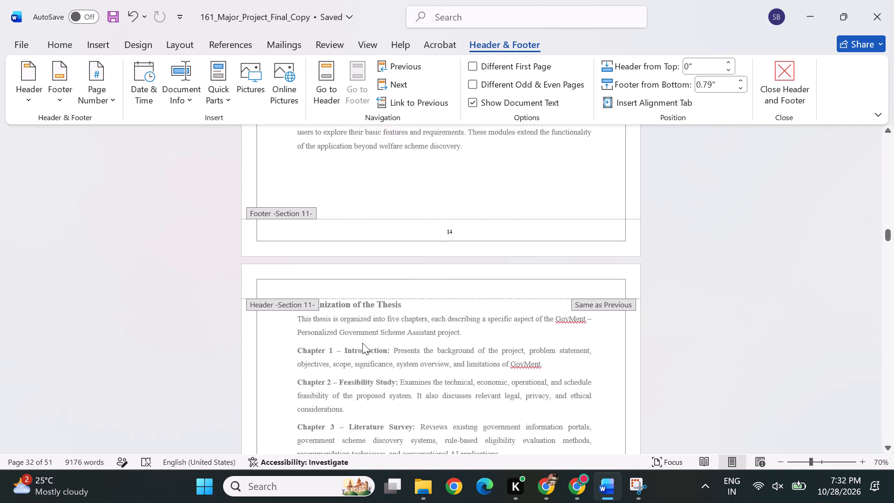
scroll(376, 261, "up", 4)
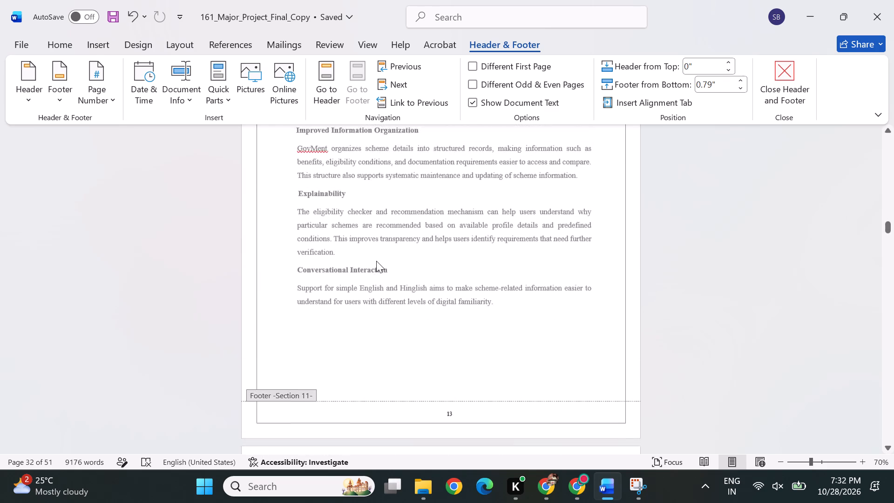
scroll(376, 261, "up", 4)
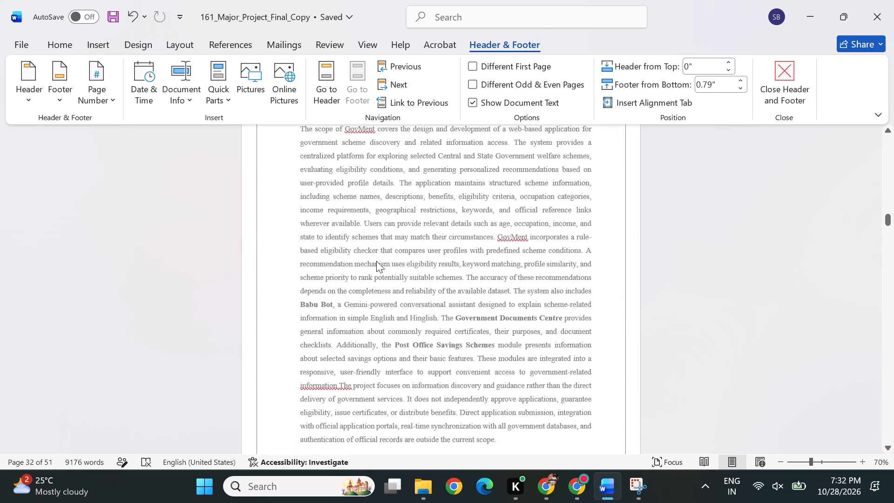
scroll(376, 261, "up", 4)
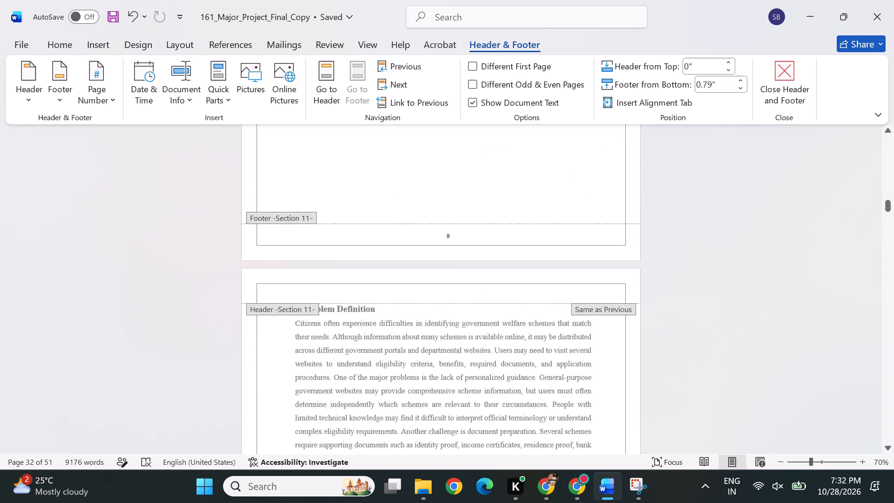
scroll(376, 261, "up", 4)
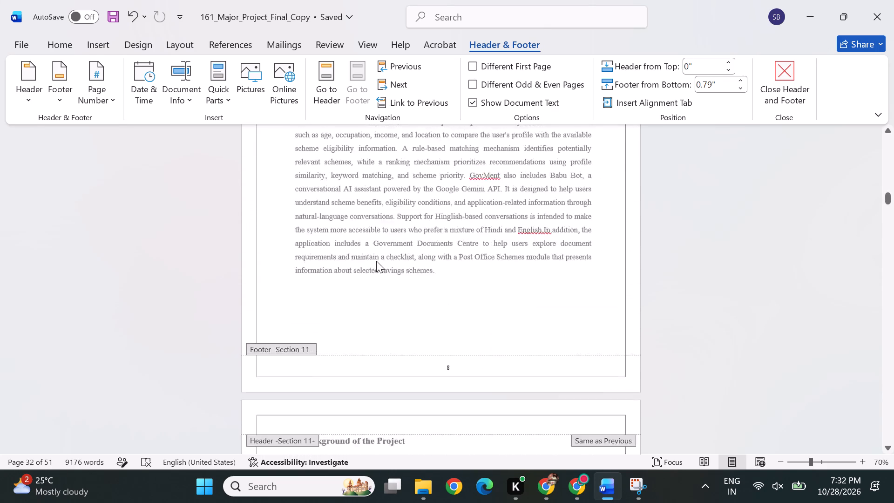
scroll(376, 261, "up", 3)
Review the header spacing from the introduction forward through the feasibility pages to the Chapter 3 Literature Survey title.
scroll(415, 252, "down", 2)
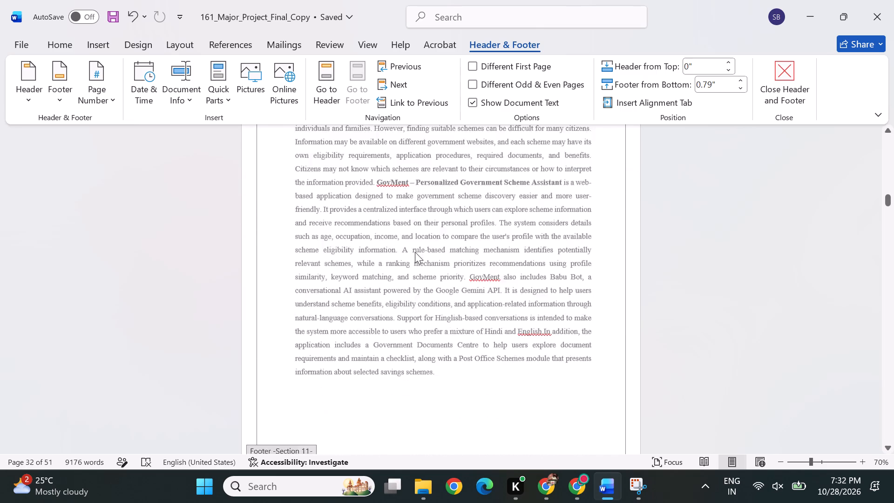
scroll(415, 252, "down", 12)
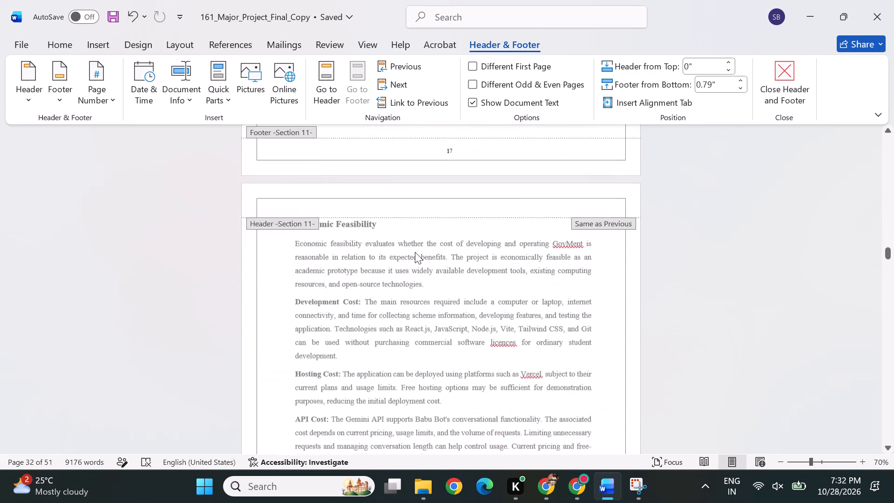
scroll(415, 252, "down", 7)
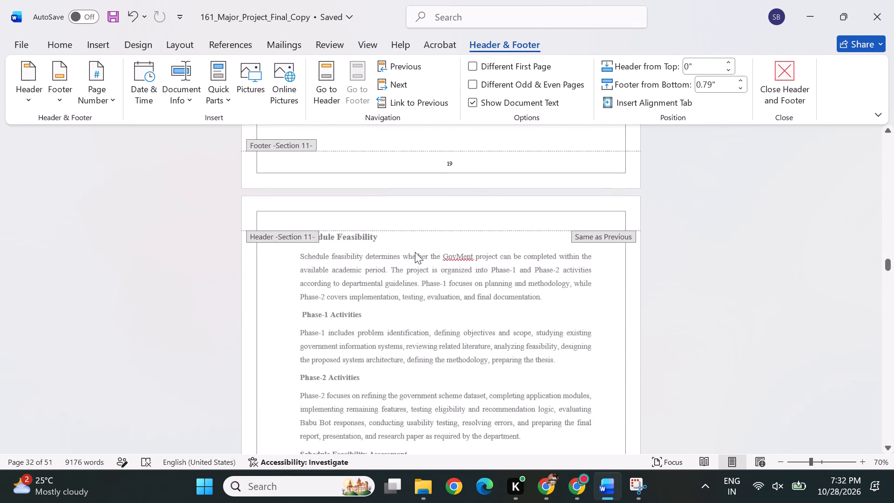
scroll(415, 252, "down", 3)
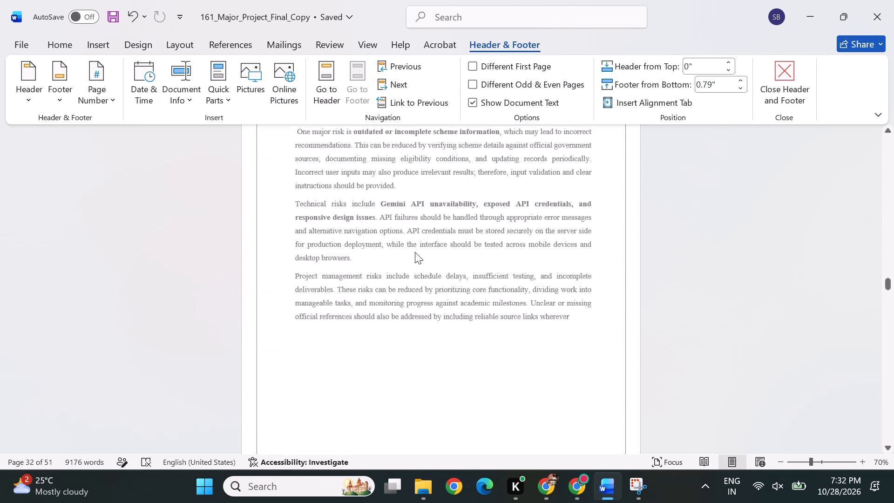
scroll(415, 252, "down", 1)
scroll(421, 313, "down", 1)
scroll(419, 290, "up", 2)
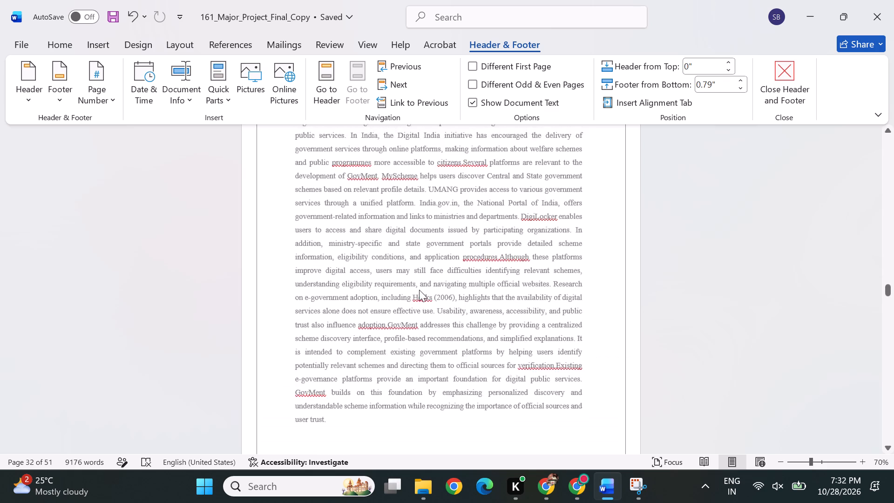
scroll(419, 290, "up", 2)
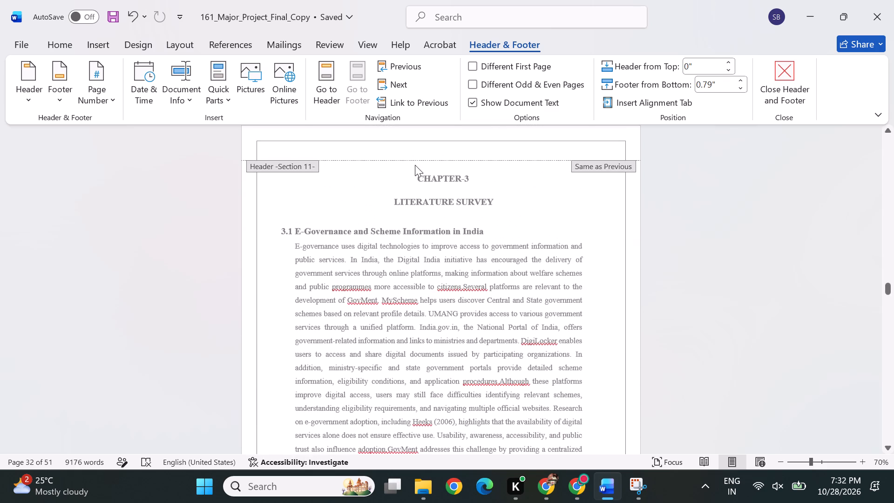
Compare the header spacing on the remaining Chapter 3 pages with that on the Chapter 4 Proposed Methodology title page.
scroll(459, 235, "down", 2)
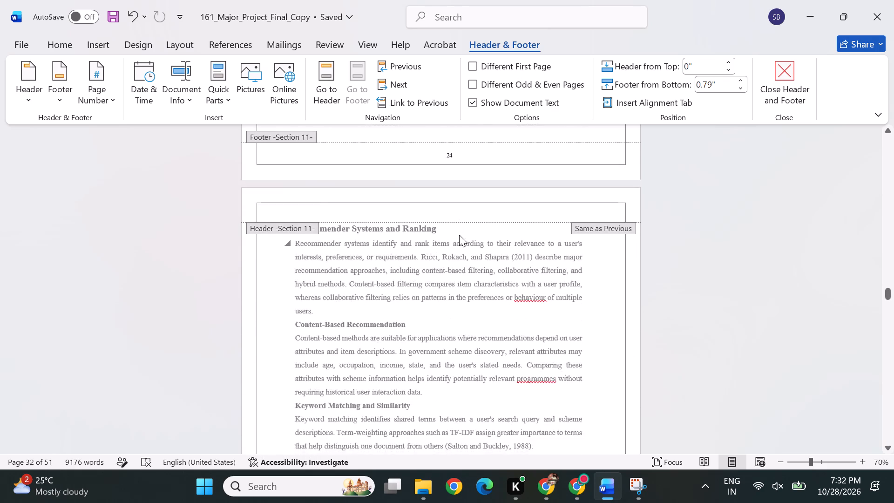
scroll(459, 235, "down", 3)
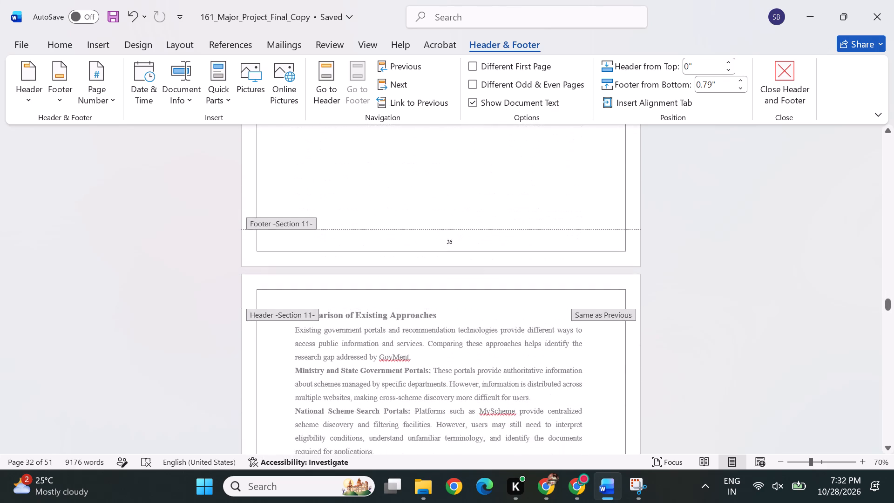
scroll(459, 235, "down", 3)
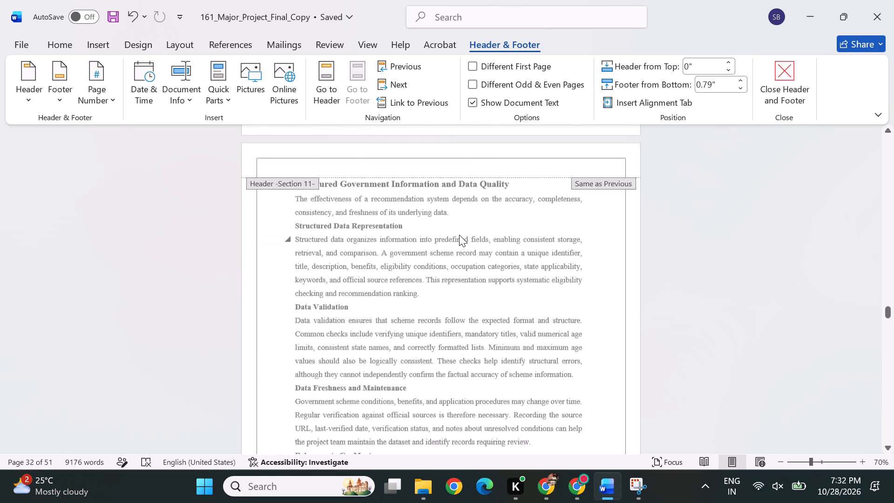
scroll(459, 235, "down", 2)
scroll(454, 276, "down", 1)
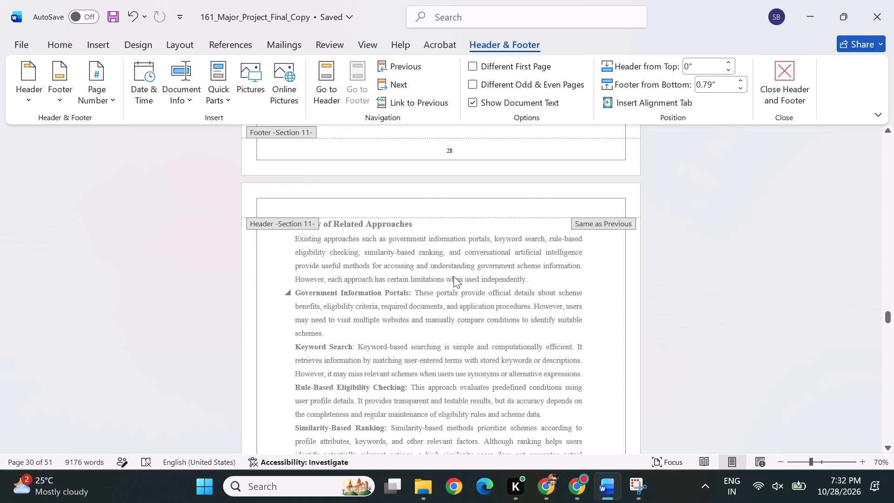
scroll(454, 276, "down", 3)
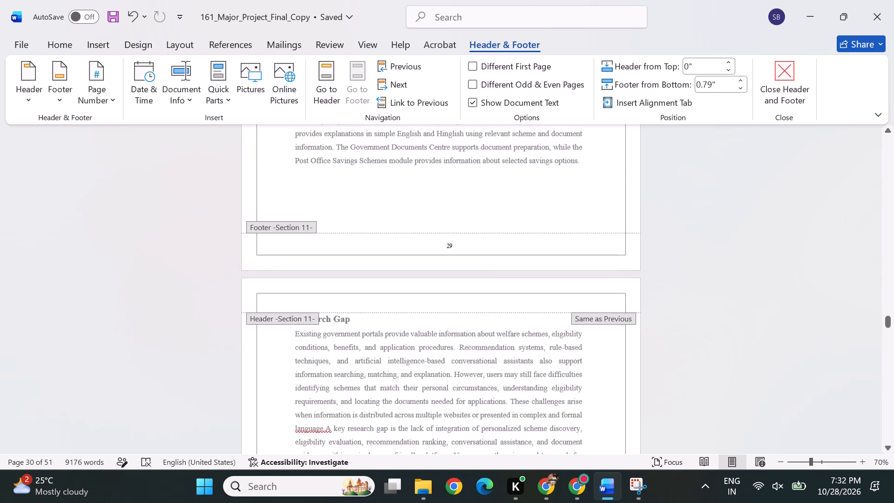
scroll(454, 276, "down", 2)
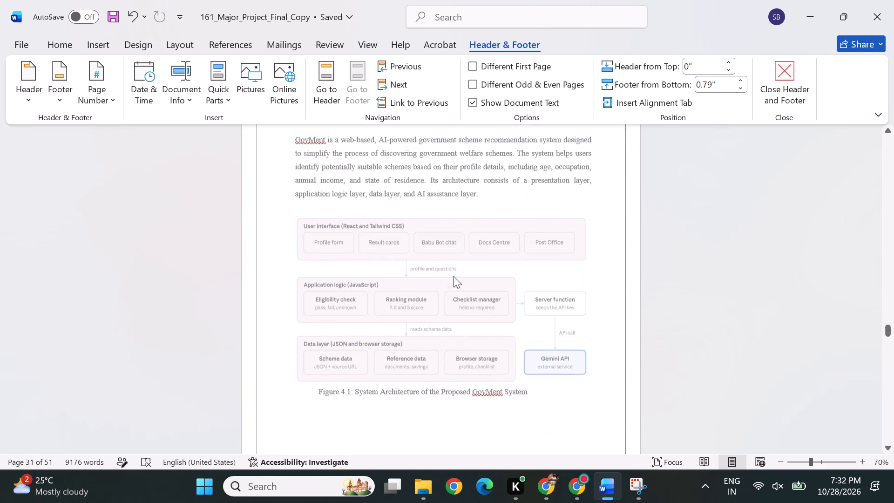
scroll(435, 245, "up", 1)
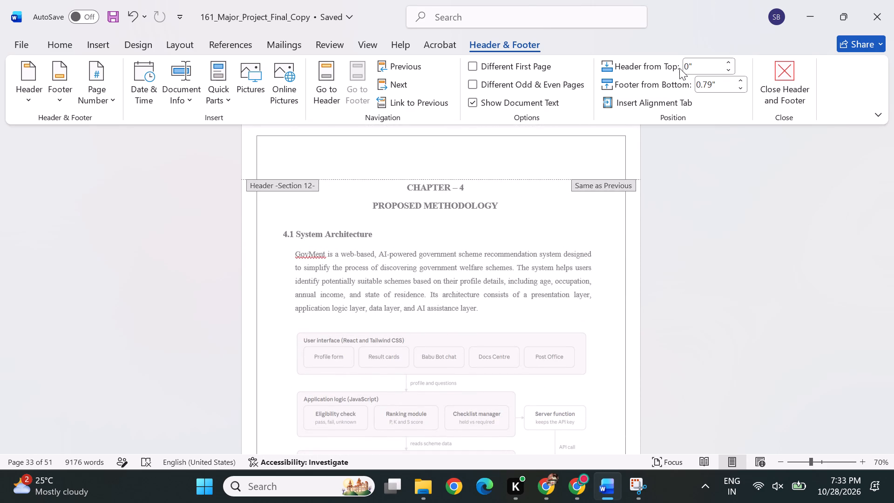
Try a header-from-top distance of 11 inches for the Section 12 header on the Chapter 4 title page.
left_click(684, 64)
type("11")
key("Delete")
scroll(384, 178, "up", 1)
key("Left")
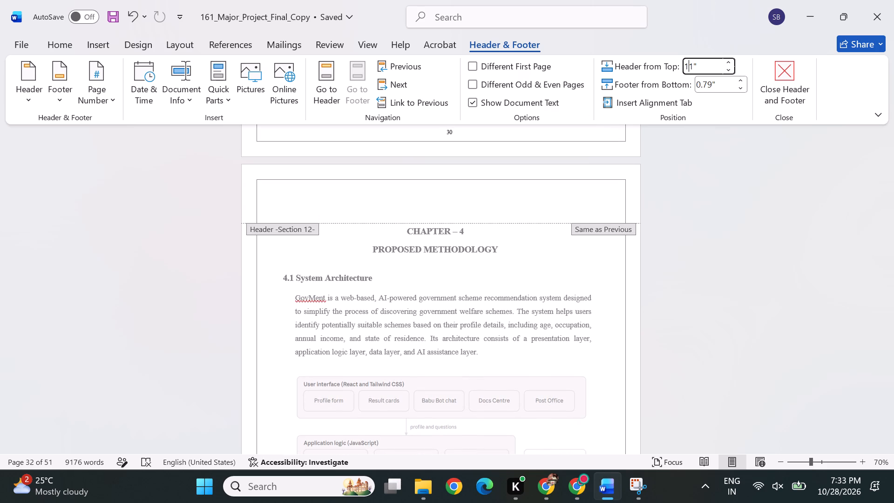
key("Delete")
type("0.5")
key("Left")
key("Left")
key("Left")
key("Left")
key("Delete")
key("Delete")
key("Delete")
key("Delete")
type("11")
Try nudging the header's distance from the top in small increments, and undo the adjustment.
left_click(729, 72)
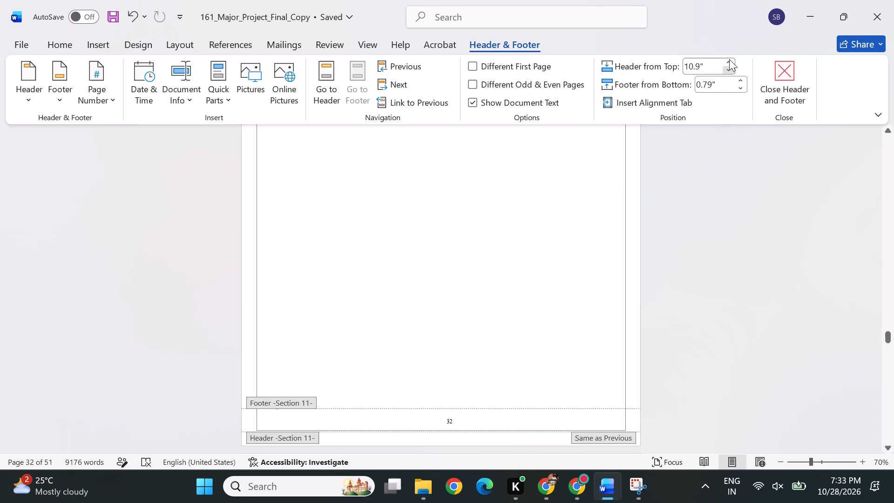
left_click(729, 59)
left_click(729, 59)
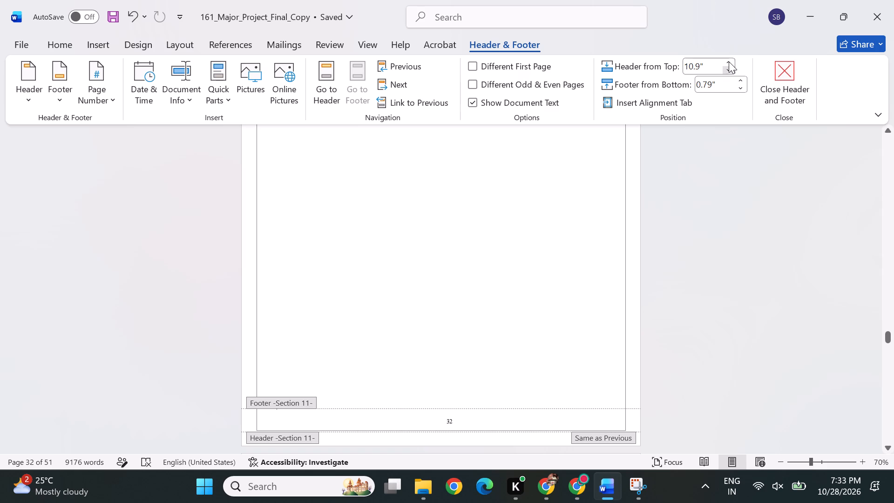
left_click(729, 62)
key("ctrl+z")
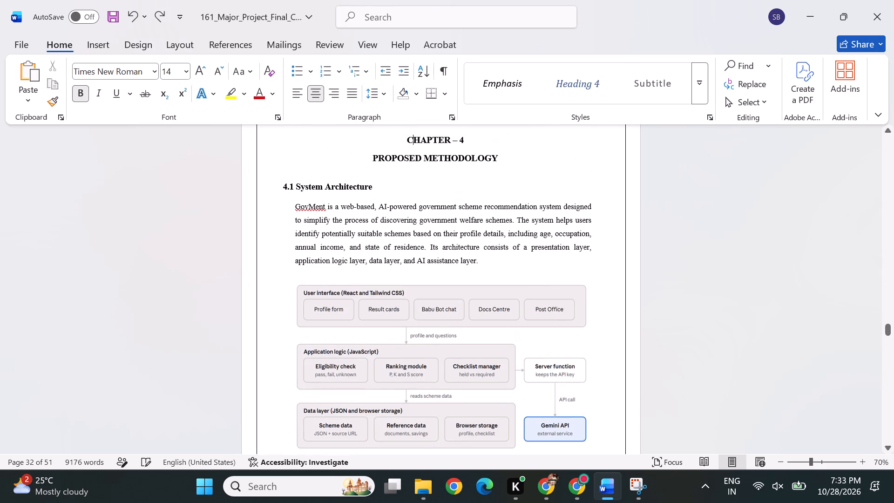
Compare the top spacing of the Chapter 4 title with that of the 4.2 Development Approach heading.
scroll(469, 187, "up", 1)
left_click(426, 215)
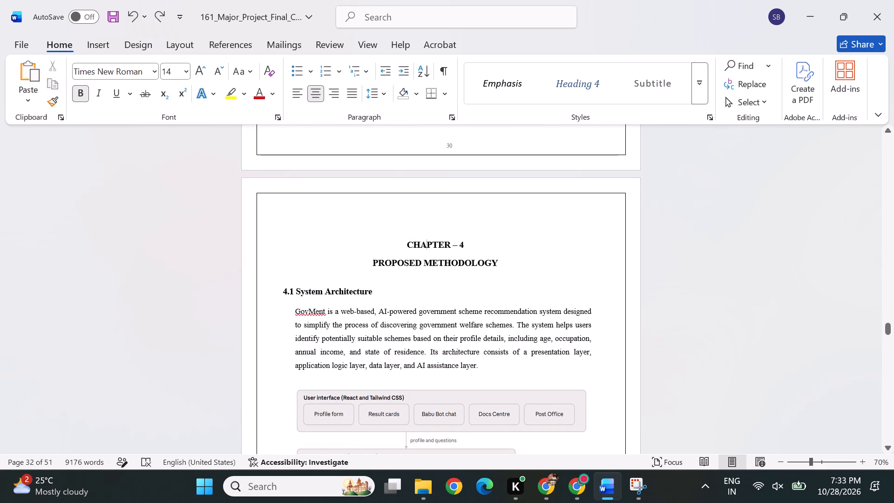
scroll(446, 225, "up", 1)
left_click(402, 251)
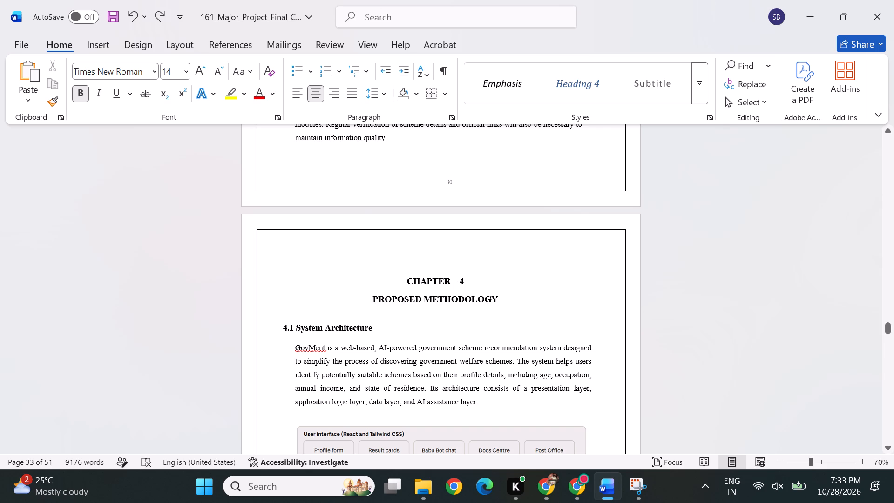
left_click_drag(440, 260, 380, 231)
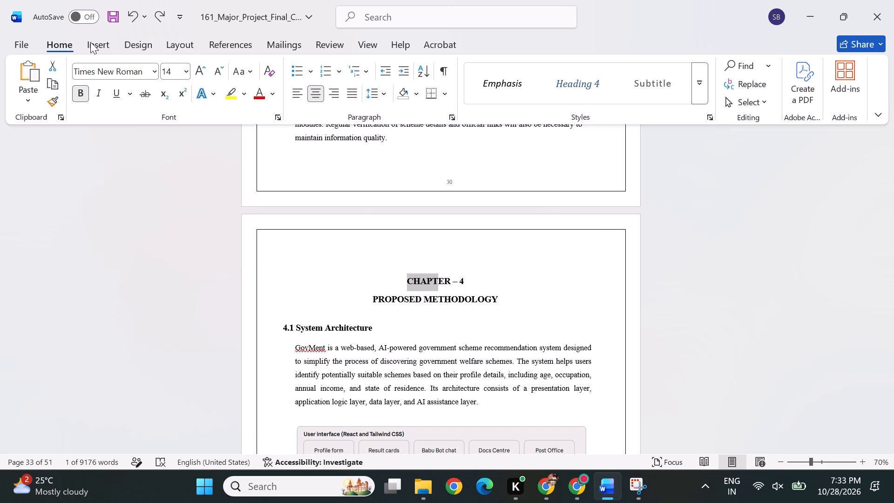
scroll(458, 417, "down", 2)
left_click(372, 416)
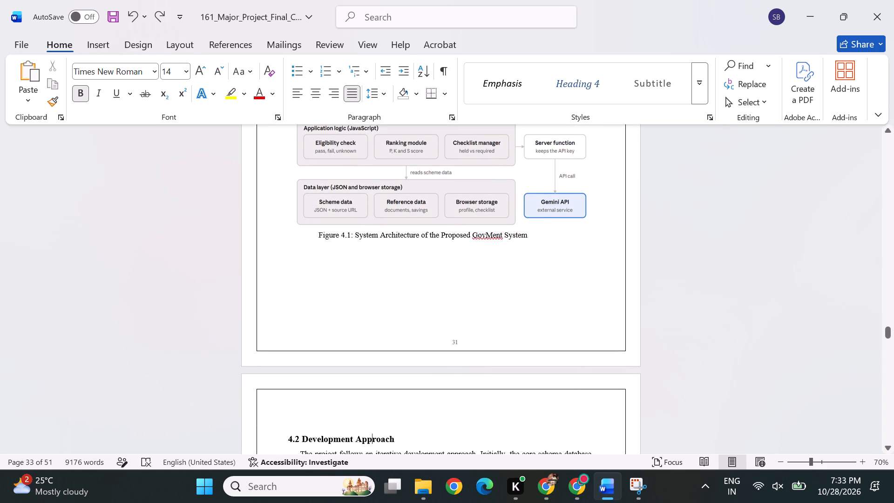
left_click(305, 421)
scroll(426, 427, "down", 1)
left_click_drag(413, 399, 343, 370)
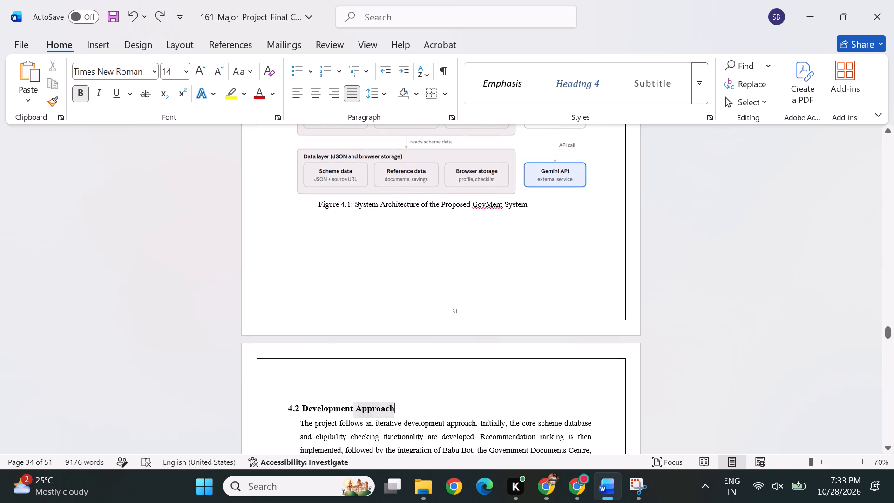
left_click_drag(343, 370, 276, 360)
left_click(182, 250)
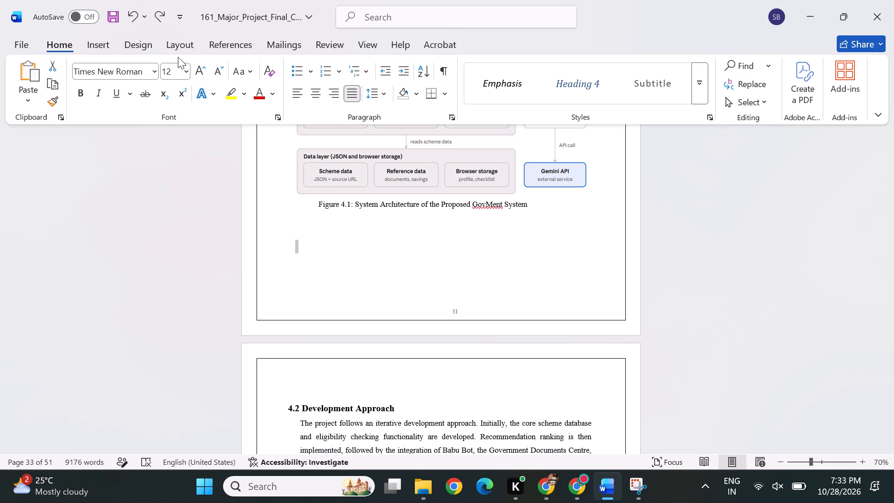
Place the cursor before the CHAPTER – 4 title and open that page's header for editing.
scroll(375, 222, "up", 1)
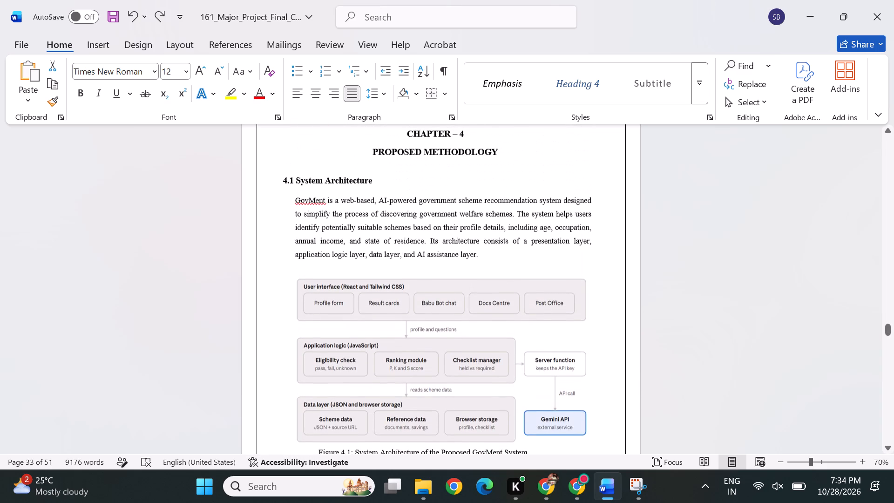
scroll(391, 166, "up", 1)
scroll(344, 167, "up", 1)
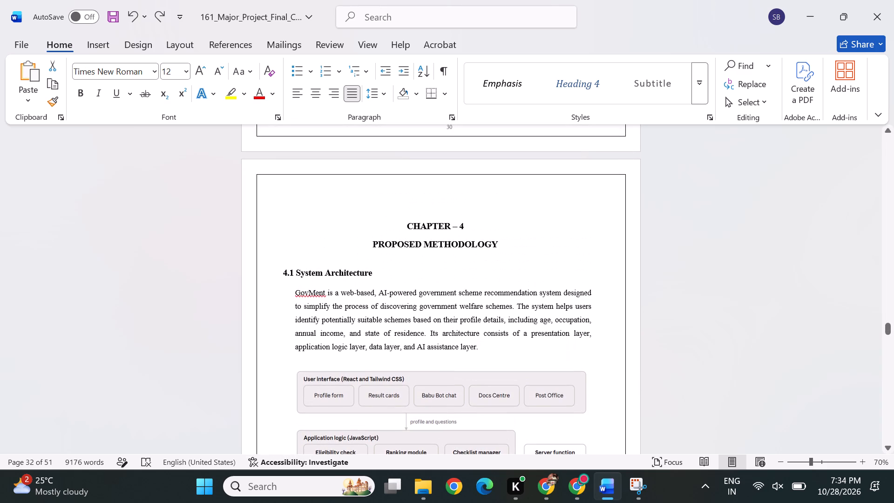
left_click(410, 197)
left_click(99, 44)
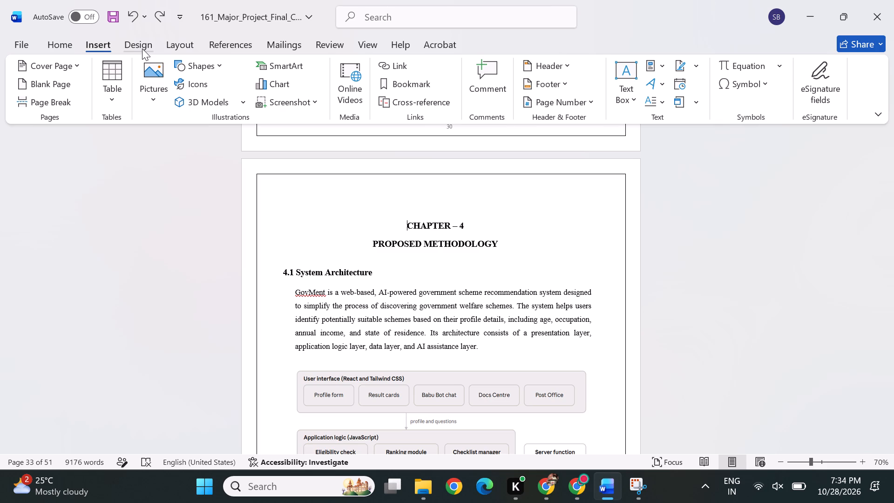
left_click(422, 207)
left_click(400, 205)
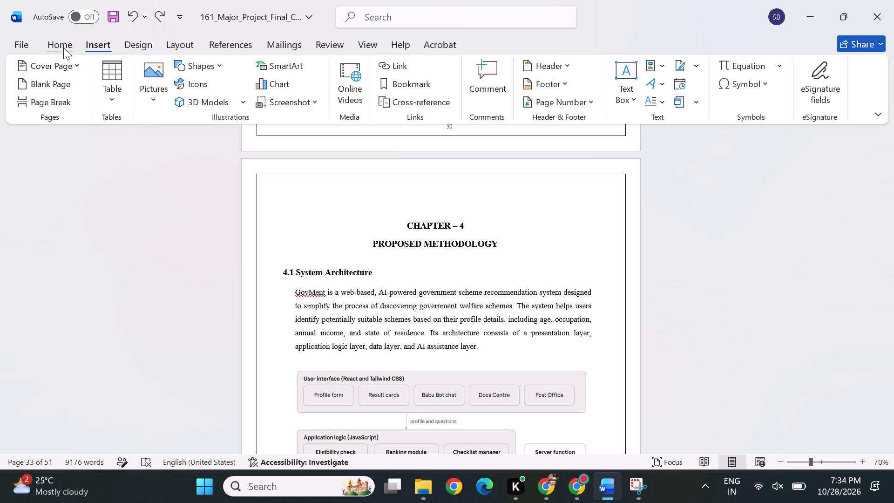
left_click(571, 67)
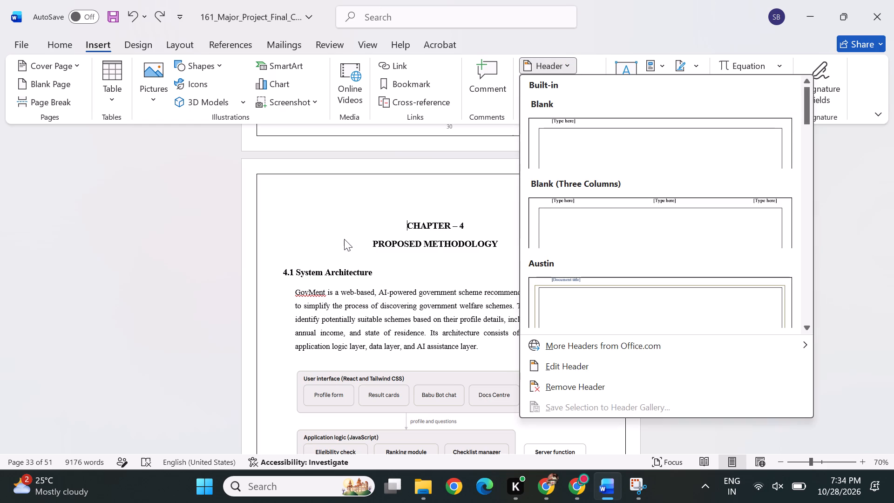
left_click(554, 366)
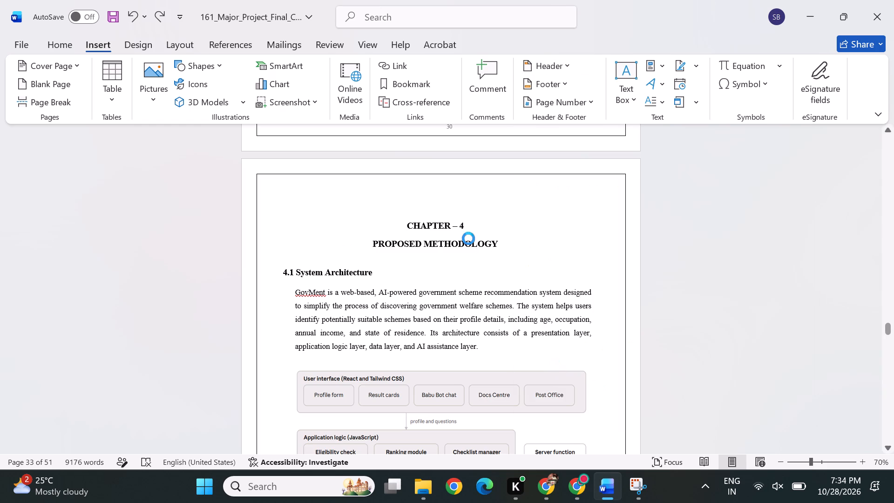
Examine the page layout and the Section 11 headers and footers on the pages before Chapter 4.
scroll(433, 235, "up", 2)
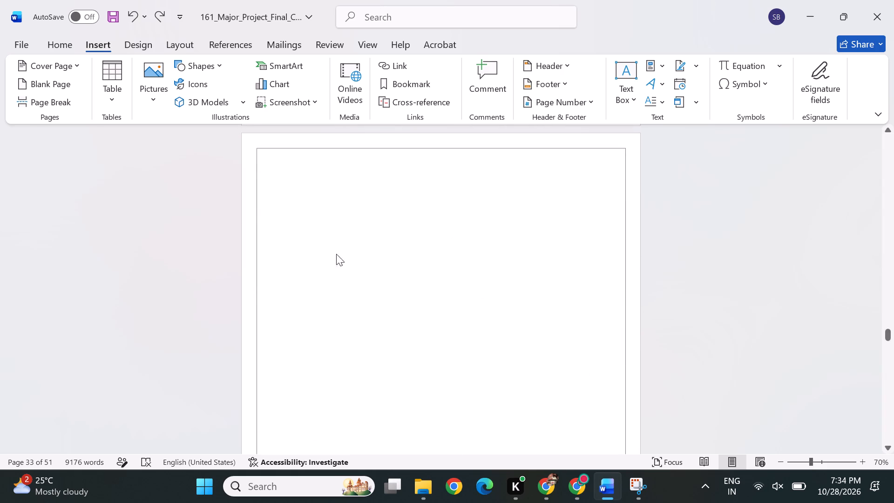
scroll(552, 344, "up", 2)
scroll(857, 353, "down", 2)
scroll(624, 215, "up", 2)
scroll(674, 140, "up", 1)
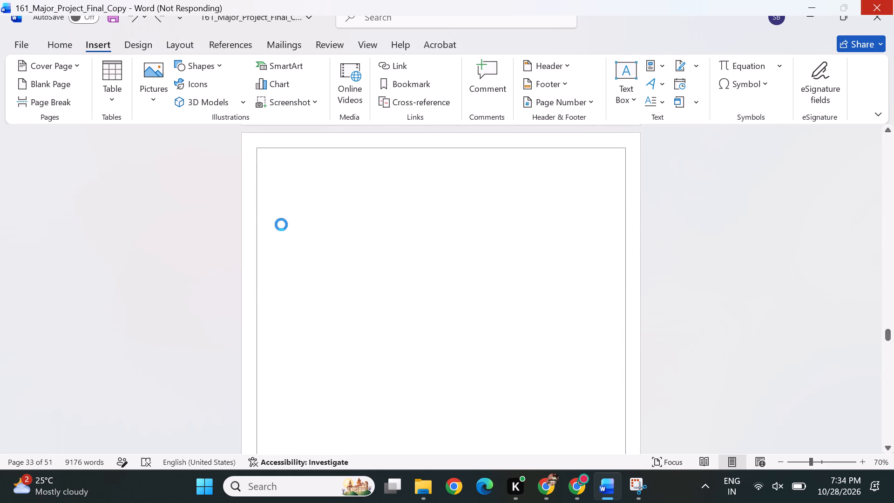
scroll(202, 292, "up", 20)
scroll(202, 292, "up", 5)
scroll(202, 292, "down", 13)
scroll(202, 292, "up", 19)
scroll(202, 292, "down", 2, "ctrl")
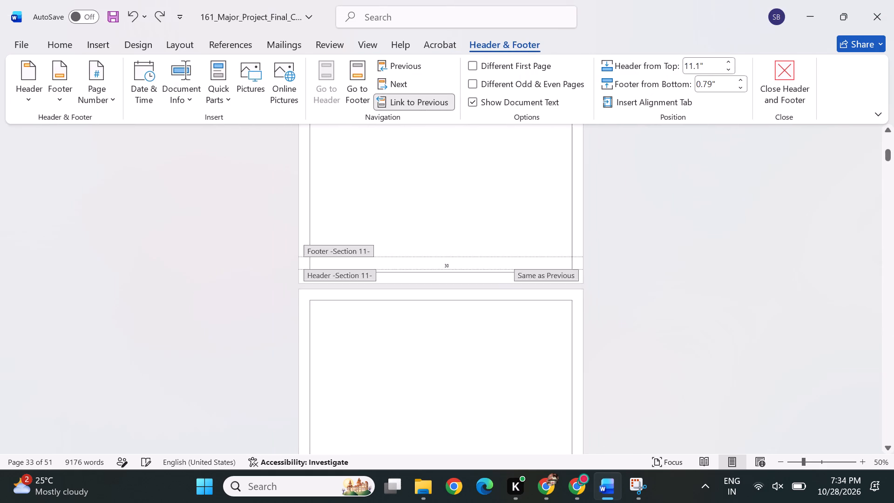
scroll(436, 299, "up", 1)
scroll(394, 279, "up", 6)
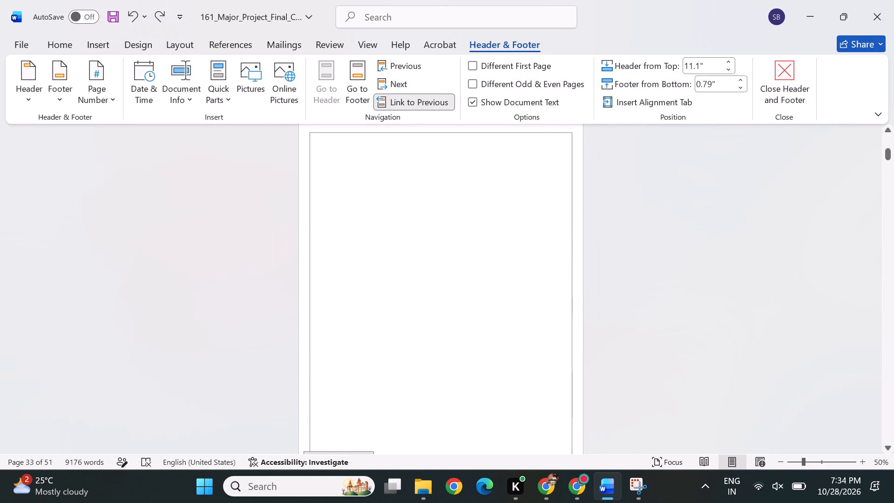
scroll(394, 279, "up", 3)
scroll(432, 255, "up", 1)
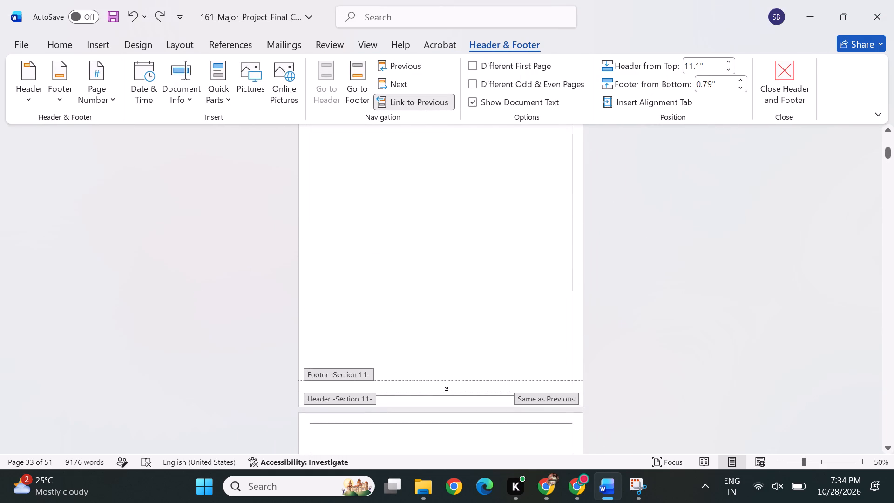
scroll(432, 255, "up", 2)
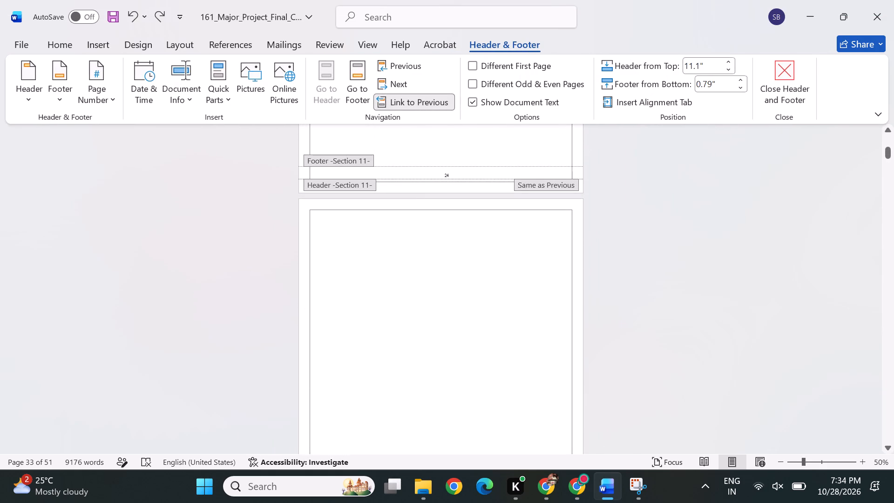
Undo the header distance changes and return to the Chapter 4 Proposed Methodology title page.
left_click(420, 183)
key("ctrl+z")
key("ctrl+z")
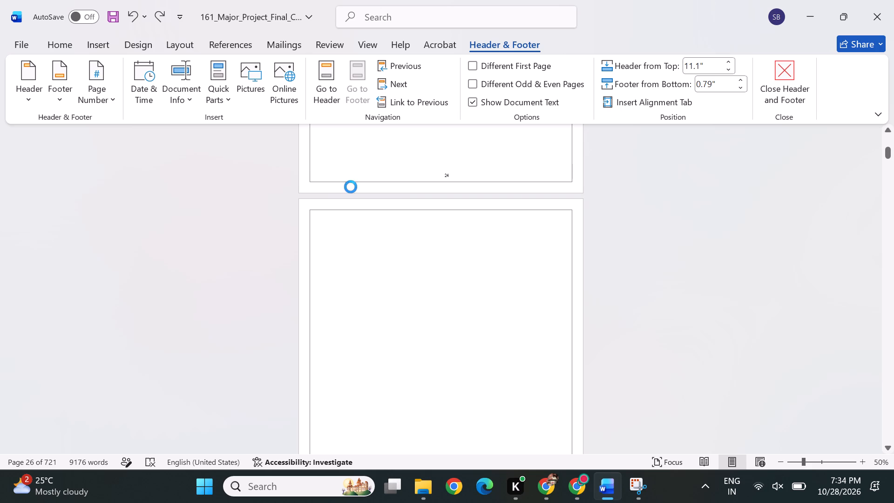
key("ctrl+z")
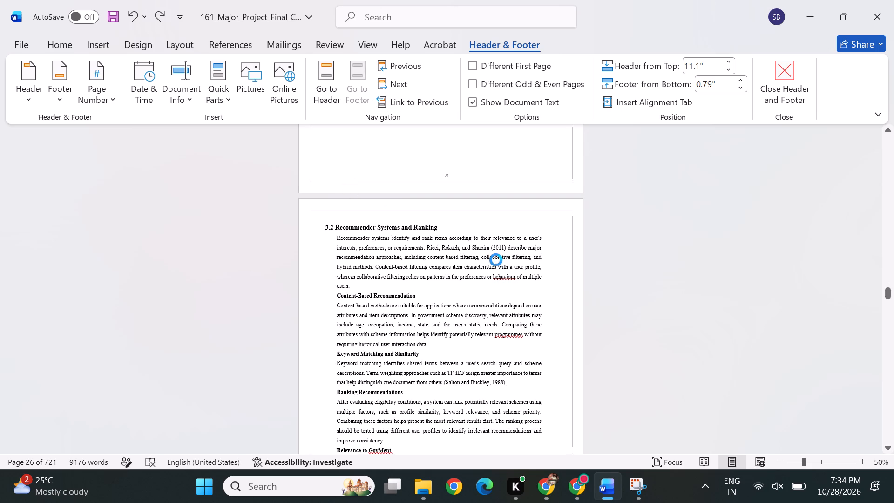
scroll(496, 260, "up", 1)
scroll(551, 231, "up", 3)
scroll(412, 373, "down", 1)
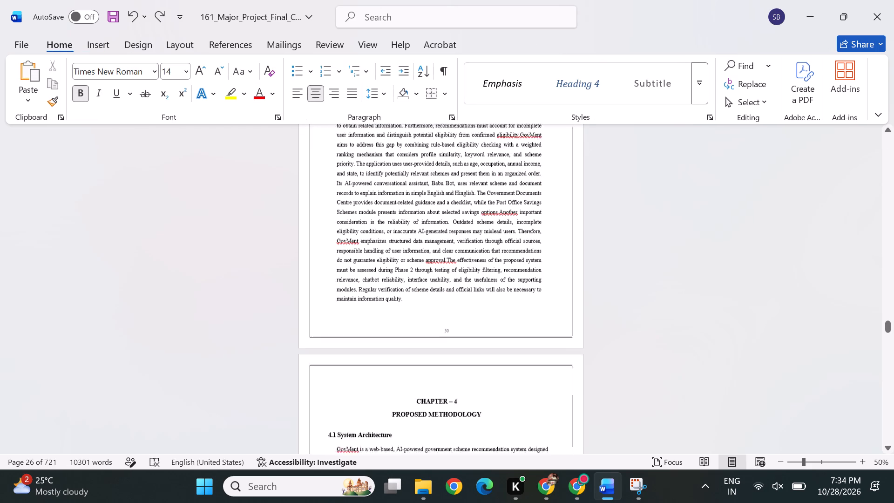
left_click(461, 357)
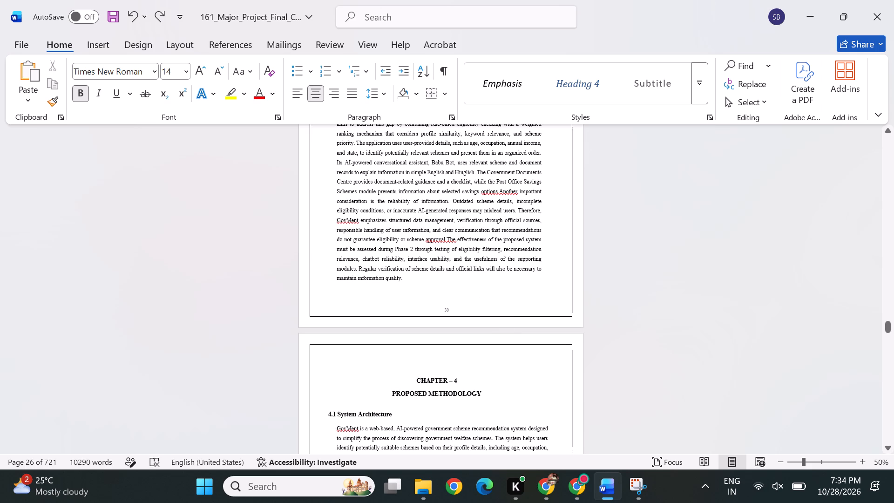
Place the cursor in the CHAPTER – 4 title and open that page's header for editing.
left_click(394, 362)
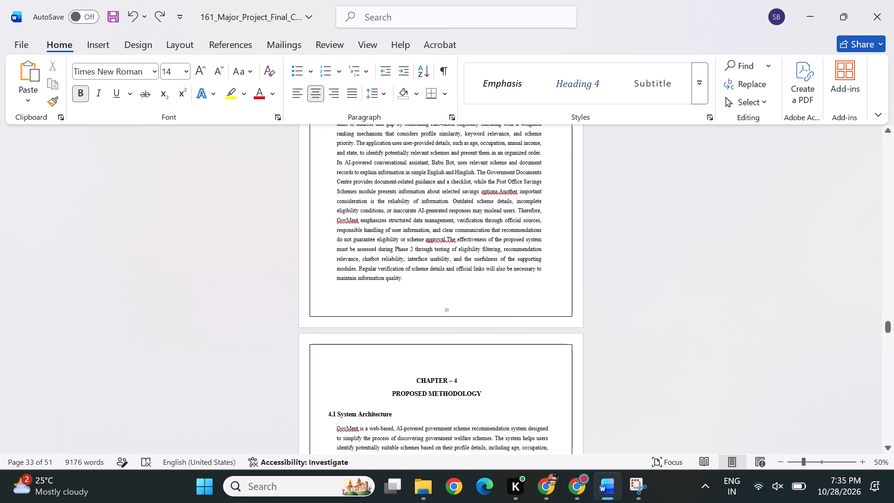
left_click(422, 357)
left_click(170, 45)
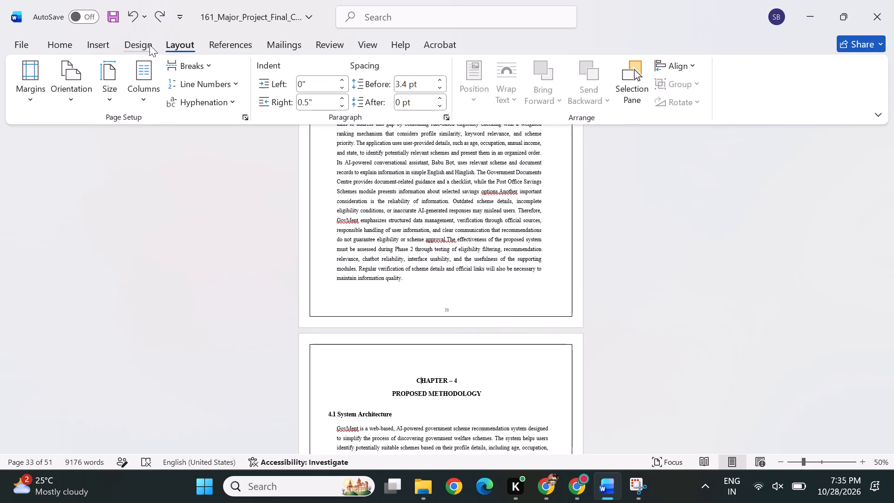
left_click(144, 45)
left_click(107, 43)
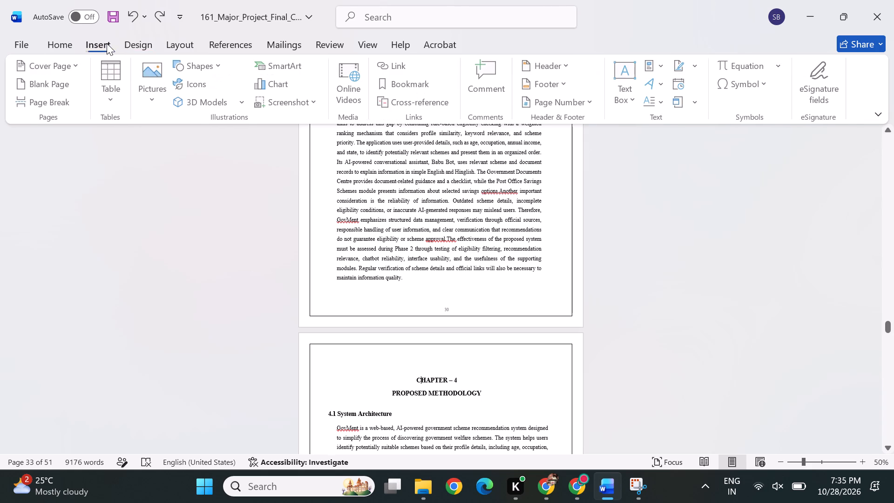
left_click(563, 66)
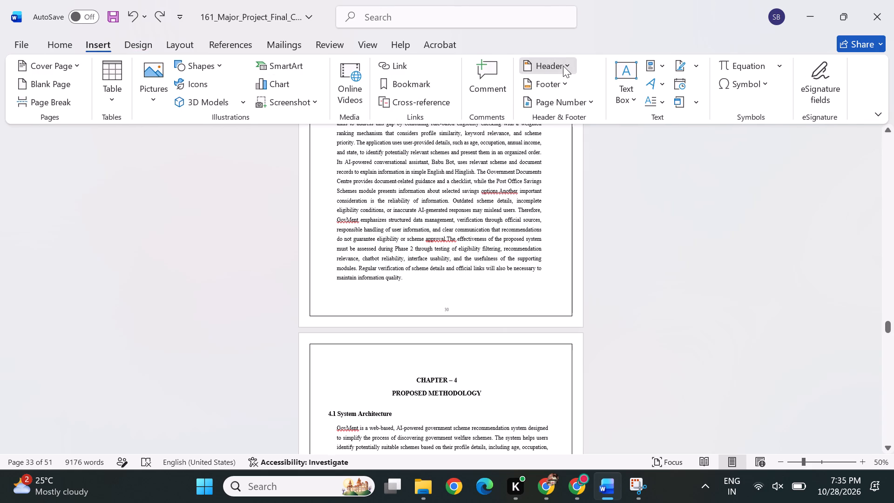
scroll(579, 315, "down", 3)
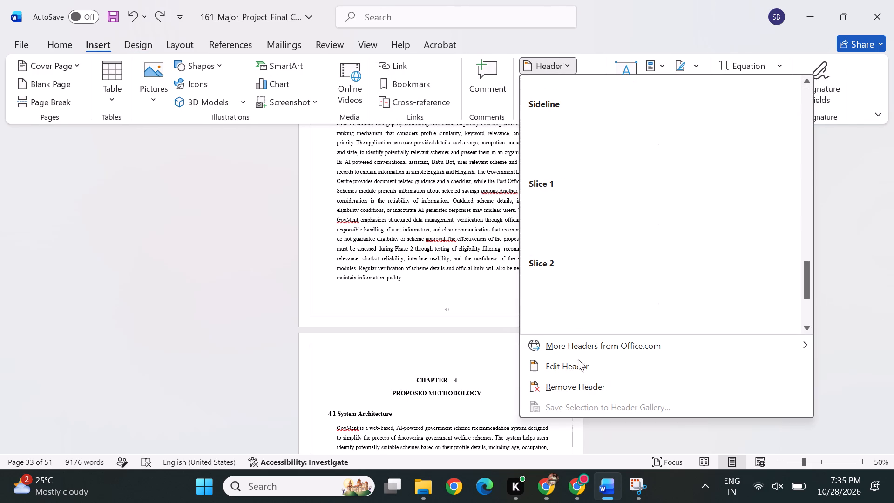
left_click(577, 364)
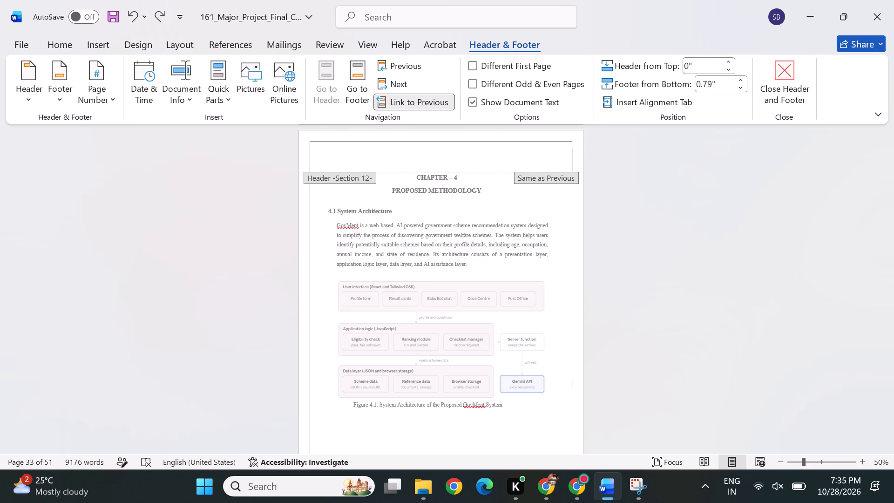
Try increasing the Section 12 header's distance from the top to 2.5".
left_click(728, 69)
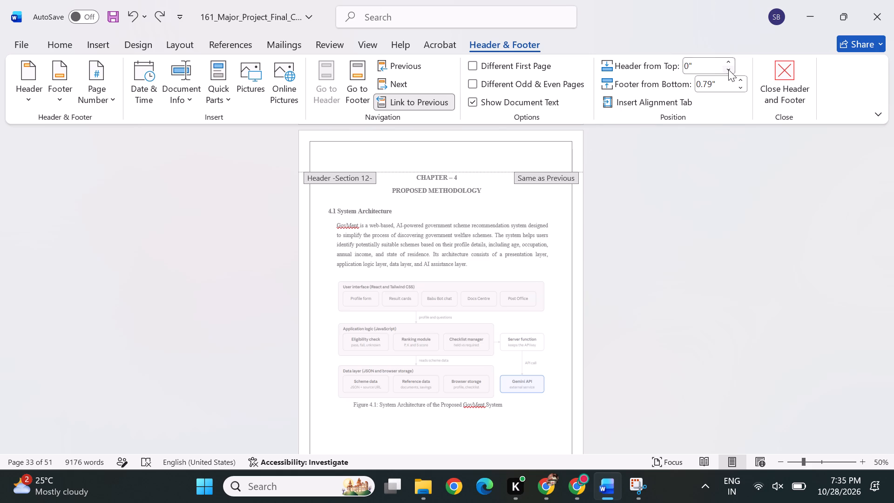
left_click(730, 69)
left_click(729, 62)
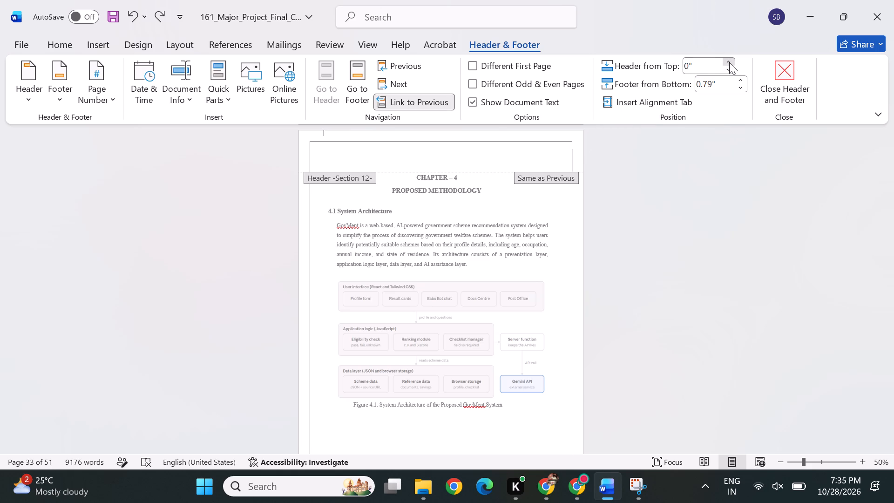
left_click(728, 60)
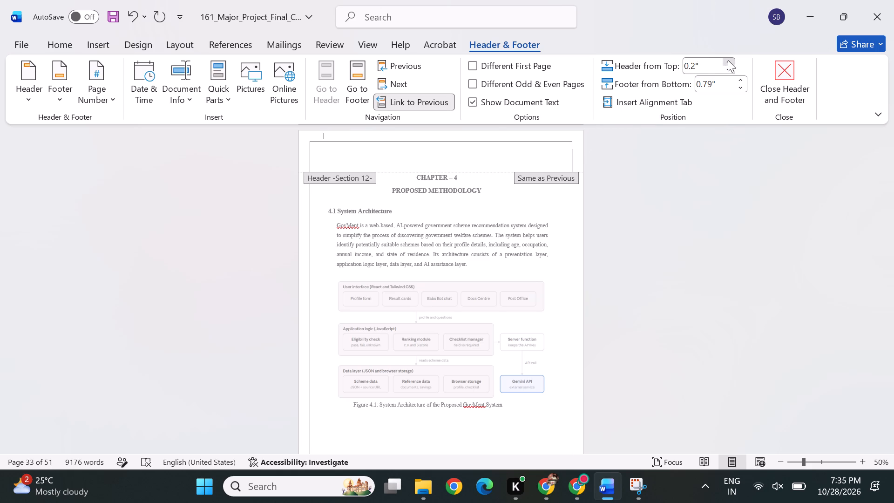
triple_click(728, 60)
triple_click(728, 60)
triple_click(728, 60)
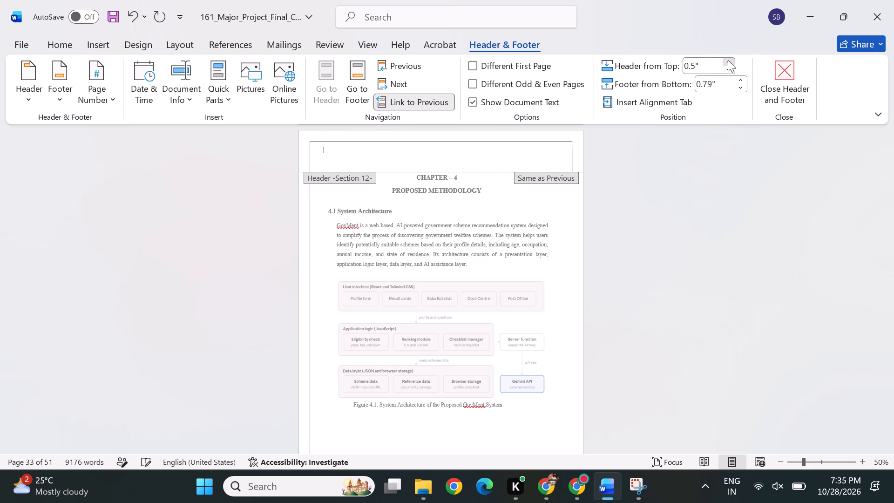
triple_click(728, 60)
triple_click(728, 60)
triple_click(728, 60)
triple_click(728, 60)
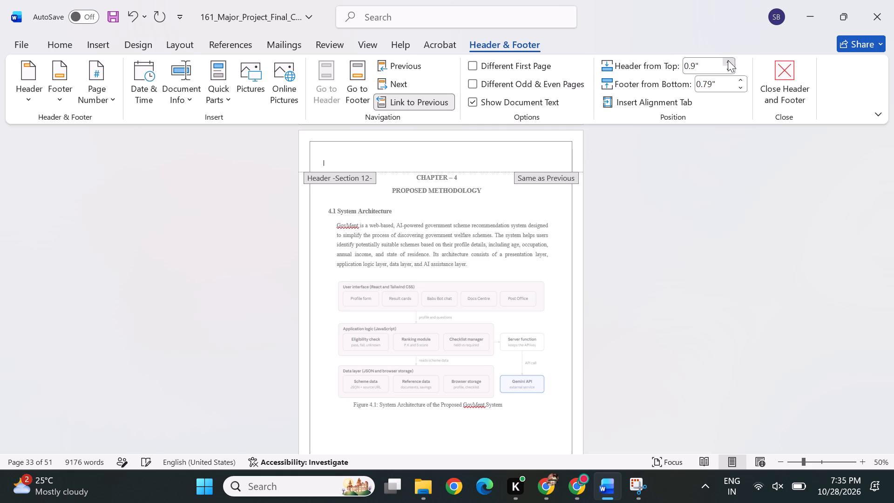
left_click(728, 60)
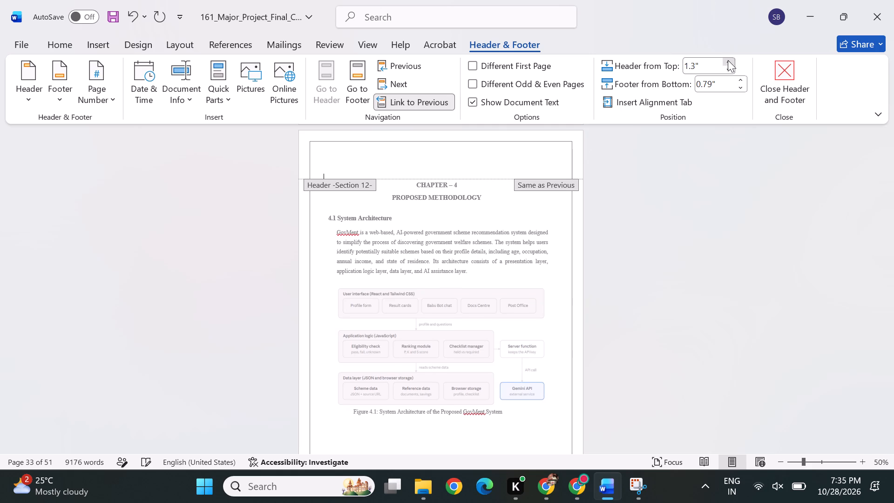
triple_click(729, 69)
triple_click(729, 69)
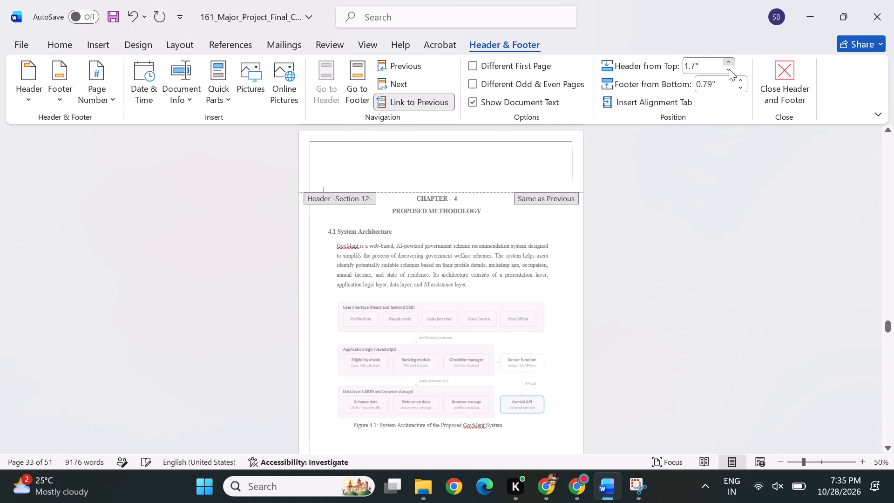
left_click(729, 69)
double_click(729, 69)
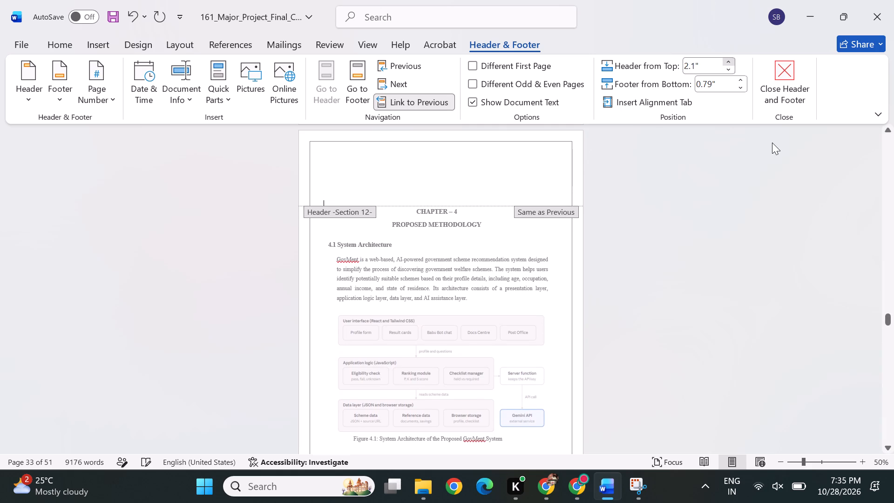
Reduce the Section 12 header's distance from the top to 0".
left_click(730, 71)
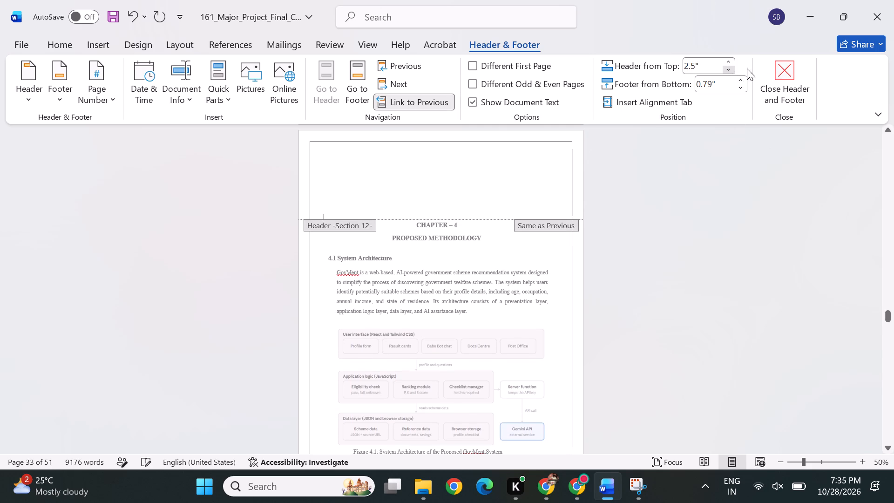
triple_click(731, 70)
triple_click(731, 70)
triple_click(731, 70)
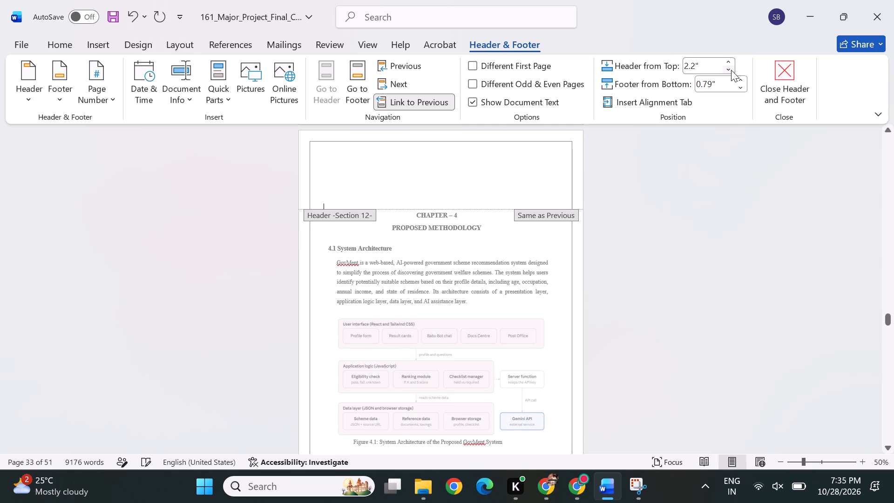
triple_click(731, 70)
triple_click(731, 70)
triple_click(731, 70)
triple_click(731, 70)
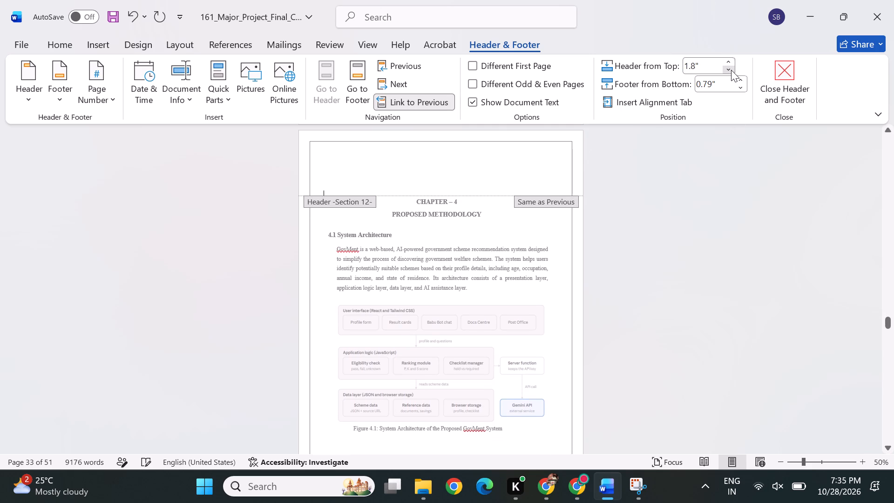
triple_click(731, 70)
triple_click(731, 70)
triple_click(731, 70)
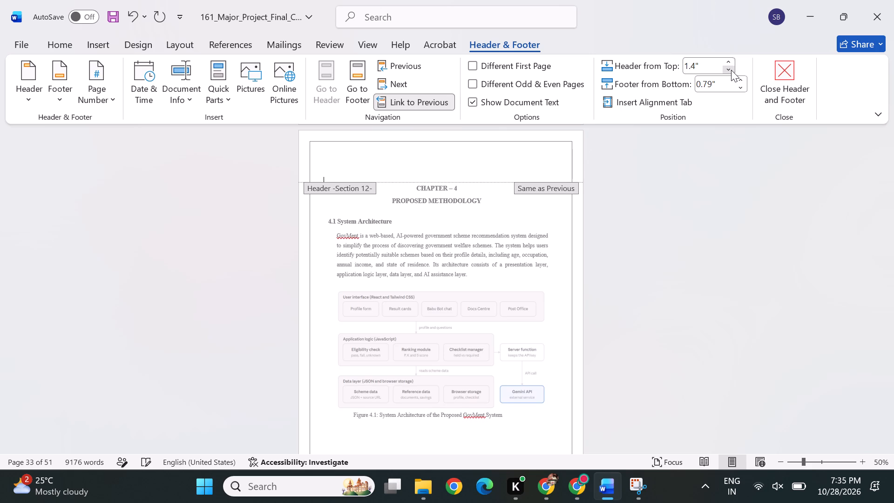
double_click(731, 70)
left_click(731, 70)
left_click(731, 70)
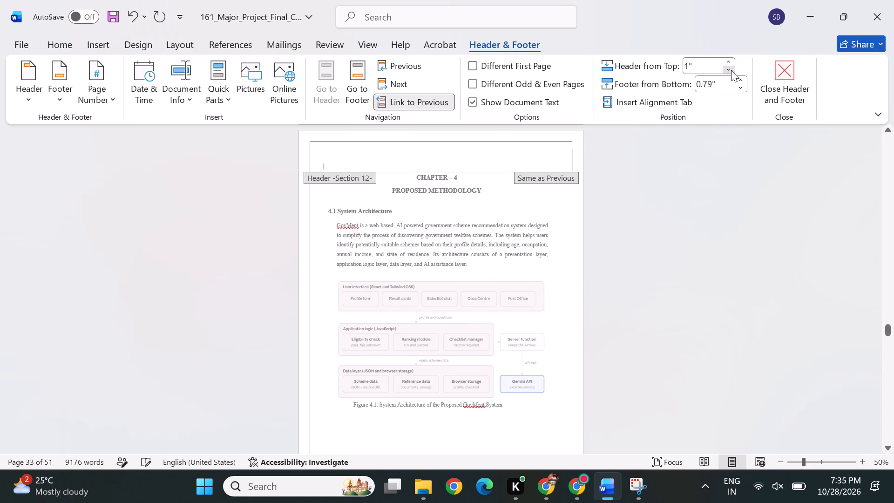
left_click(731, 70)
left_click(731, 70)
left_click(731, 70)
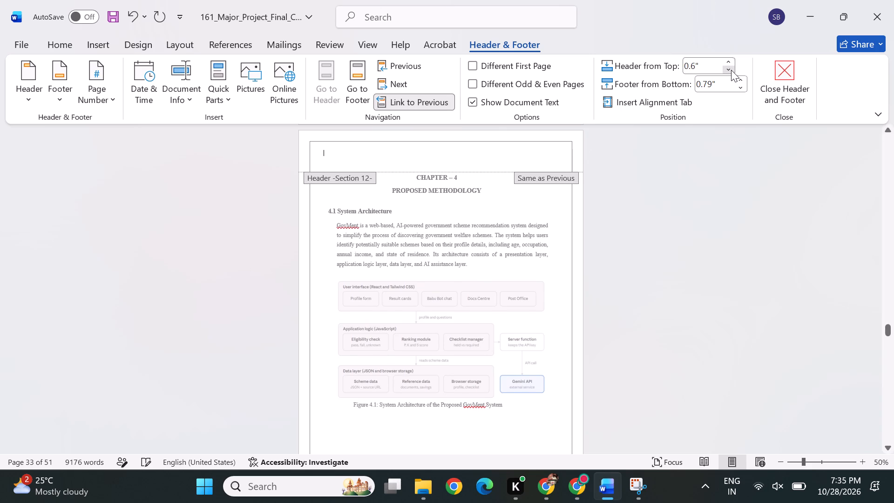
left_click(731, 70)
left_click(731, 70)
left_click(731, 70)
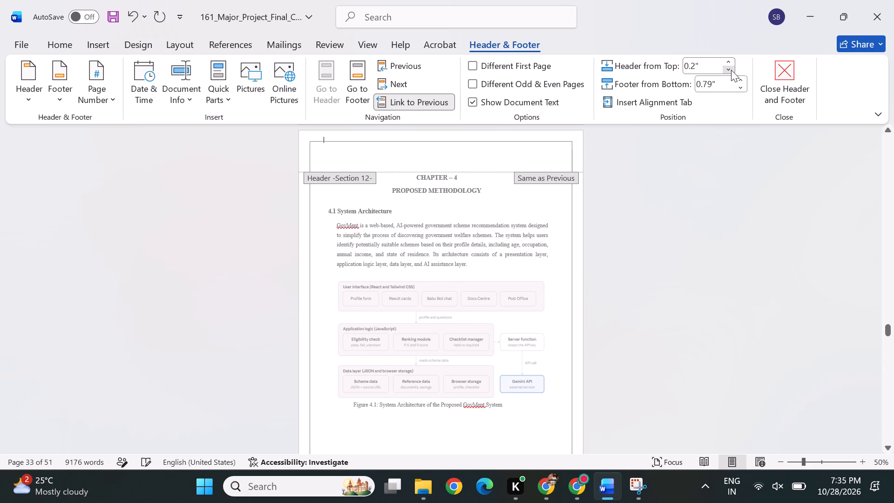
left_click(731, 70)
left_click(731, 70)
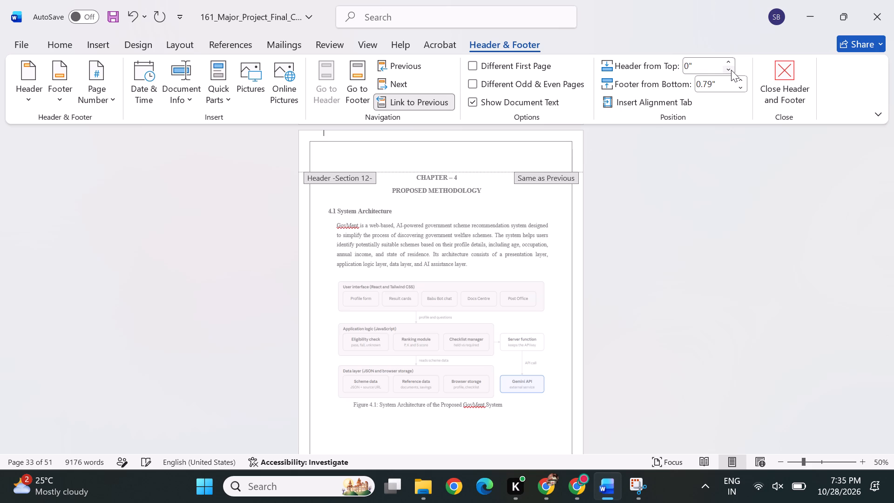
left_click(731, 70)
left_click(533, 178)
Compare the header area of the Chapter 4 title page with the 4.2 Development Approach page and the preceding Section 11 pages.
scroll(433, 232, "down", 1)
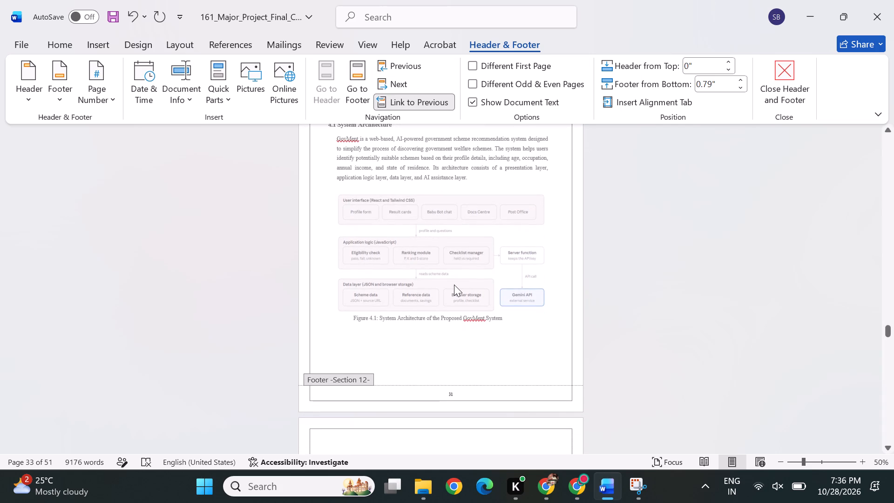
scroll(454, 285, "down", 3)
scroll(454, 285, "up", 1)
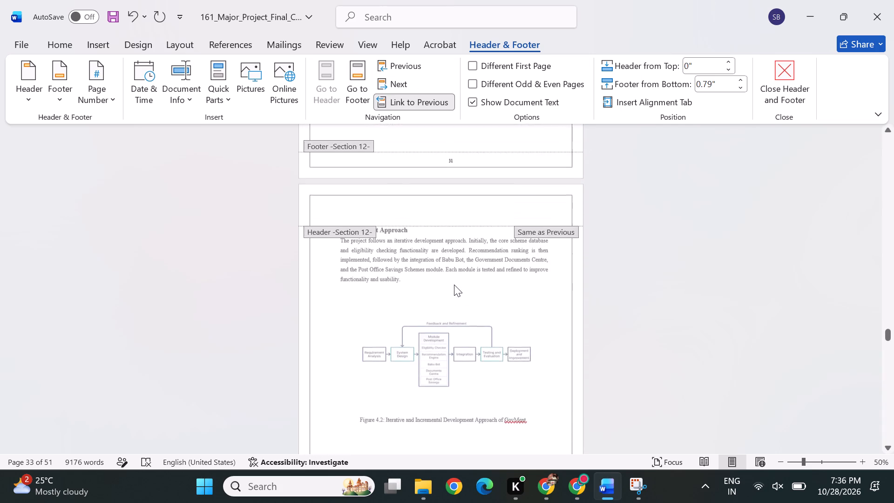
scroll(454, 285, "up", 1)
scroll(610, 226, "up", 1)
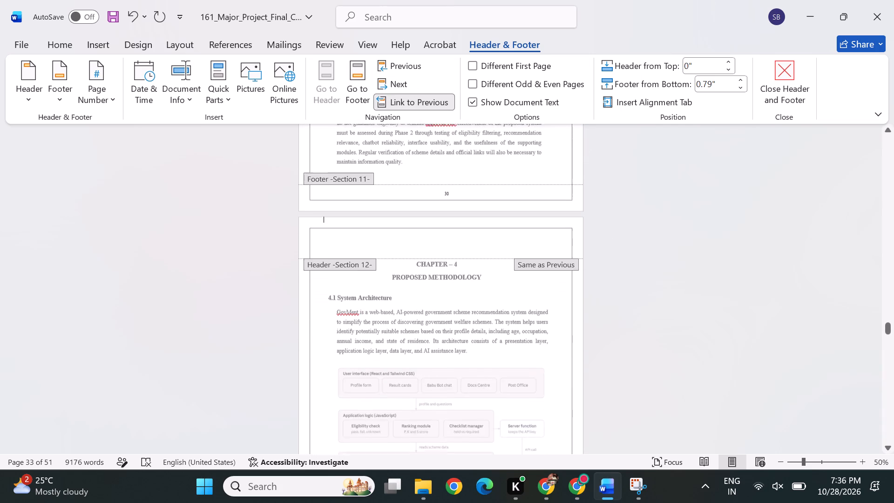
scroll(465, 283, "up", 1)
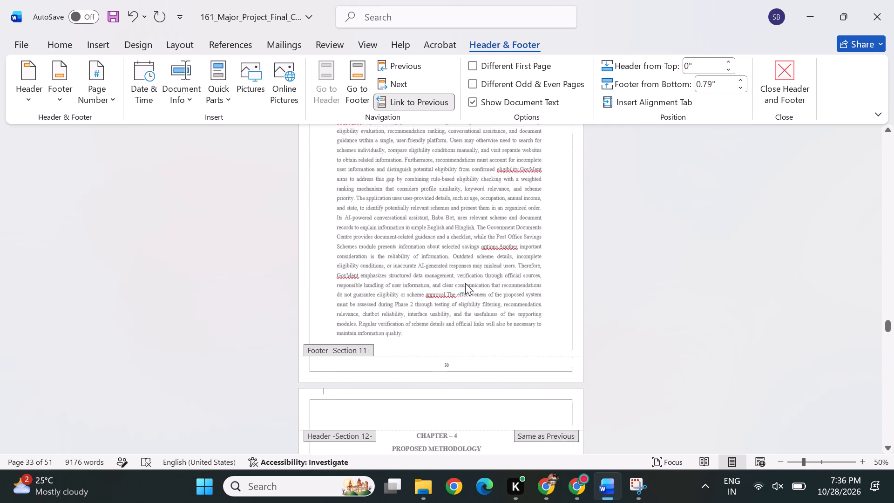
scroll(465, 283, "up", 1)
scroll(465, 283, "down", 1)
scroll(422, 342, "down", 1)
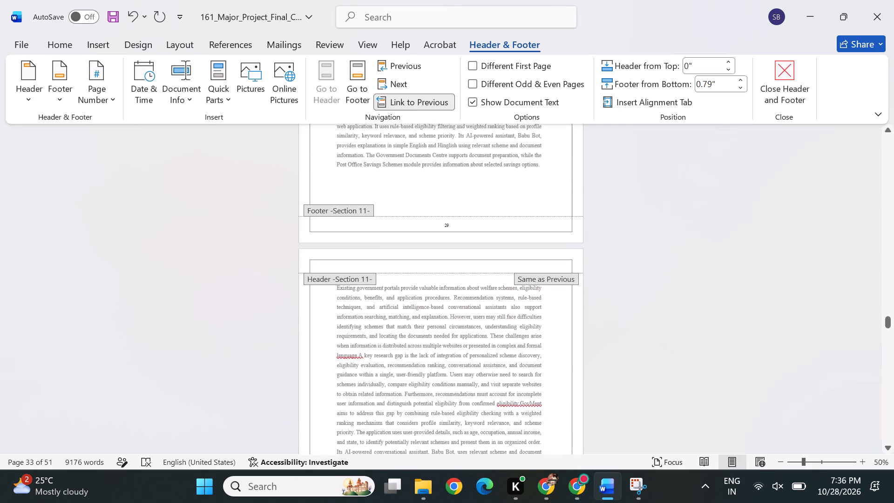
scroll(510, 266, "down", 1)
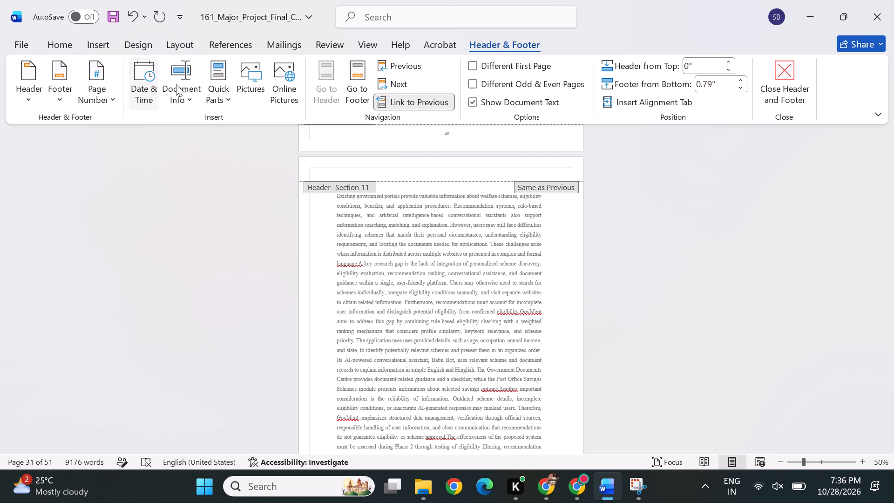
Go to the previous section's header and examine the header areas of the List of Figures and Chapter 1 pages.
left_click(419, 63)
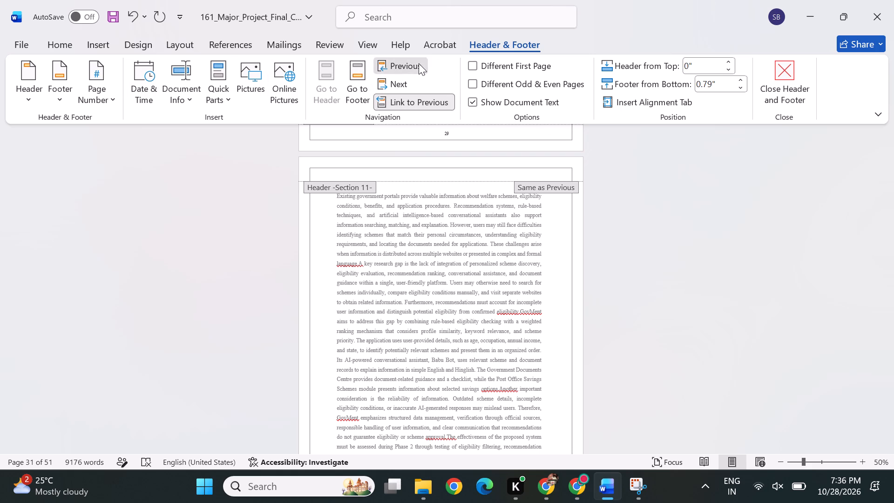
scroll(435, 209, "down", 1)
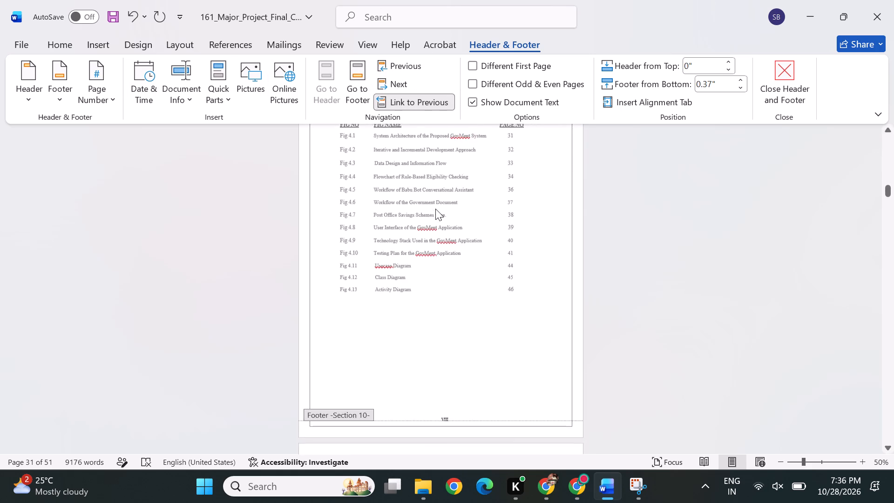
scroll(435, 209, "down", 2)
scroll(435, 209, "up", 2)
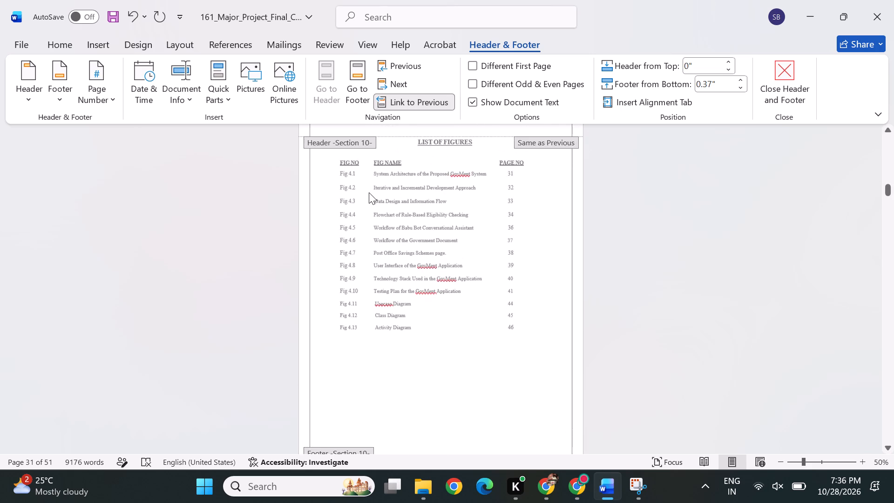
scroll(369, 192, "up", 1)
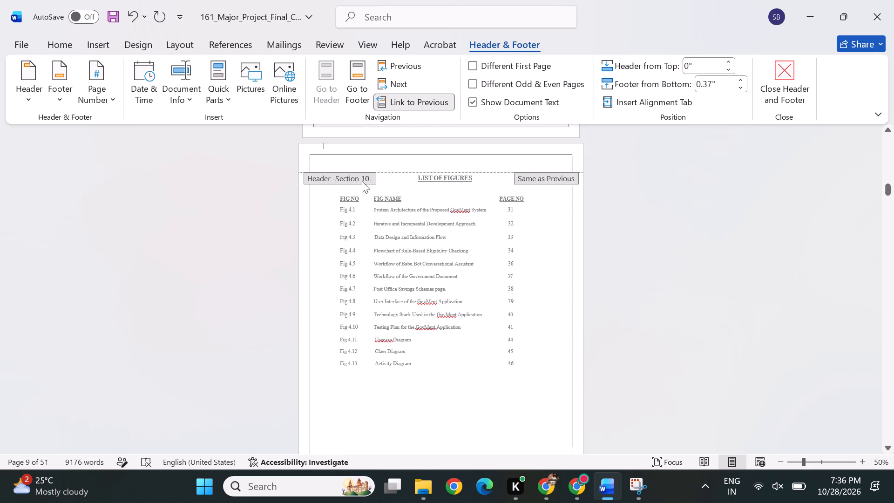
scroll(464, 224, "down", 2)
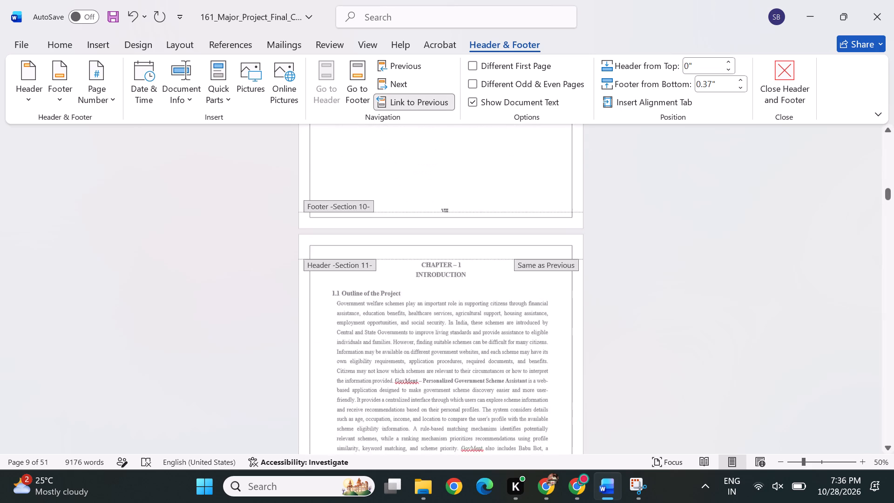
Examine the header and footer areas of the Chapter 1 pages in Section 11.
scroll(481, 291, "down", 2)
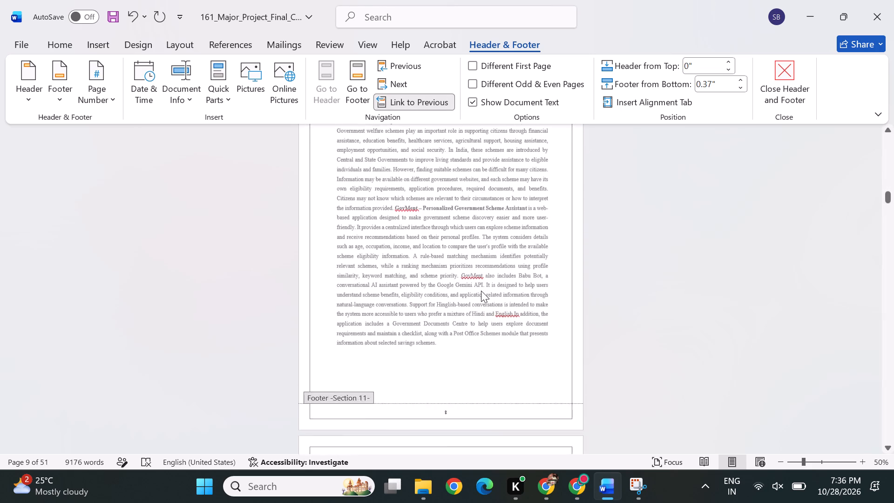
scroll(481, 291, "down", 1)
right_click(481, 291)
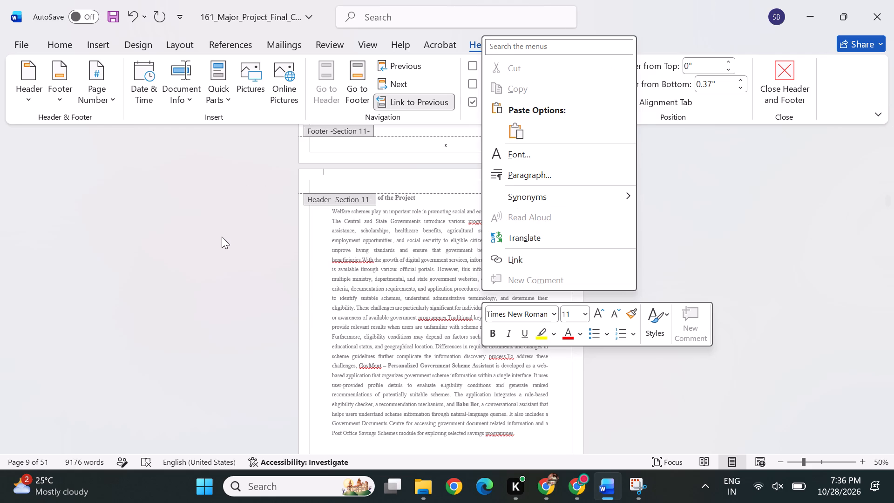
left_click(222, 237)
scroll(459, 305, "down", 3)
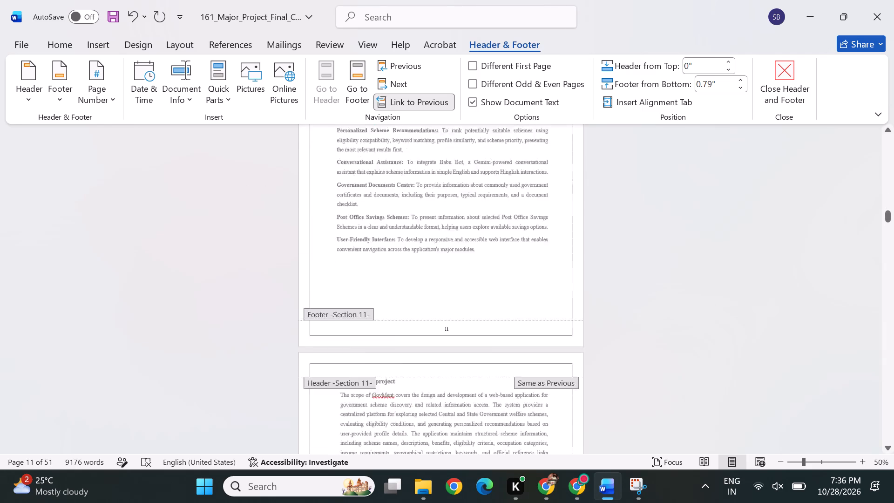
scroll(459, 305, "down", 2)
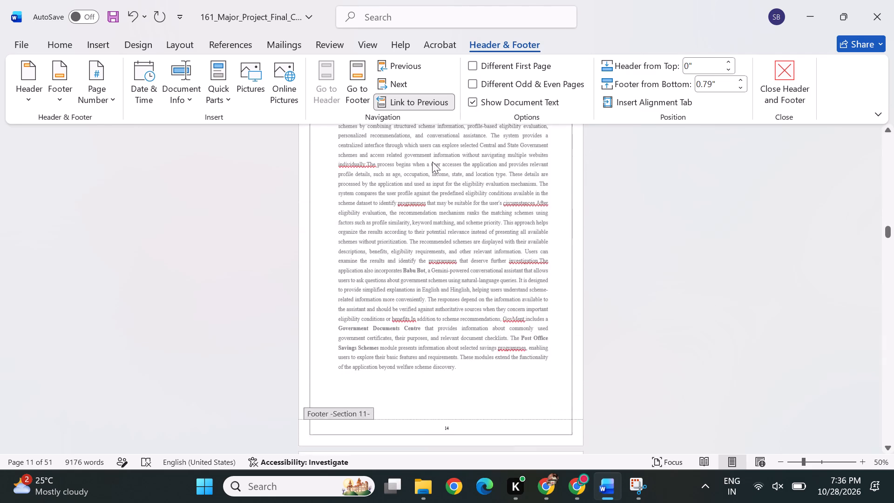
scroll(472, 235, "up", 1)
scroll(483, 285, "down", 2)
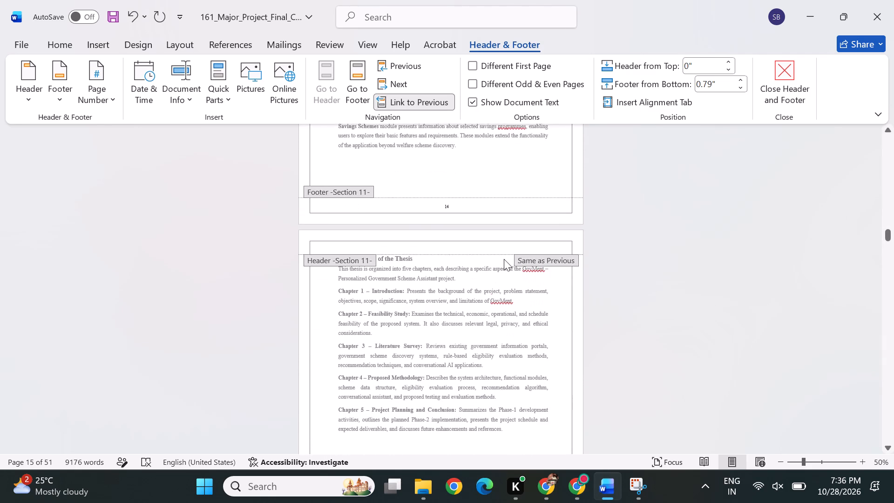
scroll(504, 259, "down", 4)
Examine the header spacing on the Chapter 2 Feasibility Study pages, from the chapter title page to its final page.
scroll(506, 288, "up", 1)
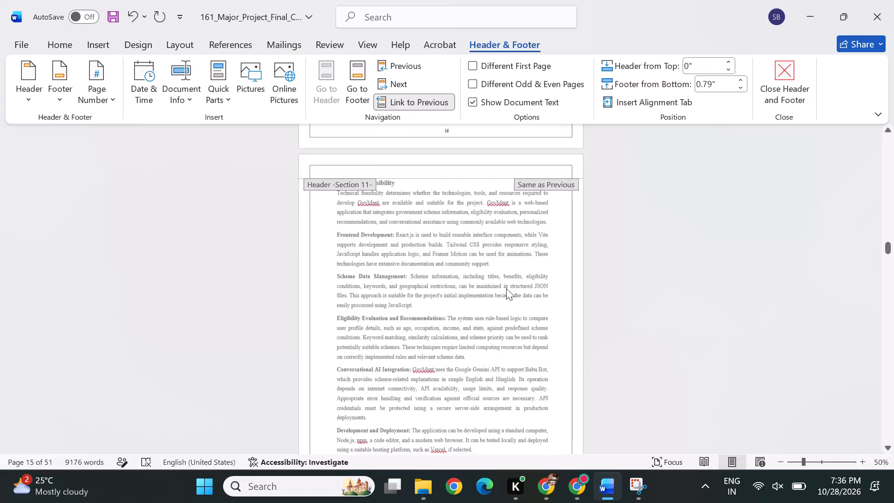
scroll(506, 288, "up", 1)
scroll(501, 226, "up", 1)
scroll(427, 303, "down", 1)
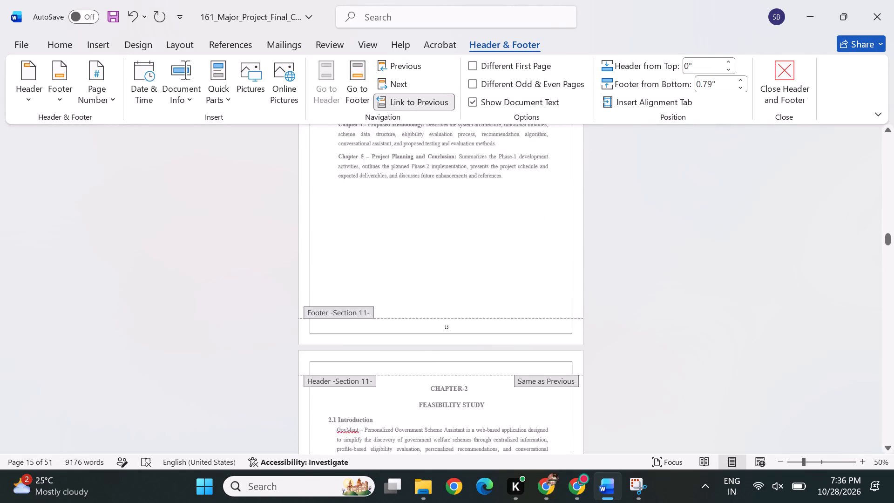
scroll(504, 362, "down", 1)
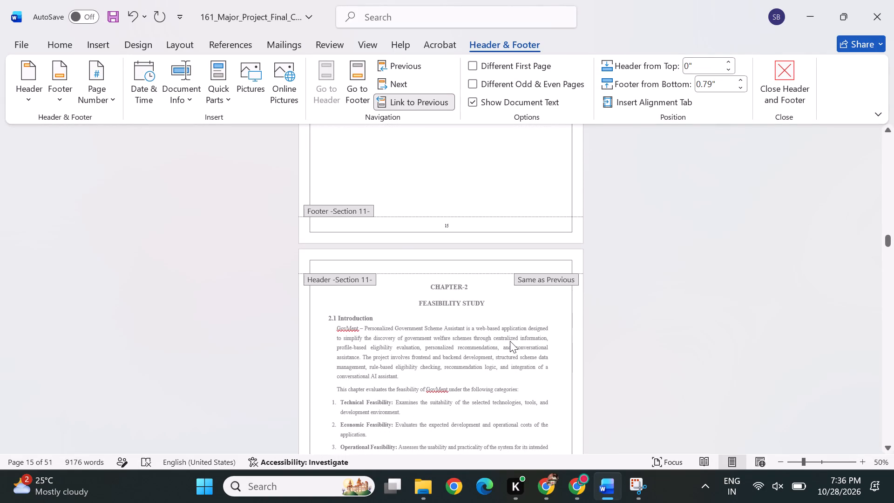
scroll(510, 341, "down", 3)
scroll(510, 341, "up", 1)
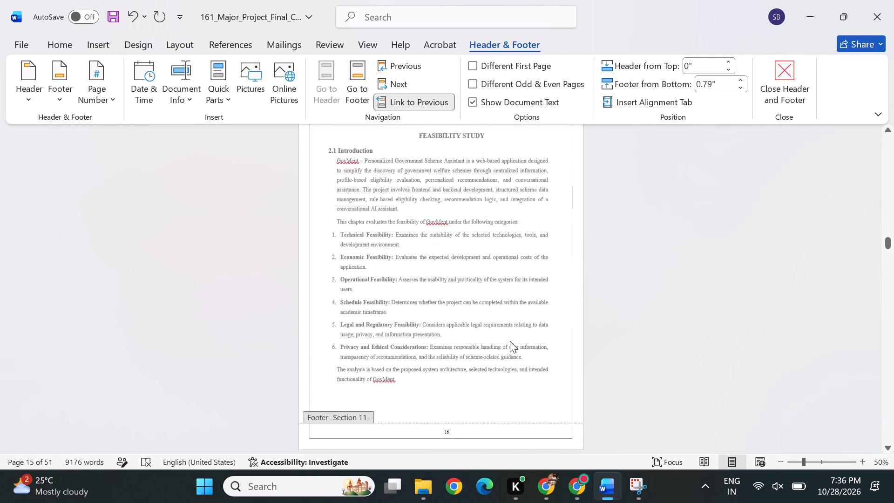
scroll(510, 341, "up", 1)
scroll(471, 351, "down", 2)
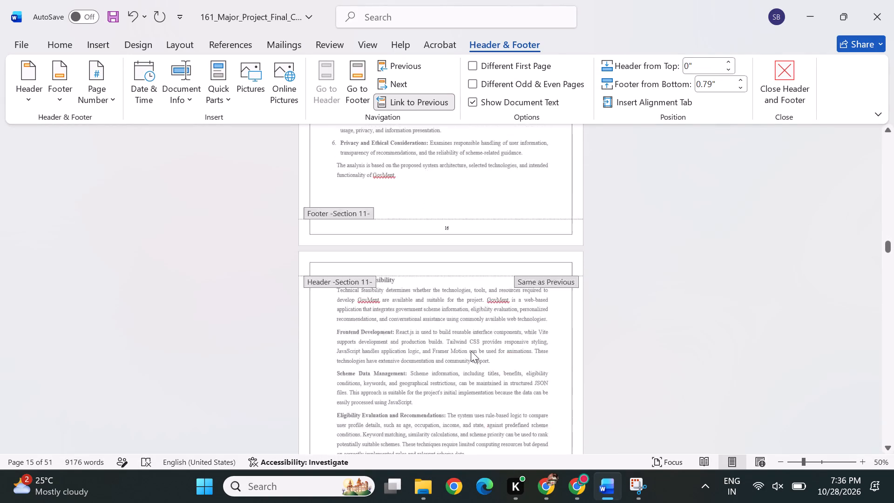
scroll(471, 351, "down", 1)
right_click(471, 351)
scroll(479, 325, "up", 1)
left_click(192, 272)
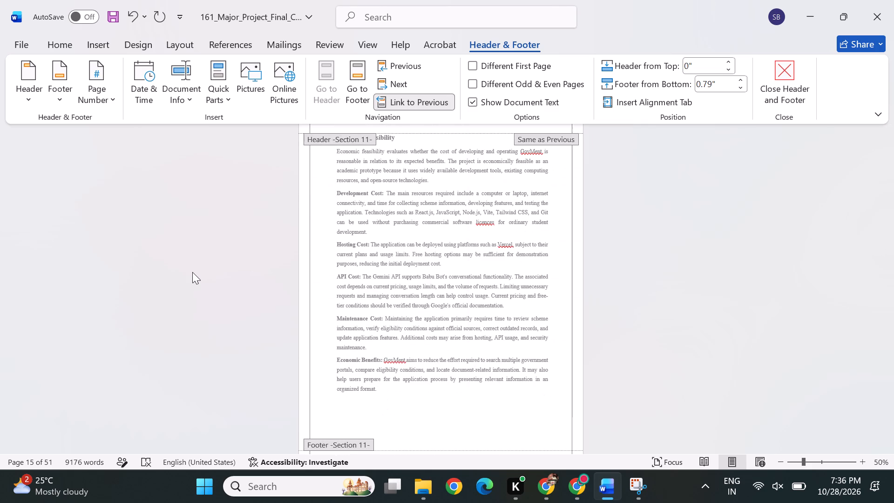
scroll(429, 340, "down", 3)
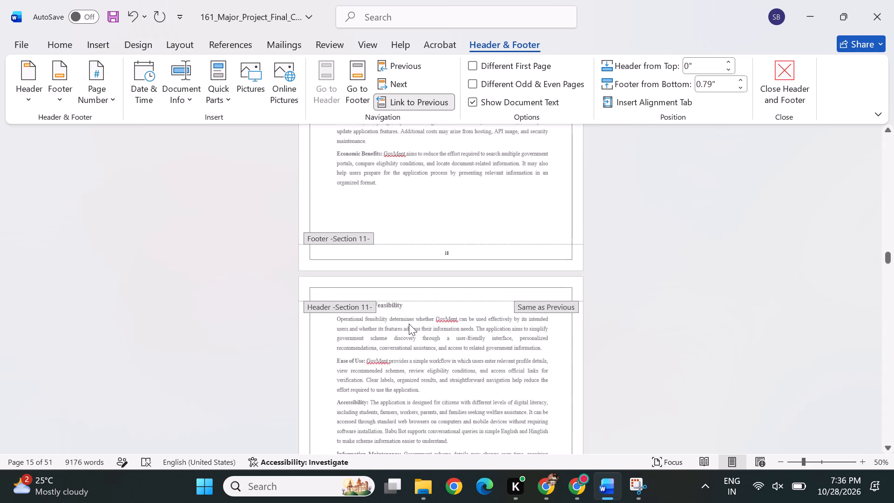
scroll(409, 324, "down", 1)
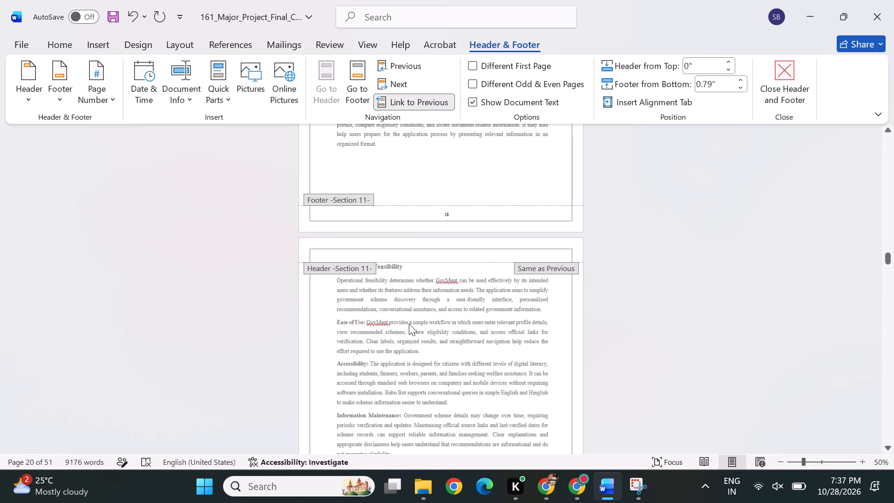
scroll(440, 401, "down", 2)
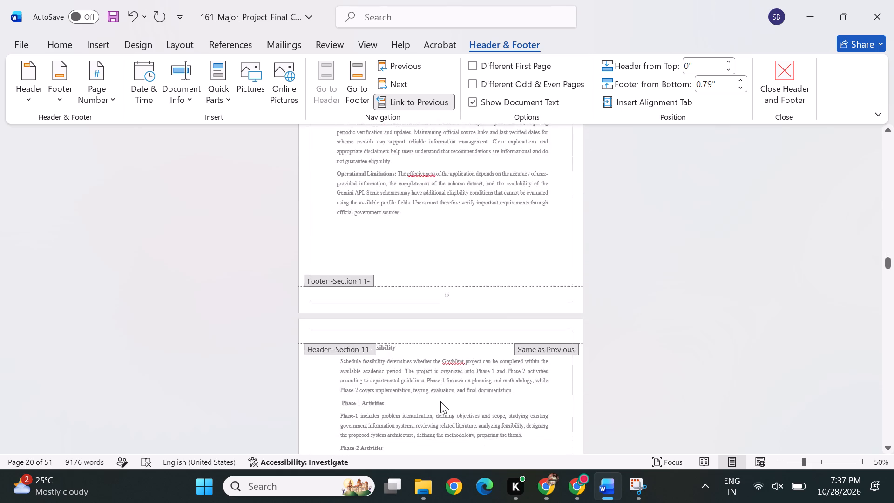
scroll(440, 401, "down", 1)
scroll(432, 342, "down", 2)
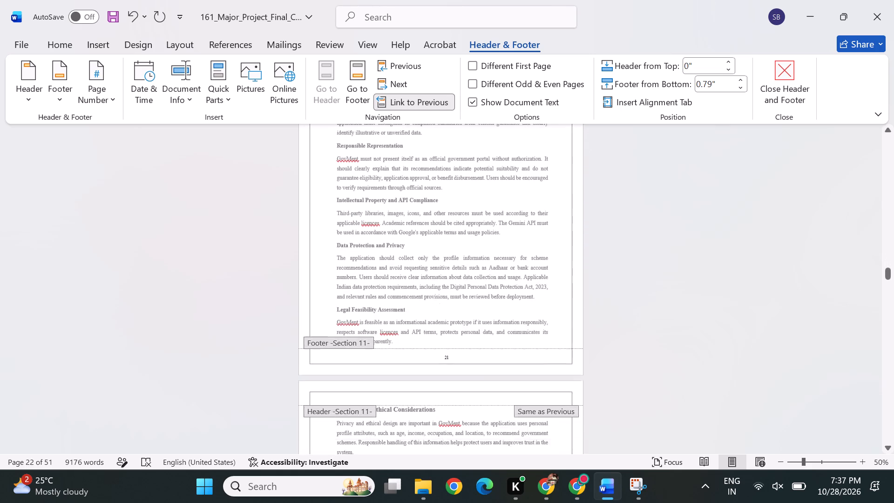
scroll(432, 342, "down", 2)
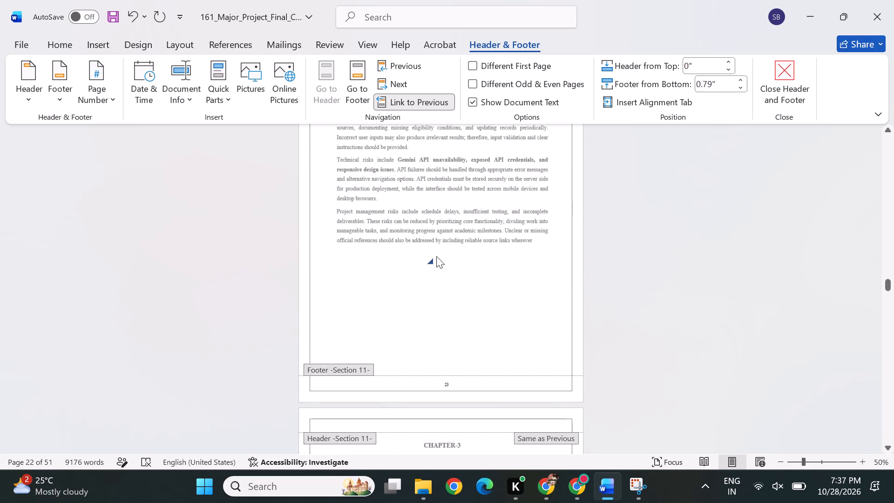
Examine the header spacing on the Chapter 3 Literature Survey pages up to the Research Gap page.
scroll(432, 372, "down", 3)
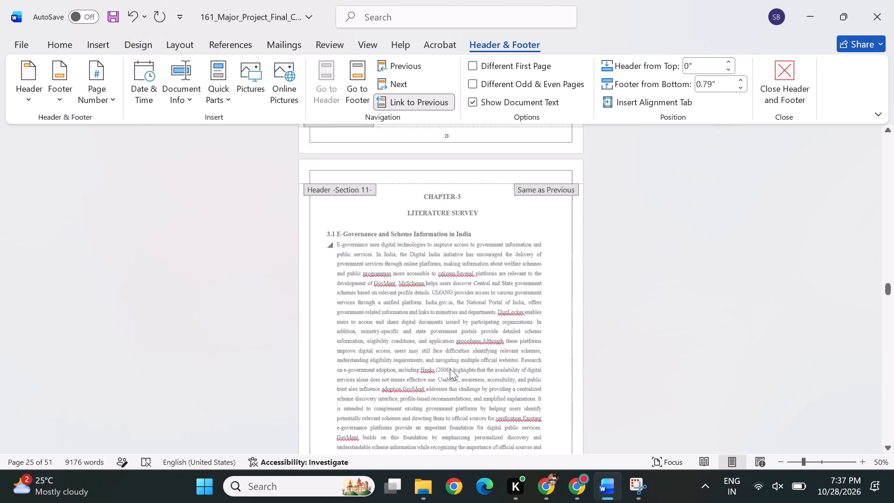
scroll(450, 368, "down", 4)
scroll(469, 306, "up", 2)
scroll(454, 395, "down", 2)
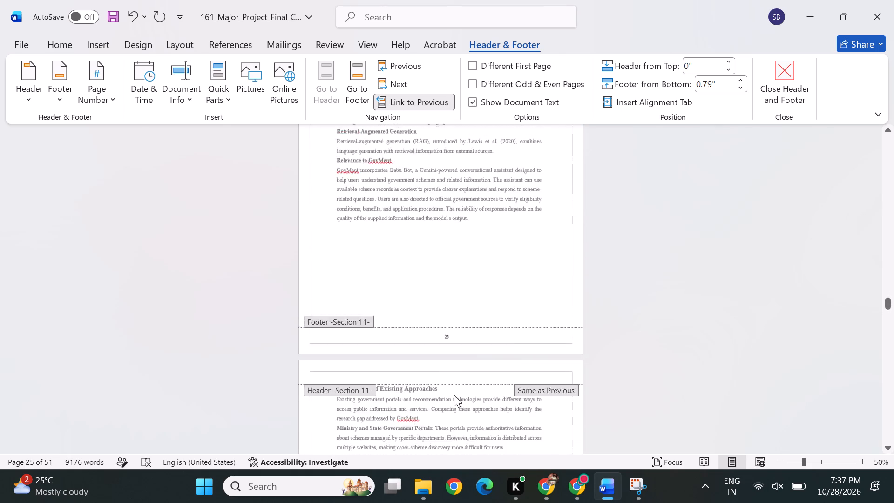
scroll(454, 395, "down", 2)
scroll(459, 309, "down", 1)
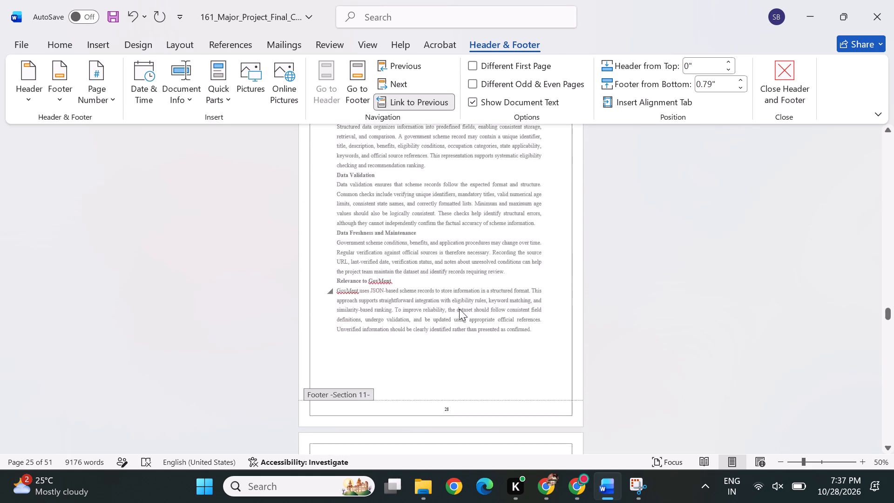
scroll(459, 309, "down", 1)
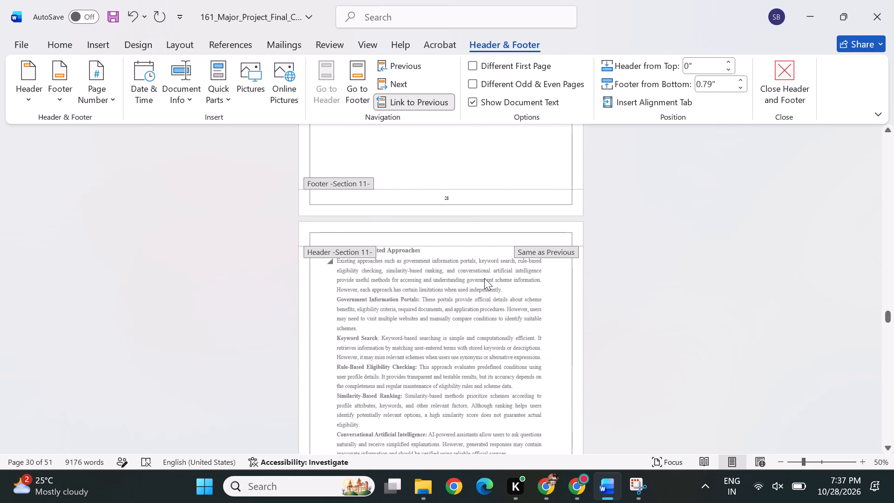
scroll(492, 268, "down", 2)
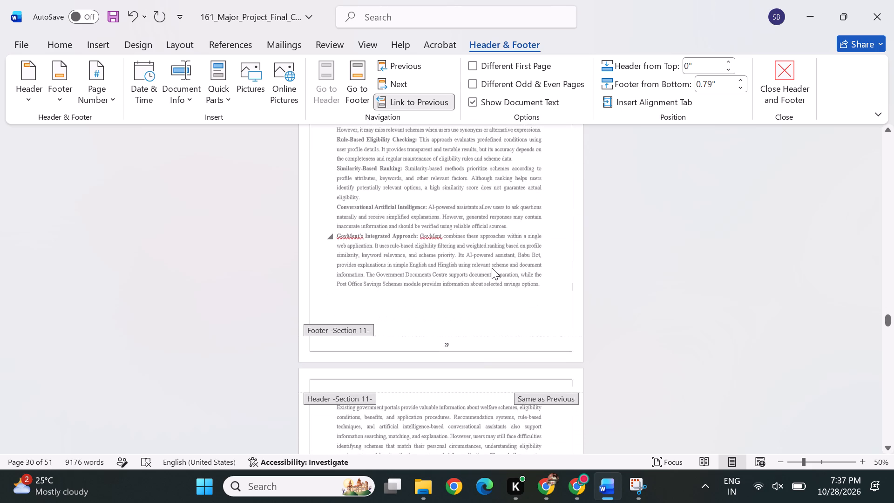
Examine the header areas of the Chapter 4 Proposed Methodology pages in Section 12.
scroll(492, 268, "down", 2)
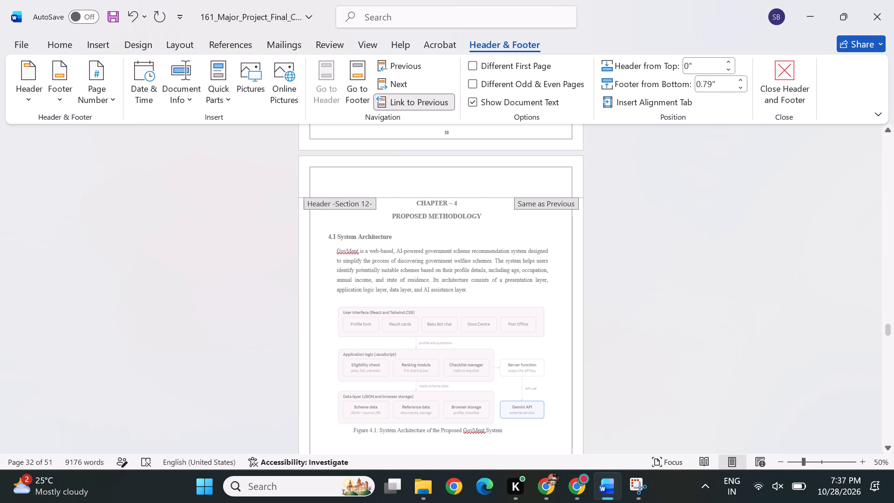
left_click(525, 301)
scroll(337, 349, "down", 6)
right_click(337, 349)
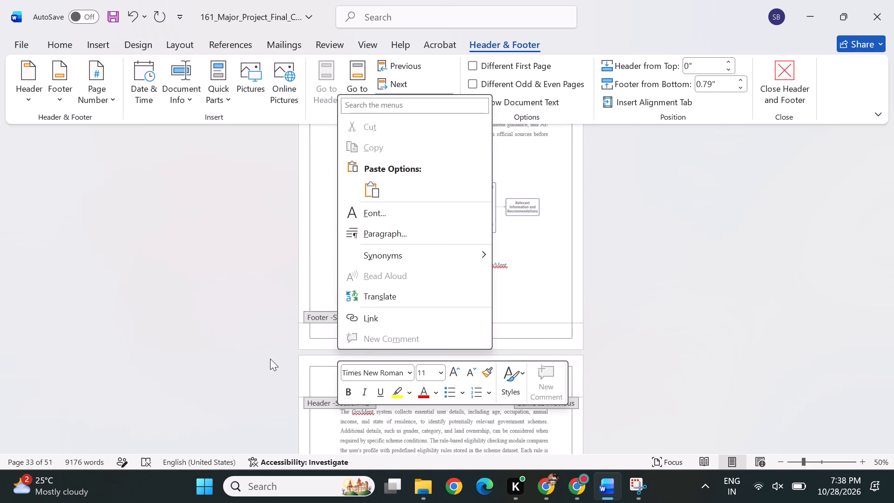
scroll(270, 359, "down", 3)
left_click(241, 336)
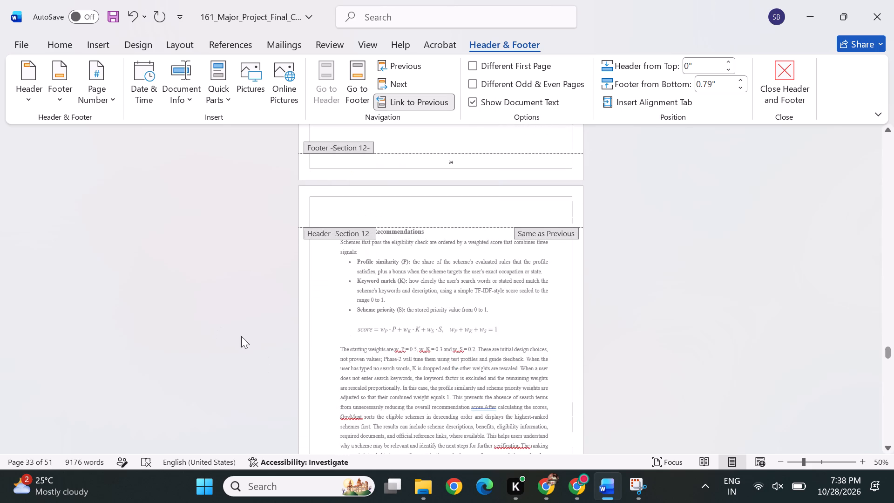
scroll(359, 356, "down", 11)
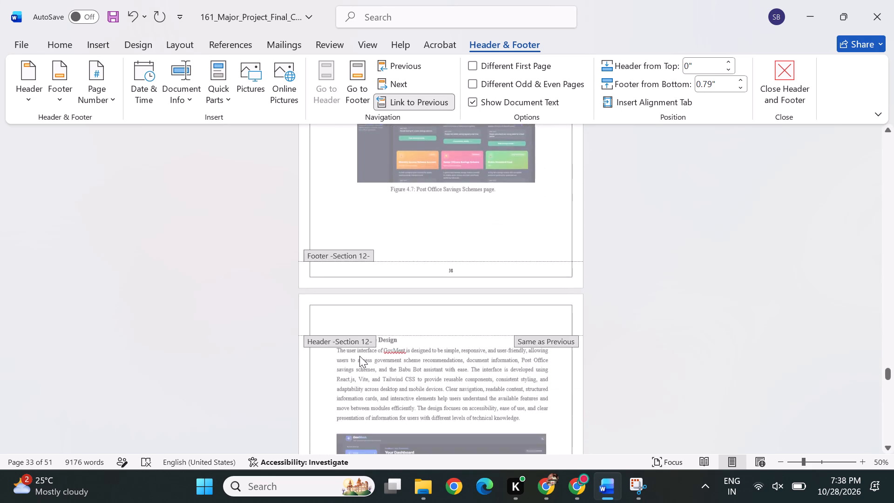
scroll(359, 356, "up", 9)
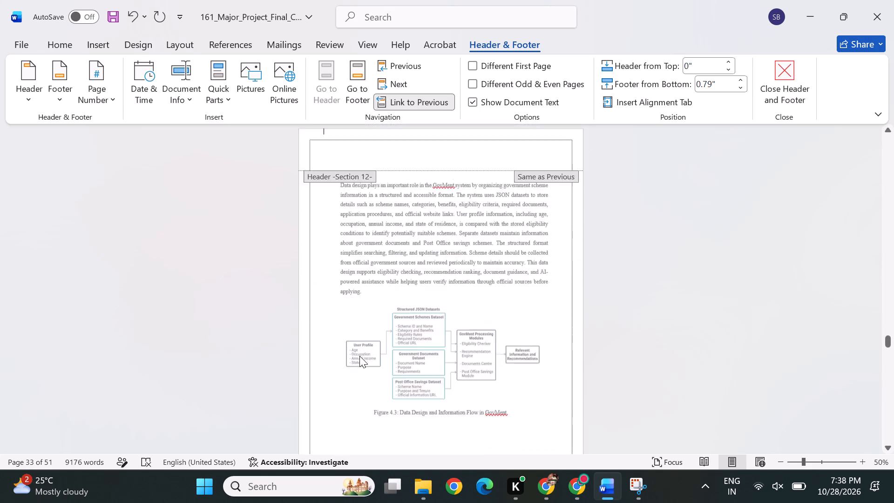
Compare the header area of the last Section 11 page with that of the Chapter 4 title page.
scroll(359, 356, "up", 2)
scroll(332, 306, "up", 2)
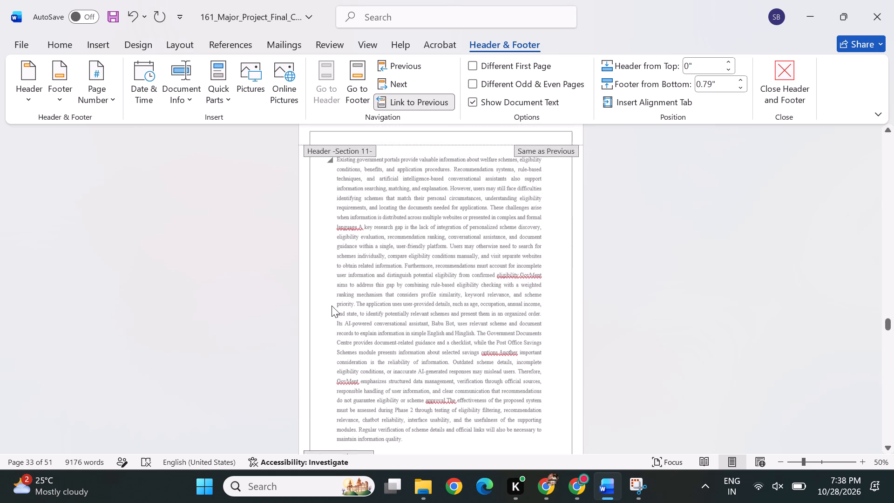
scroll(332, 306, "up", 1)
scroll(332, 306, "down", 3)
scroll(332, 306, "up", 2)
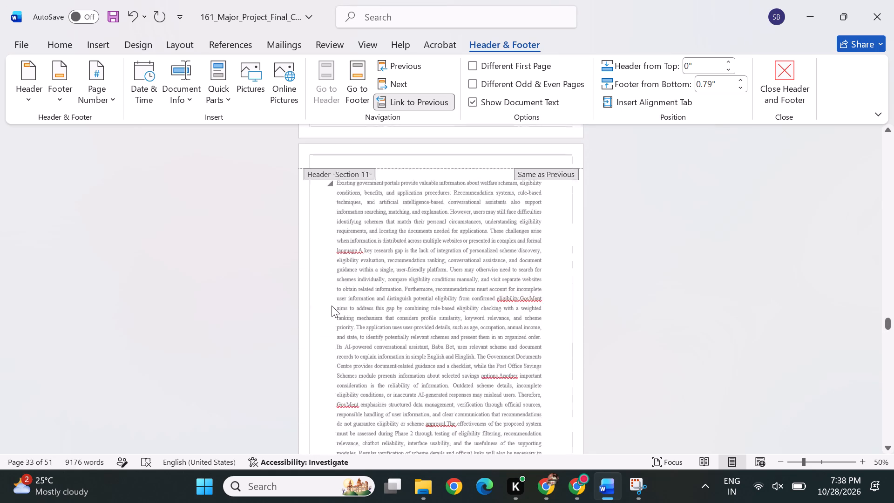
scroll(388, 277, "down", 2)
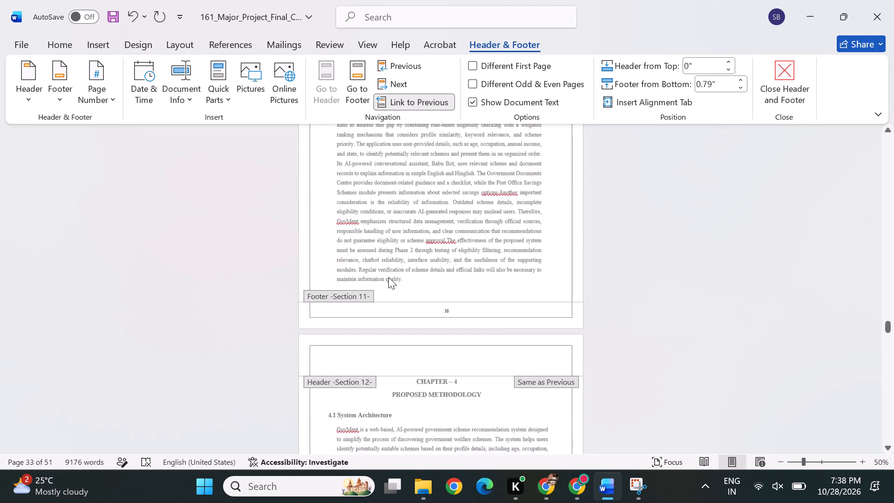
scroll(388, 277, "down", 1)
scroll(397, 356, "down", 1)
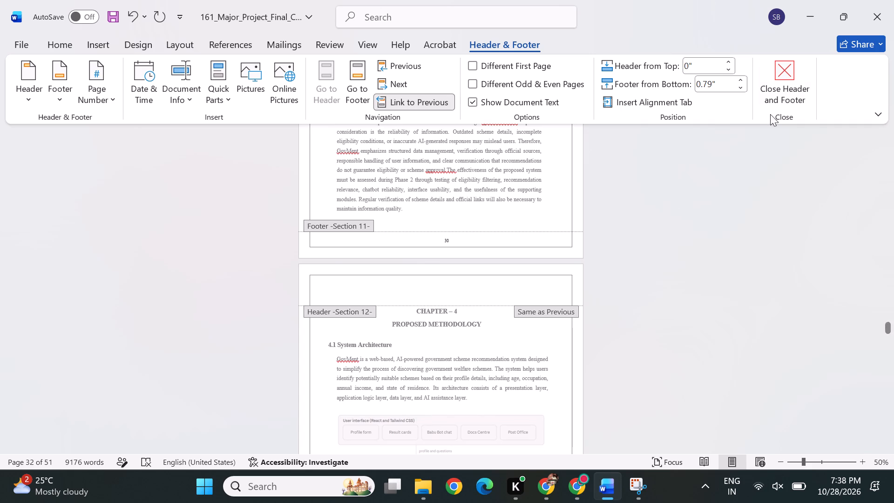
Leave header and footer editing and return to the document body.
left_click(780, 85)
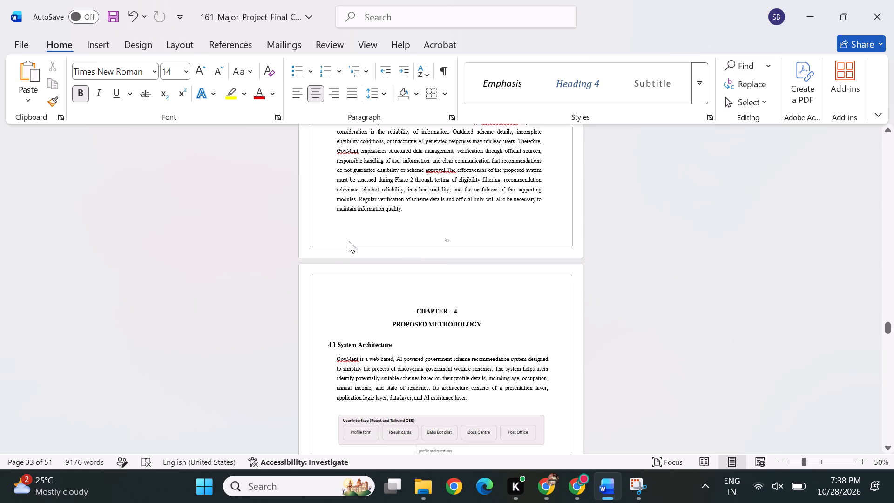
Open the Section 11 header on the 3.7 Research Gap page for editing.
scroll(427, 206, "up", 1)
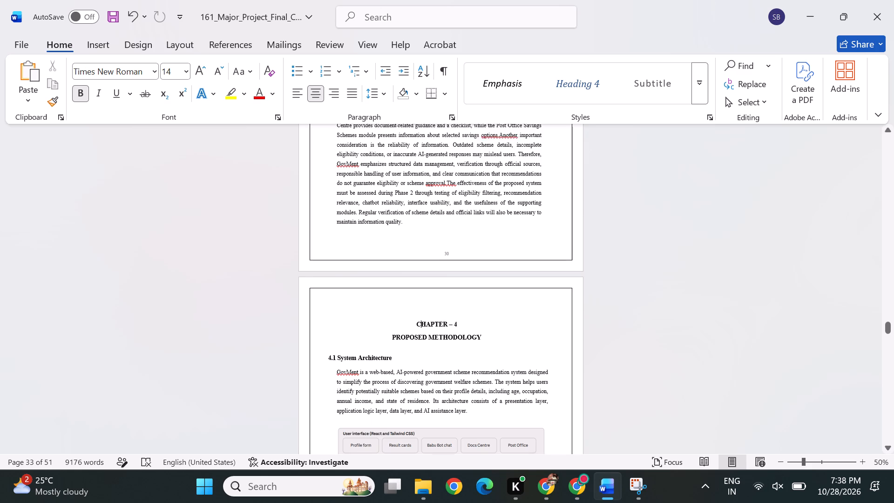
scroll(427, 206, "up", 1)
scroll(361, 208, "up", 1)
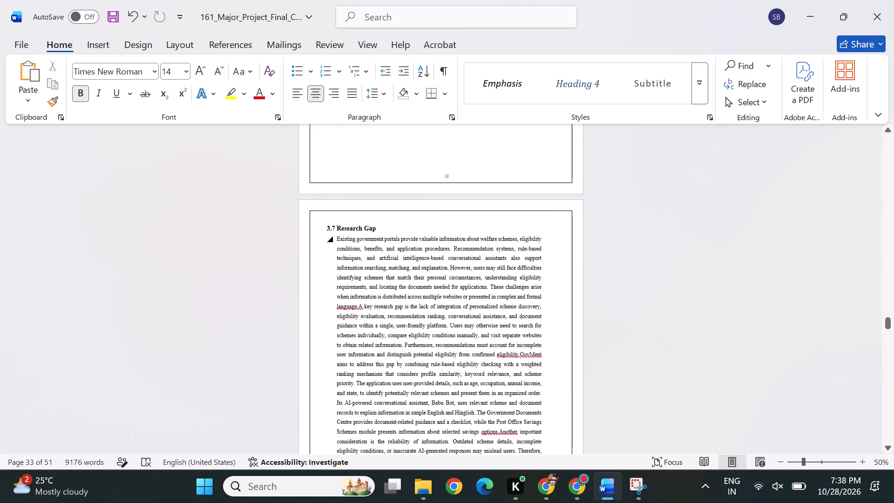
left_click(406, 249)
left_click(372, 226)
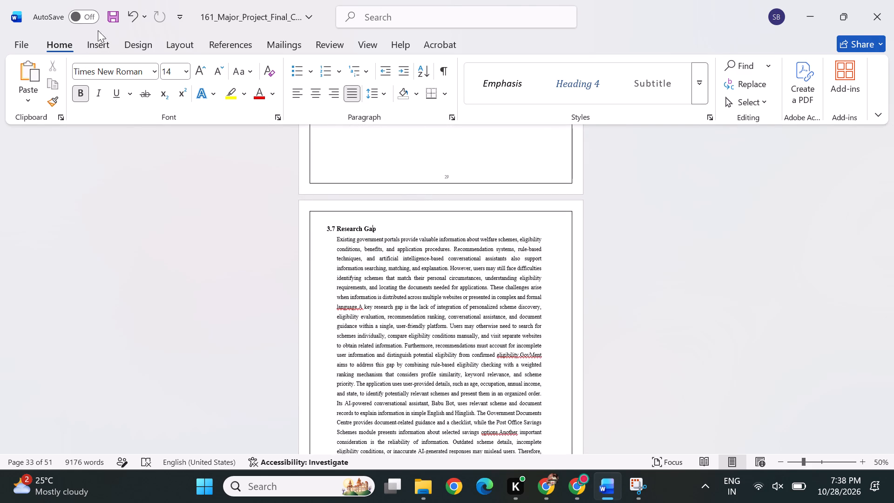
left_click(100, 41)
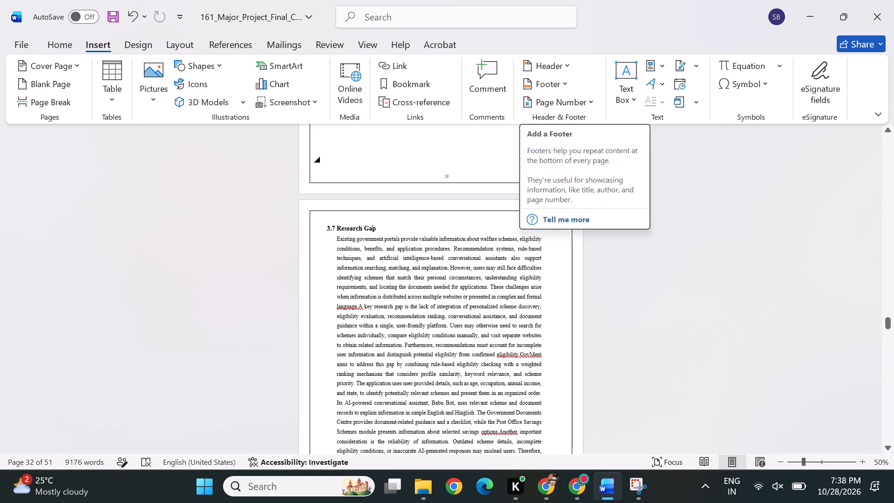
double_click(424, 210)
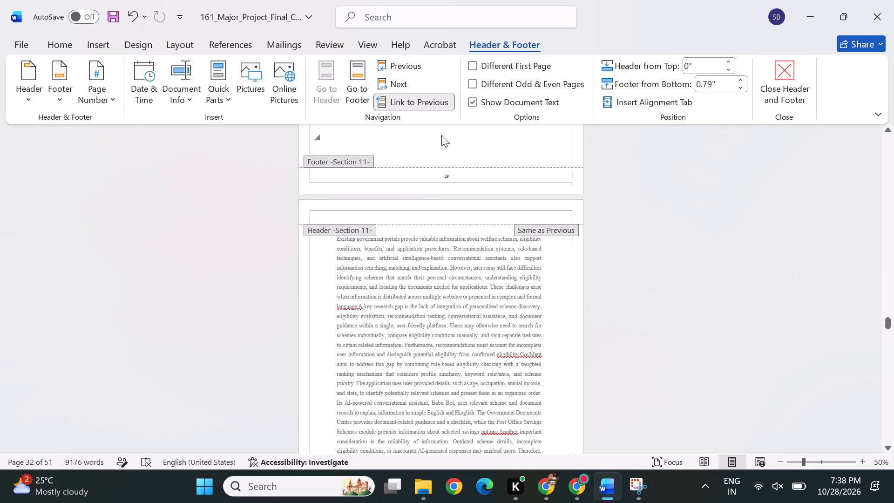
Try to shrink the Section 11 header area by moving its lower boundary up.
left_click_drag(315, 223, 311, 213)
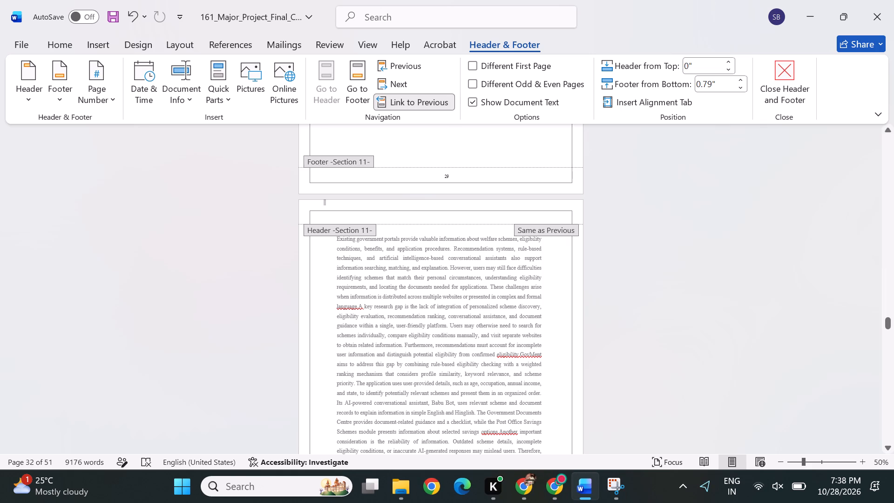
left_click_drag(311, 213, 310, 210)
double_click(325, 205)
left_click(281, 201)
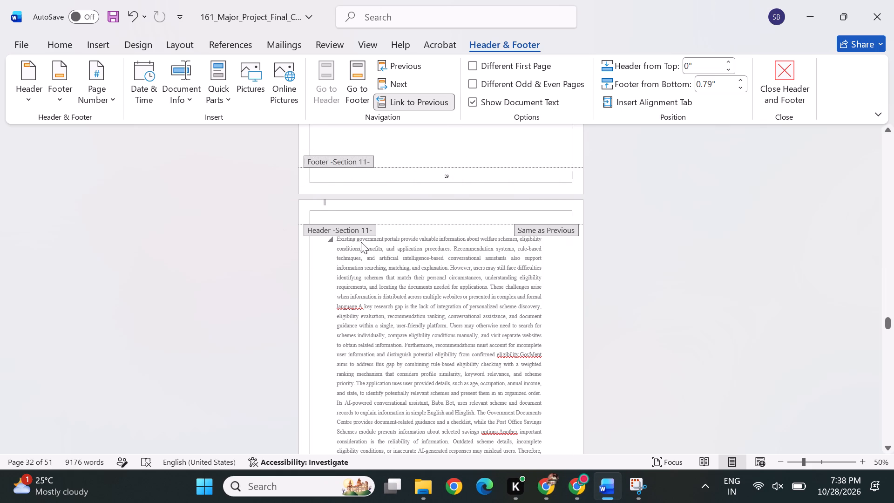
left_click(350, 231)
Unlink the Section 11 header from the previous section's header.
left_click(394, 103)
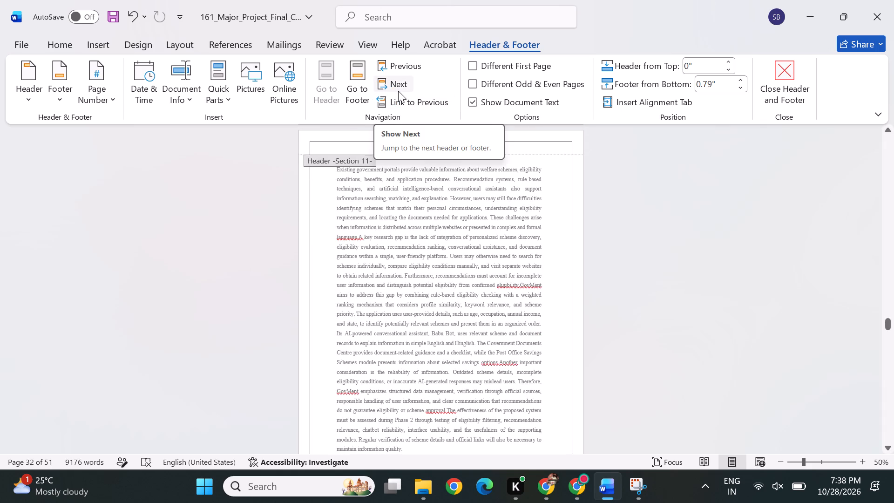
left_click(415, 103)
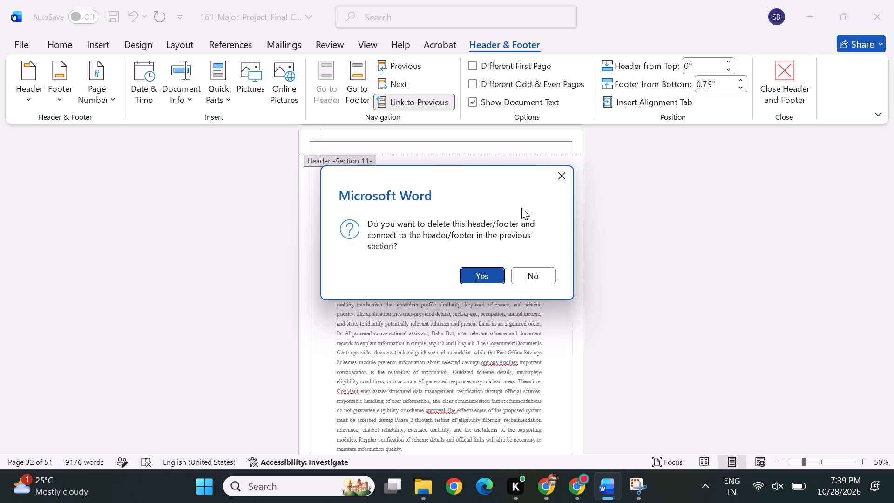
left_click(561, 174)
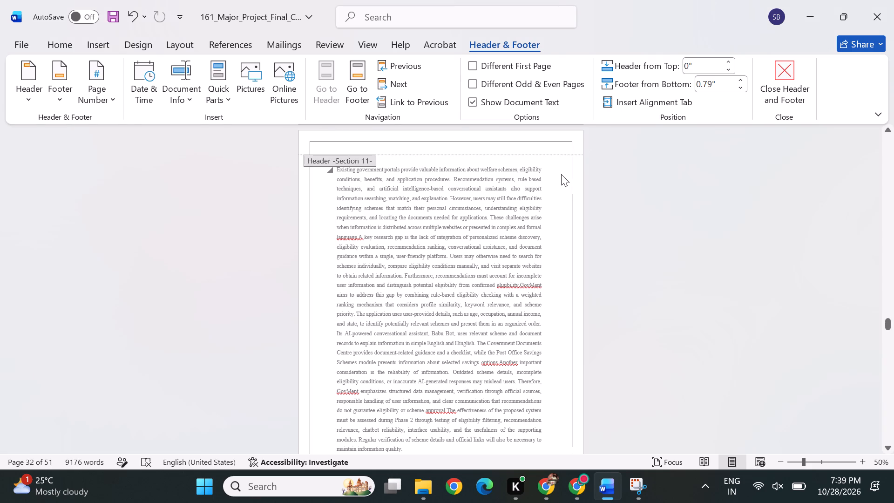
Go to the Section 12 header on the Chapter 4 title page and unlink it from the previous section.
scroll(412, 275, "down", 1)
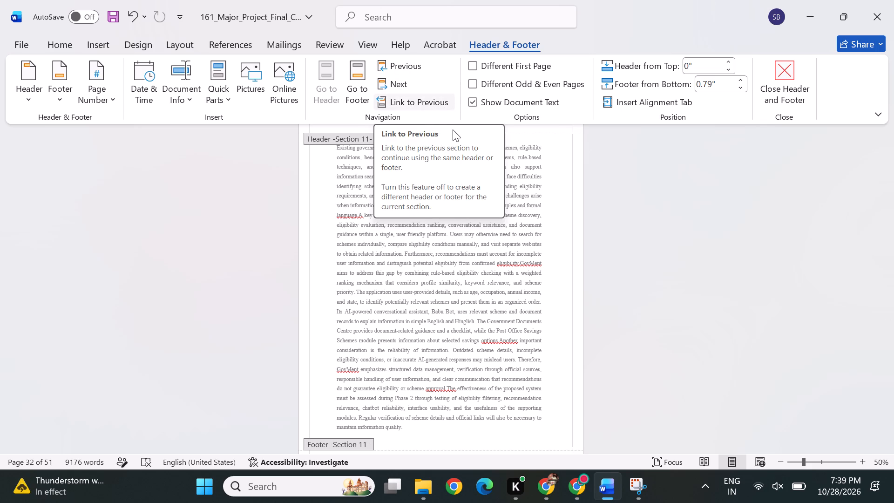
left_click(401, 78)
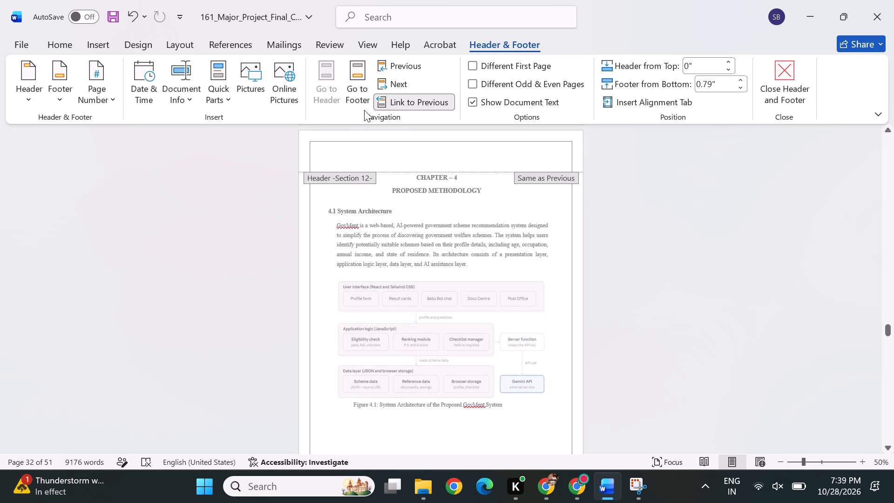
left_click(398, 101)
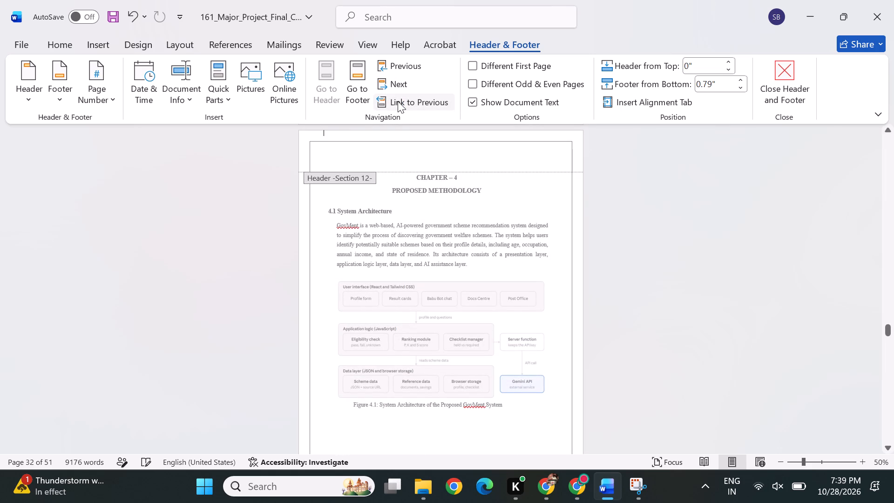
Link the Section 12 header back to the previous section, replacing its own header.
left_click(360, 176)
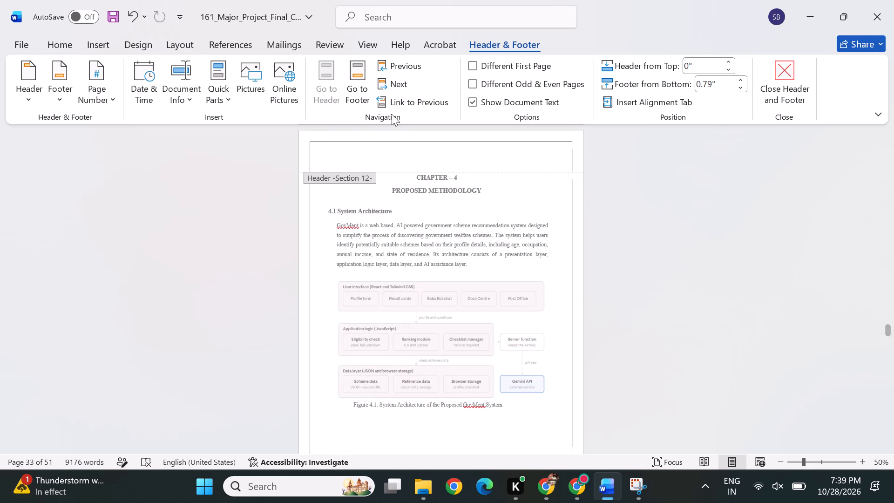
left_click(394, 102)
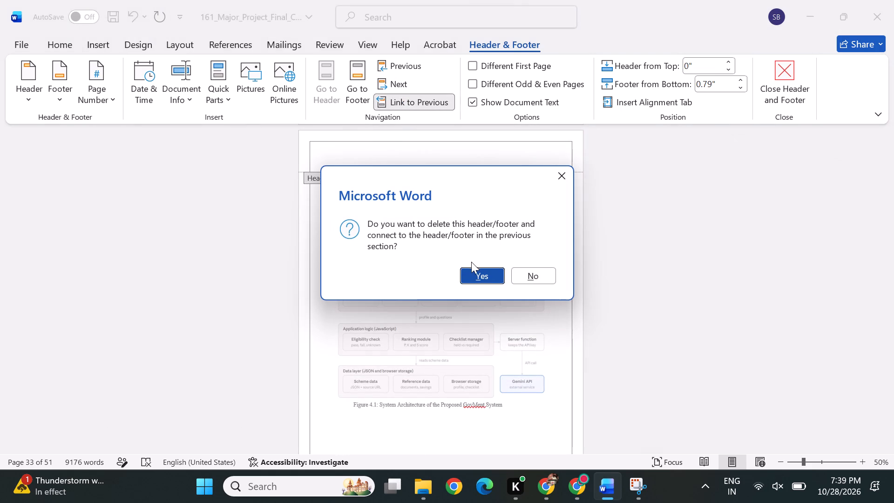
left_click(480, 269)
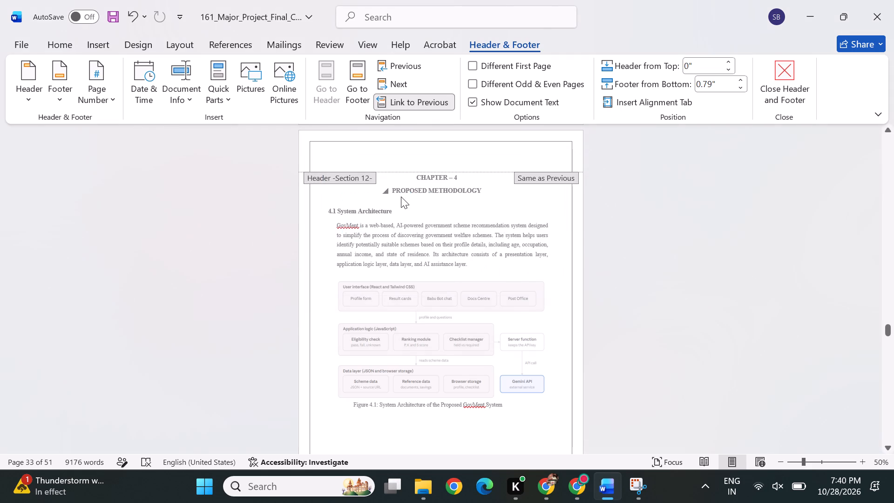
Unlink the Section 12 header from the previous section again.
scroll(401, 197, "up", 3)
scroll(401, 197, "down", 1)
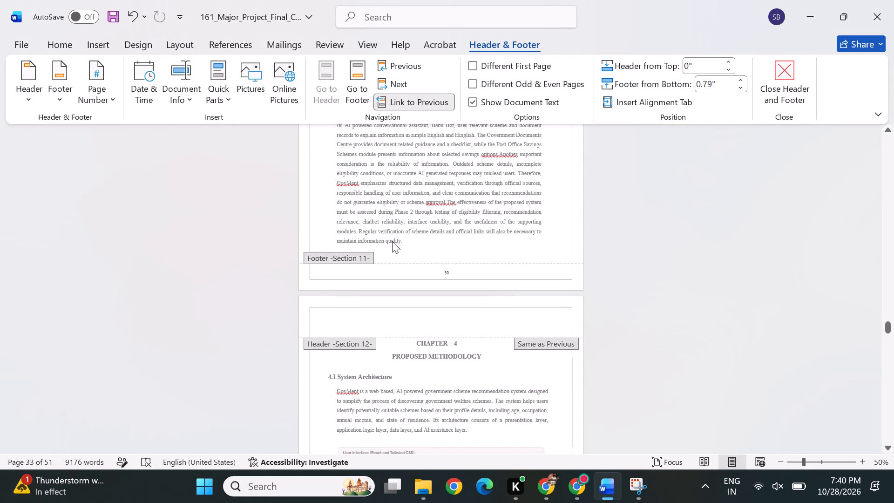
left_click(384, 113)
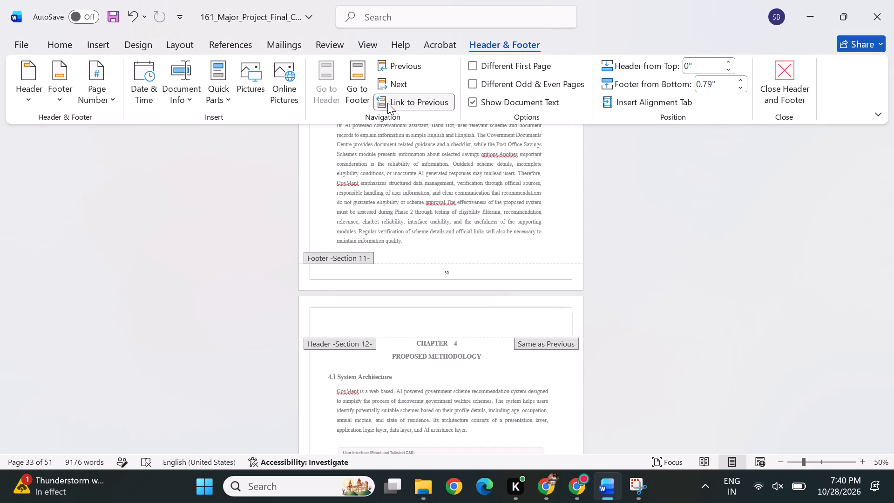
left_click(404, 106)
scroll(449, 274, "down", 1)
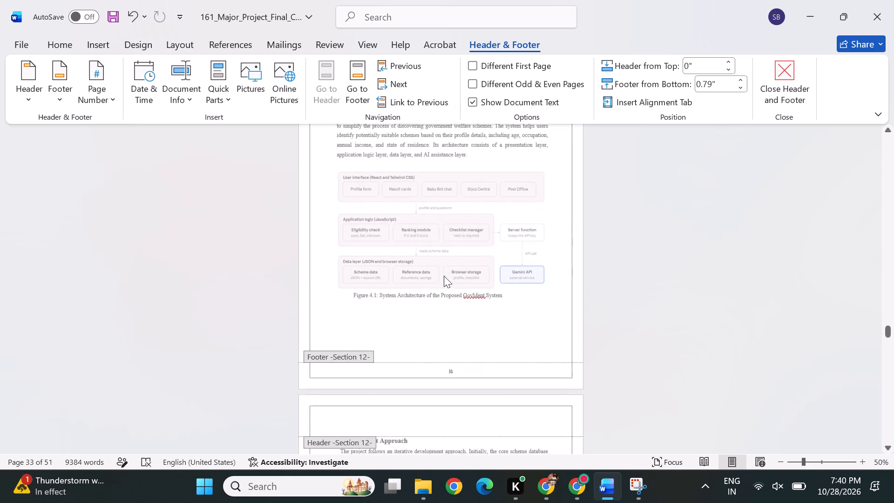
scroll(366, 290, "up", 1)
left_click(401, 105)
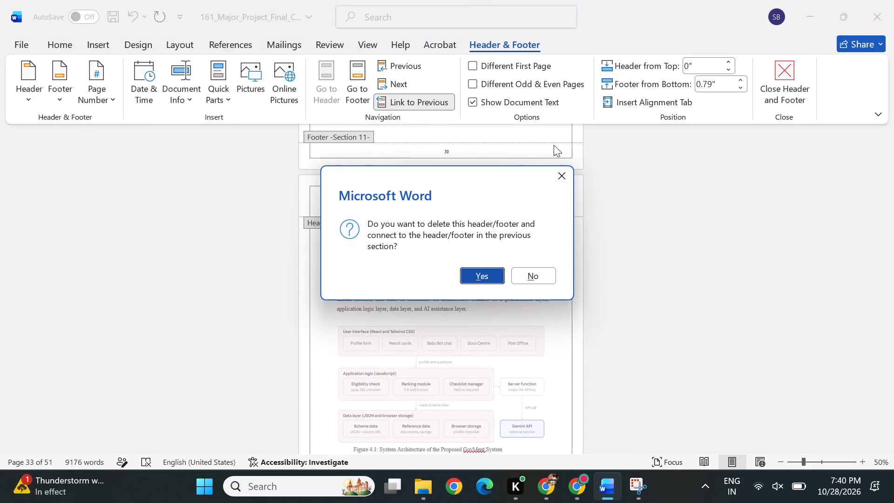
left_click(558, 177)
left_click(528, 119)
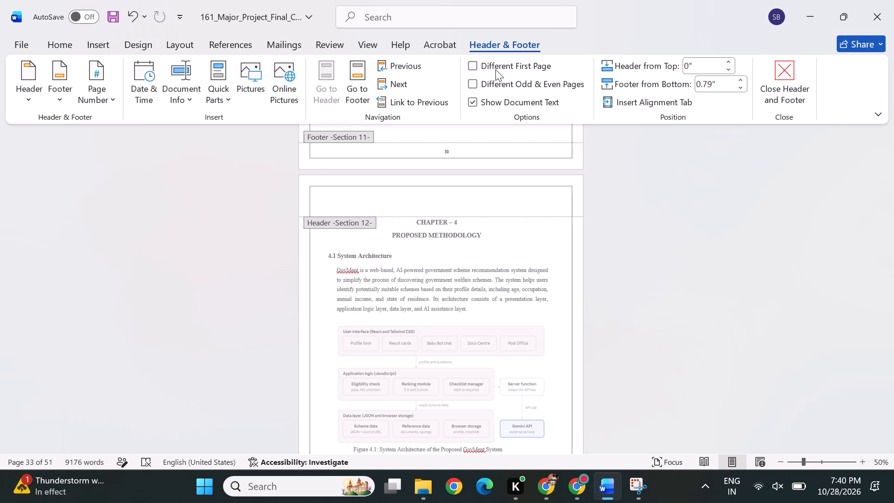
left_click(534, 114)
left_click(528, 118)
Browse the built-in header designs for Section 12, ending with its existing header open for editing.
left_click(61, 96)
left_click(26, 97)
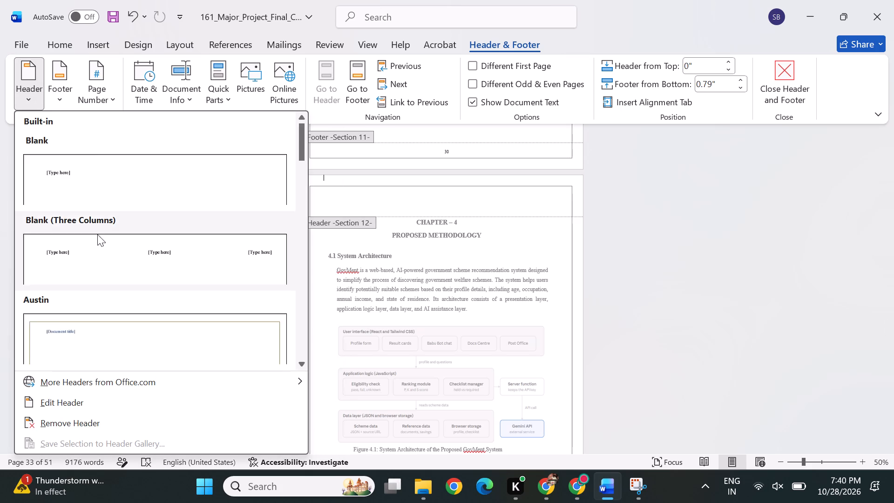
scroll(97, 234, "down", 2)
scroll(105, 360, "up", 1)
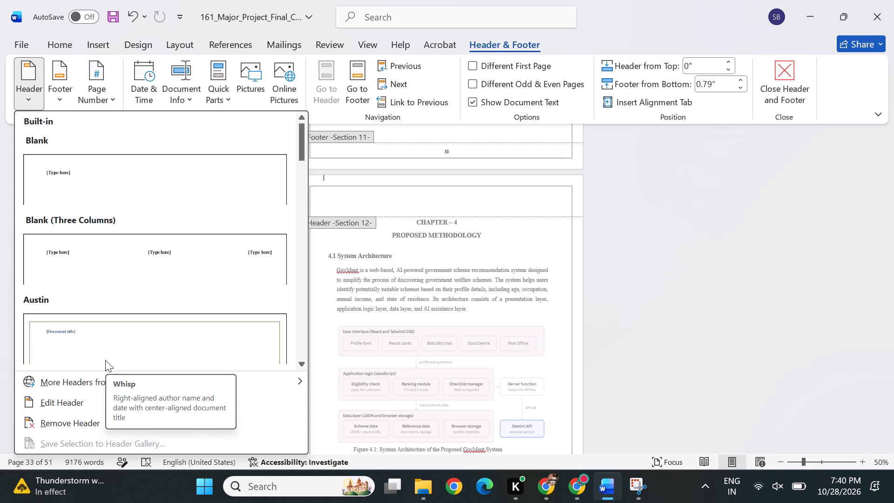
scroll(28, 374, "down", 1)
scroll(123, 372, "down", 2)
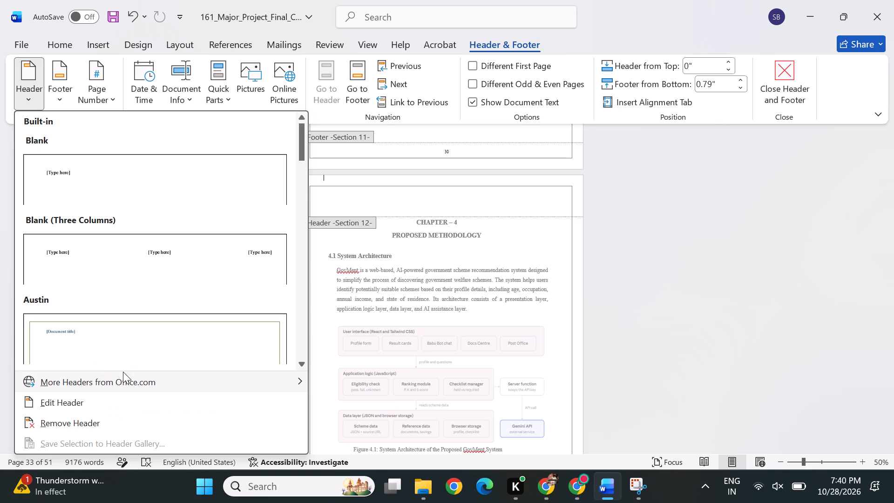
scroll(124, 308, "down", 19)
scroll(125, 419, "down", 1)
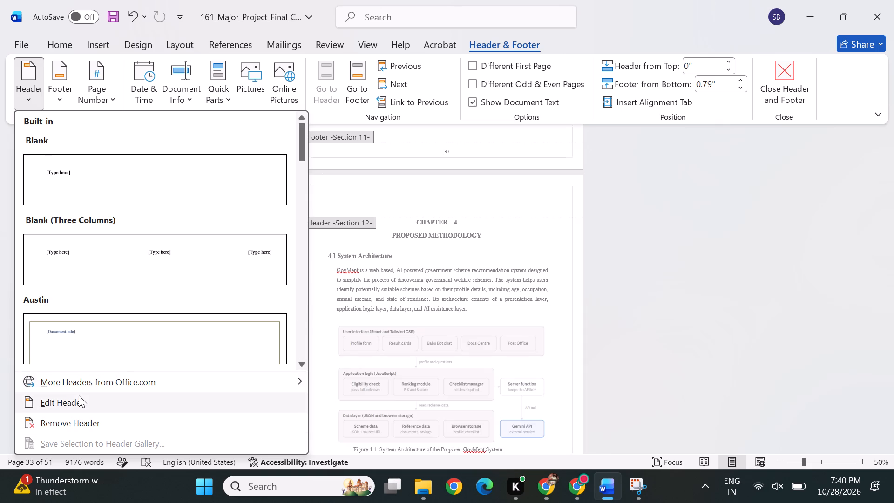
left_click(82, 398)
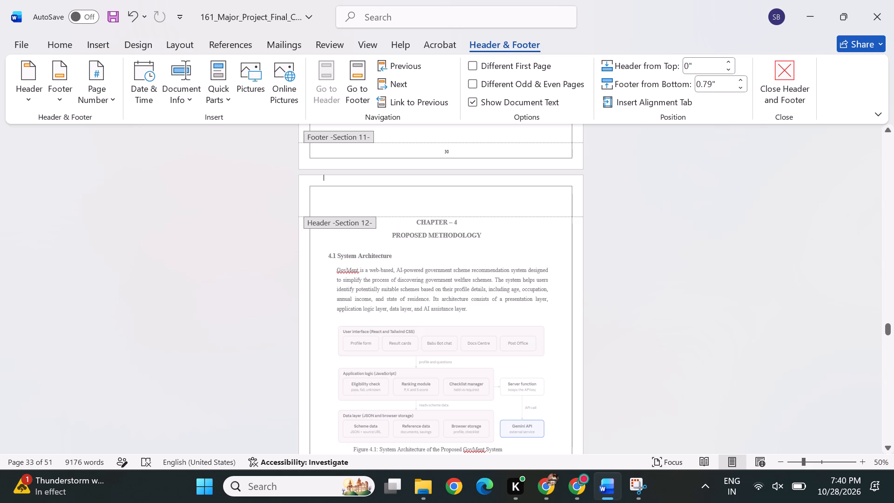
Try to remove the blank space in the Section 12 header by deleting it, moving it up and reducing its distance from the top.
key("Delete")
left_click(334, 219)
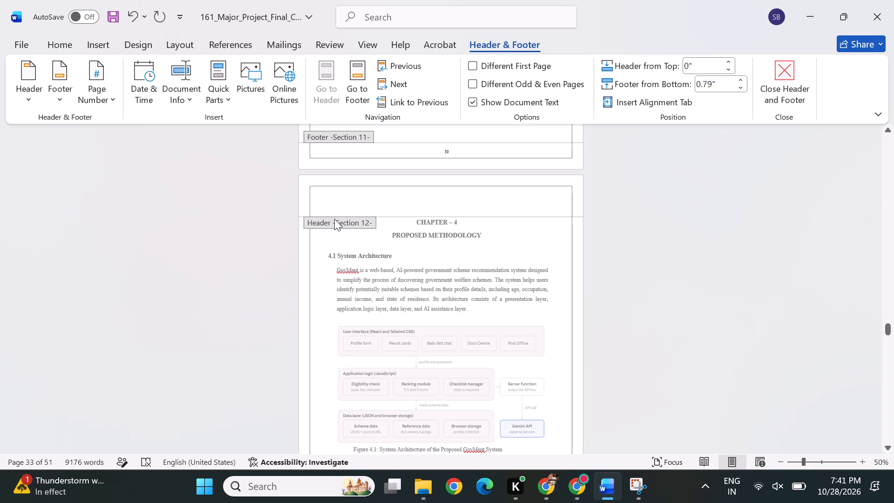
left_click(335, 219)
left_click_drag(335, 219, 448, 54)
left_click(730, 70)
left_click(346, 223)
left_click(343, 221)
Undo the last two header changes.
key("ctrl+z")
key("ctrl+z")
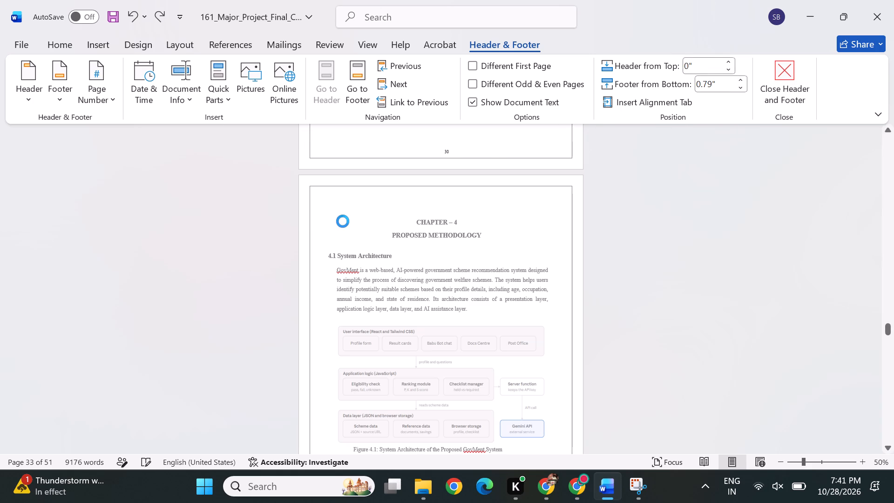
Open the Section 12 header above the Chapter 4 title for editing.
scroll(373, 203, "up", 1)
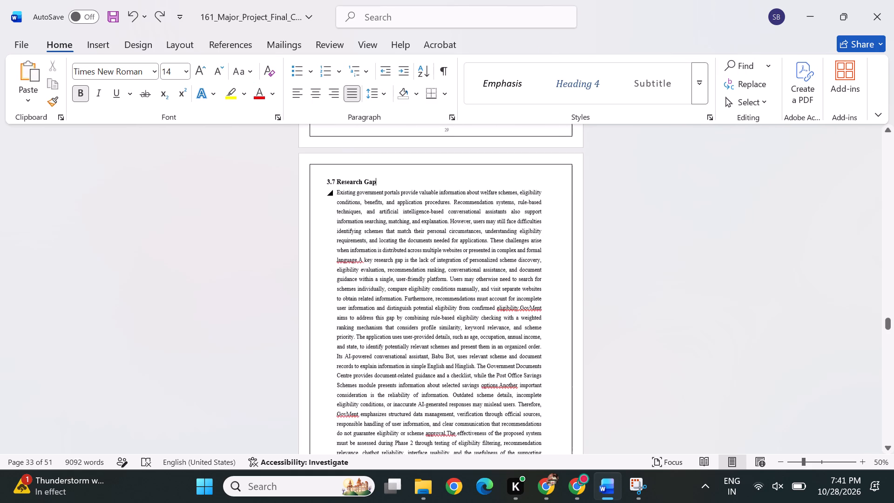
scroll(388, 212, "down", 1)
scroll(389, 285, "down", 1)
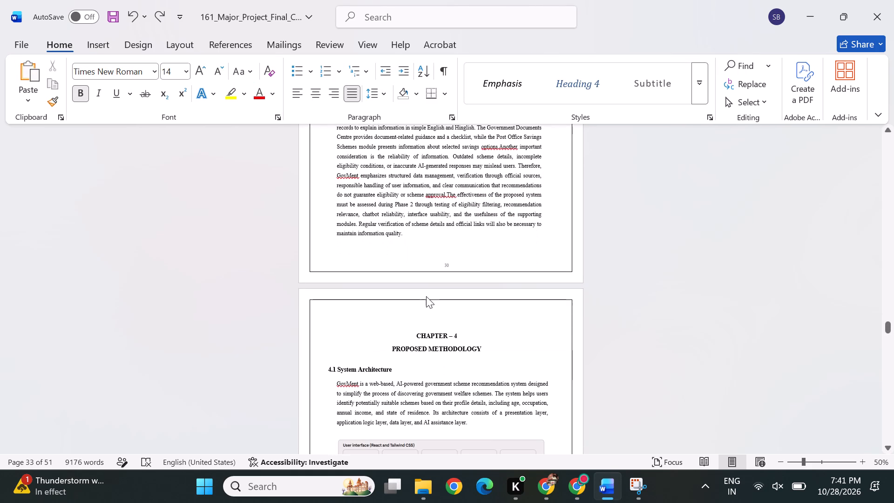
left_click(419, 308)
left_click(433, 298)
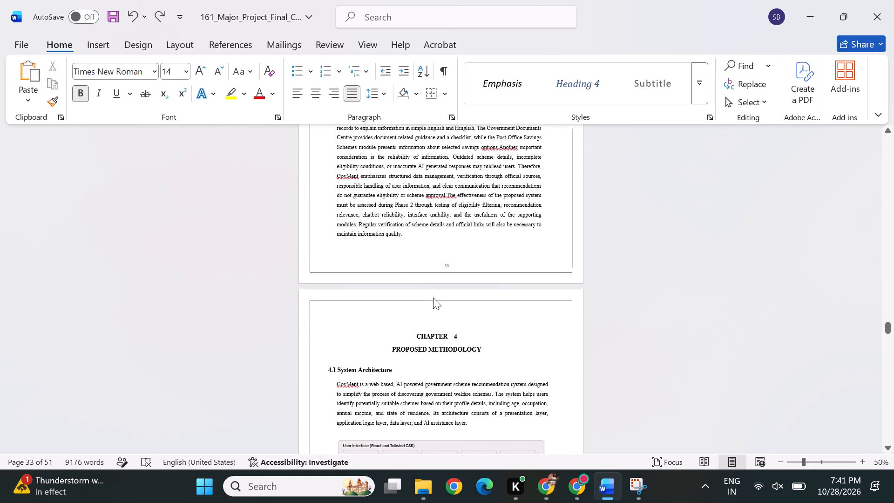
double_click(433, 299)
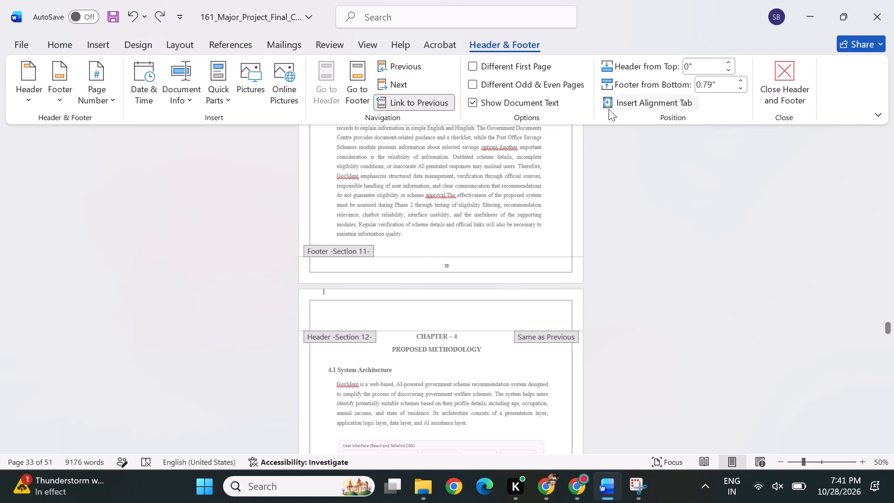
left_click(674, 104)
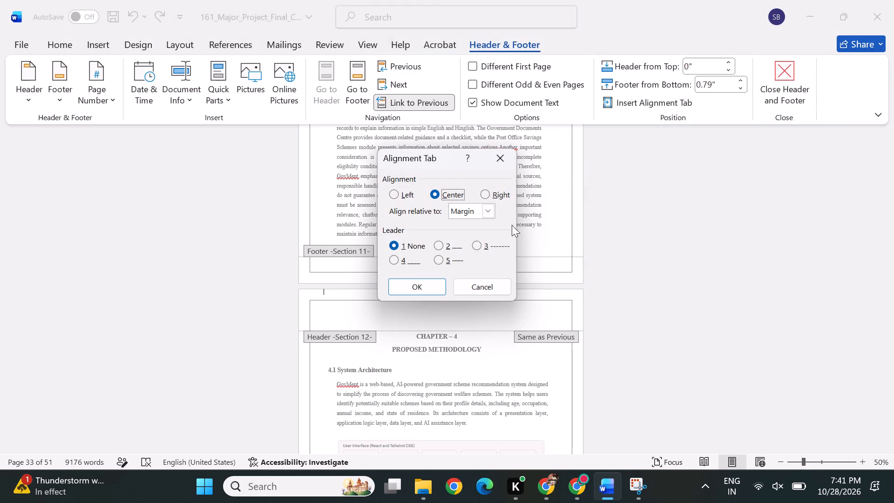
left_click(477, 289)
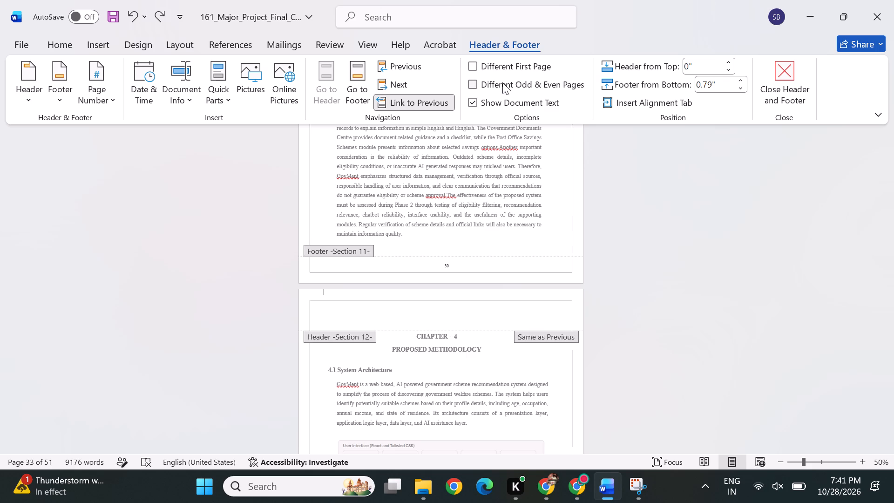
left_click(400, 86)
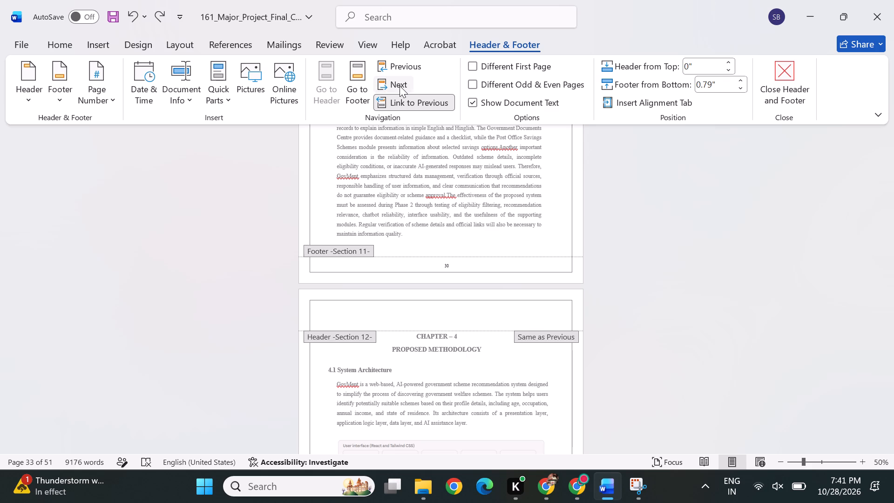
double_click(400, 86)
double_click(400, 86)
Compare the header area of Section 12 on the Chapter 4 page with the Section 11 header on the Research Gap page.
scroll(459, 98, "down", 1)
scroll(426, 277, "down", 1)
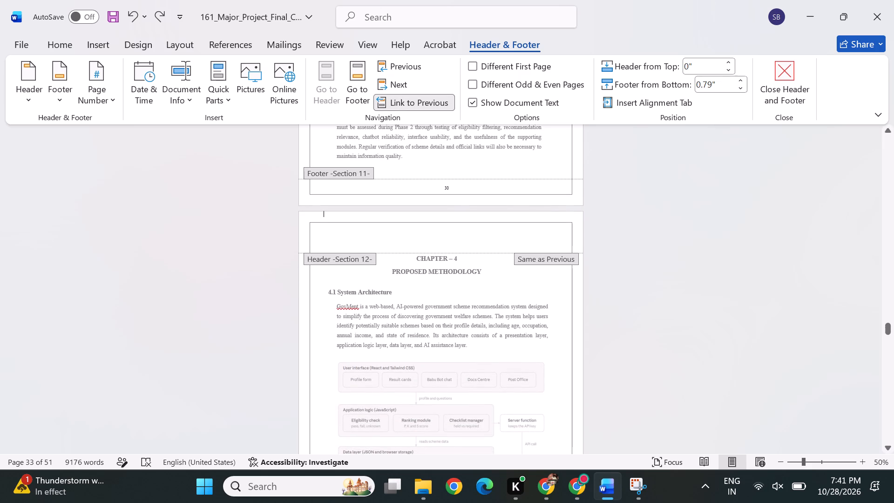
scroll(527, 213, "down", 1)
scroll(464, 299, "up", 1)
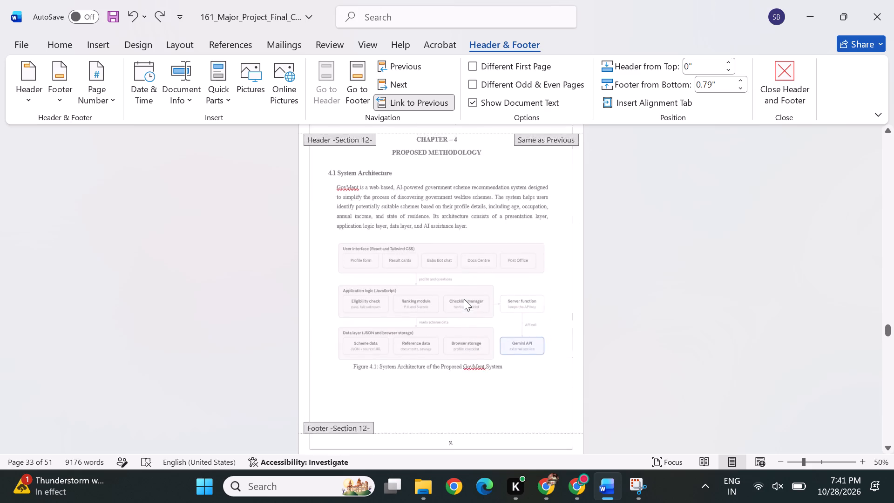
scroll(464, 299, "up", 2)
left_click(380, 251)
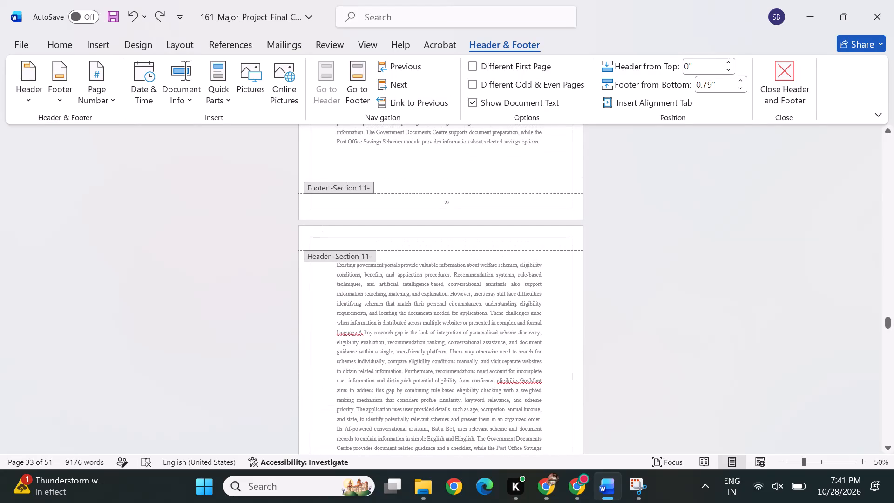
left_click(360, 243)
scroll(458, 295, "down", 1)
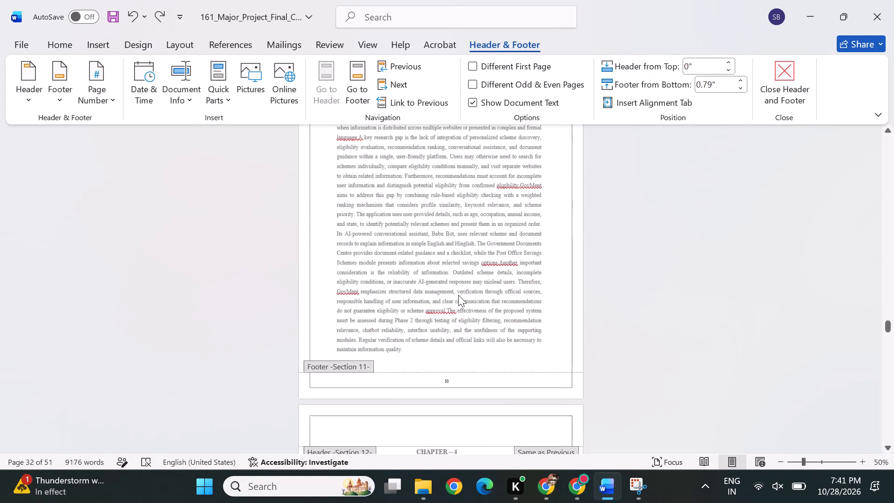
scroll(458, 295, "down", 1)
scroll(364, 360, "down", 1)
left_click(379, 284)
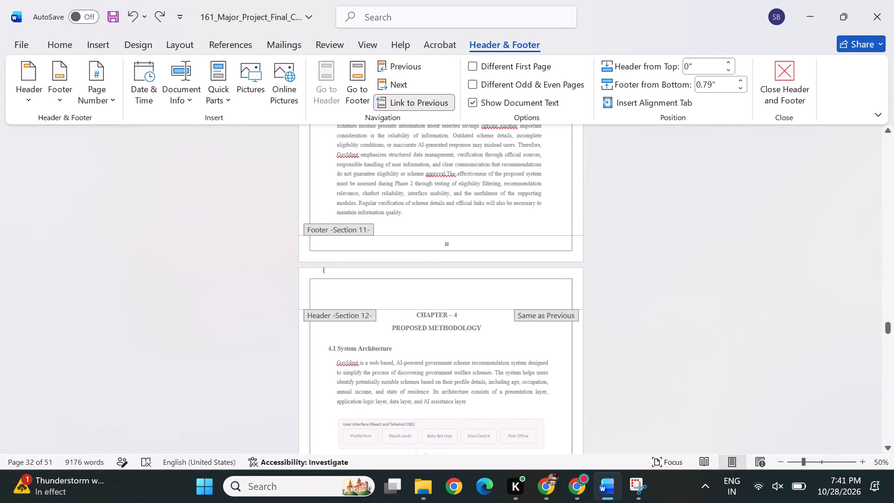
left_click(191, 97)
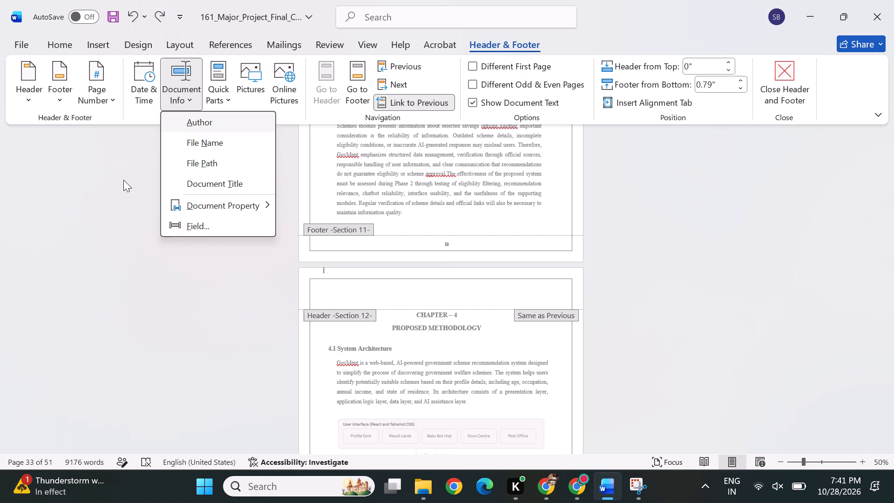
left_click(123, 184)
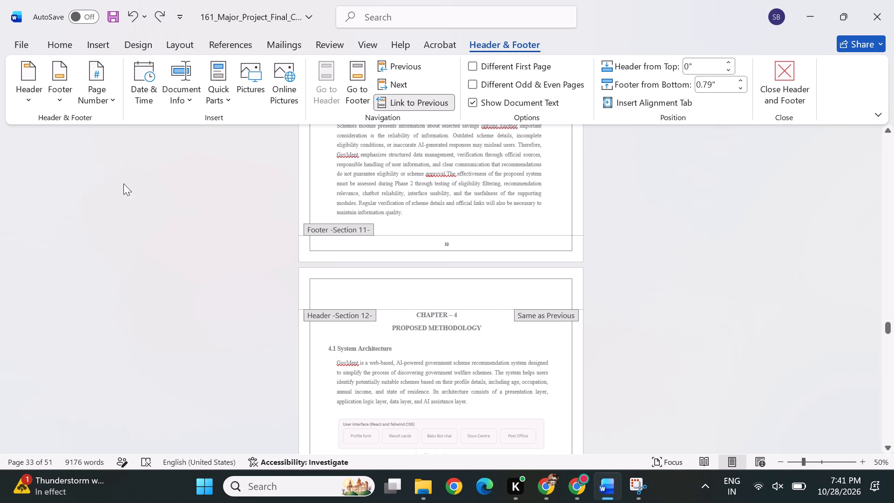
Show the paragraph marks and other hidden formatting symbols in the document.
left_click(55, 46)
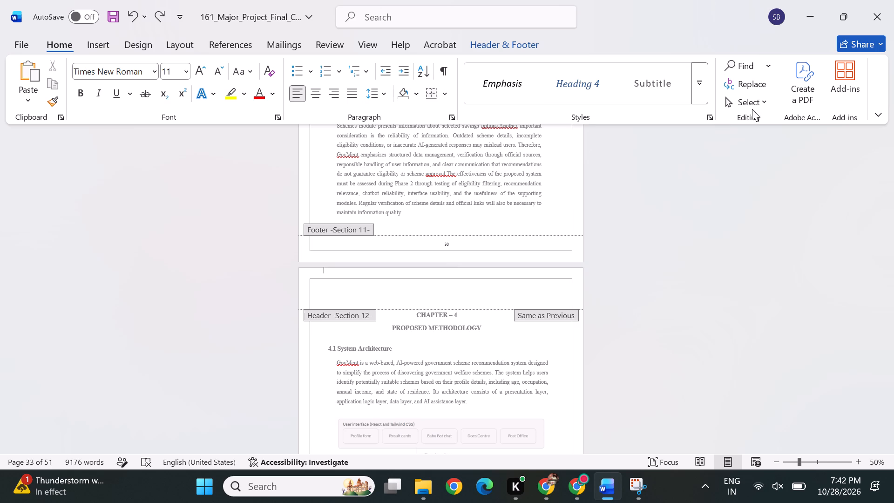
left_click(444, 75)
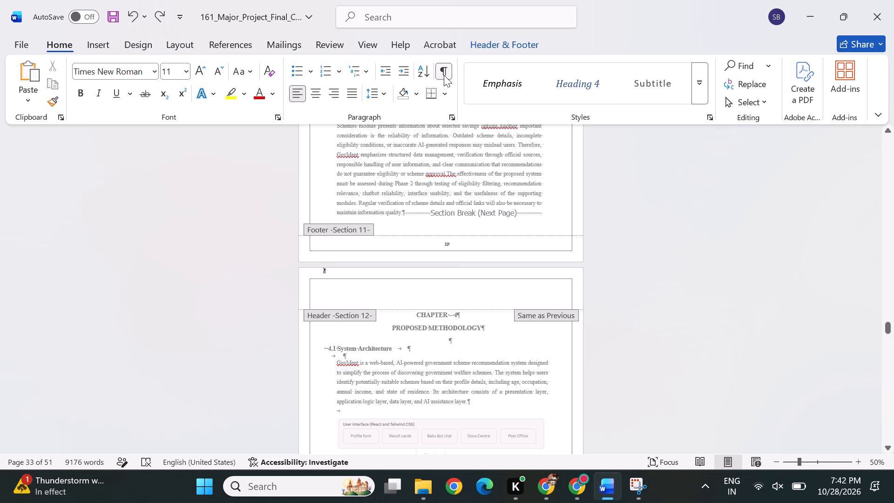
left_click(445, 75)
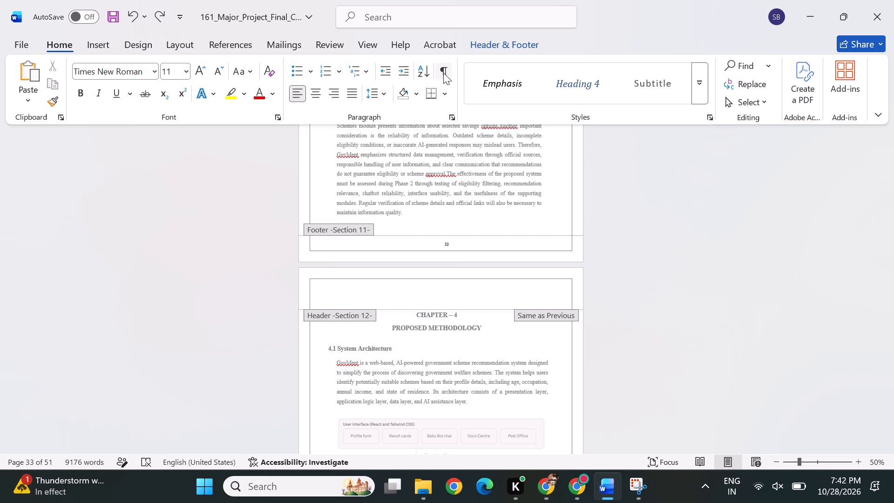
double_click(443, 73)
left_click(443, 73)
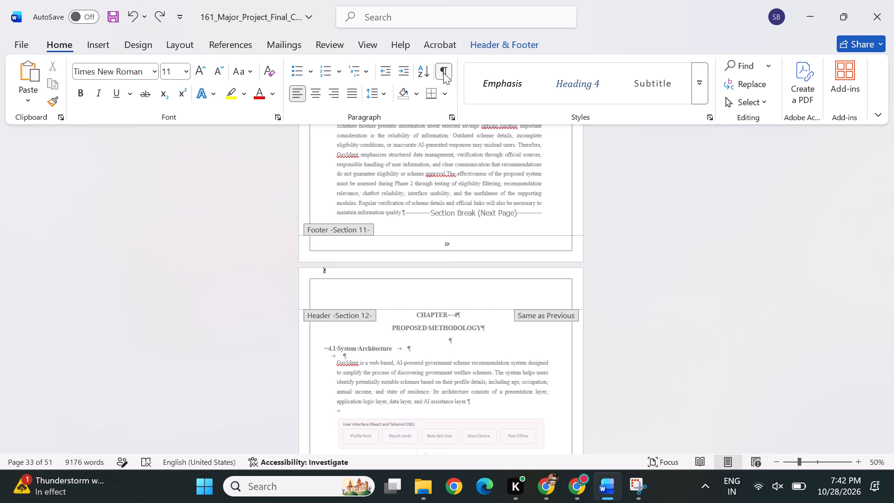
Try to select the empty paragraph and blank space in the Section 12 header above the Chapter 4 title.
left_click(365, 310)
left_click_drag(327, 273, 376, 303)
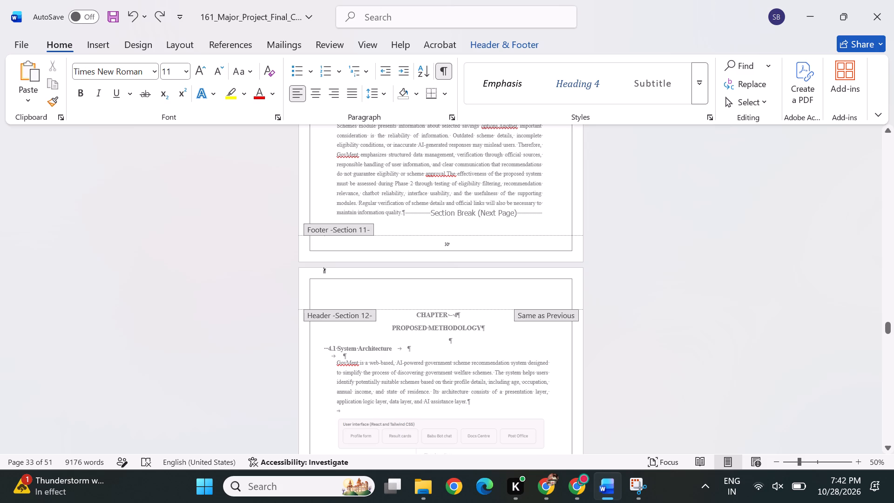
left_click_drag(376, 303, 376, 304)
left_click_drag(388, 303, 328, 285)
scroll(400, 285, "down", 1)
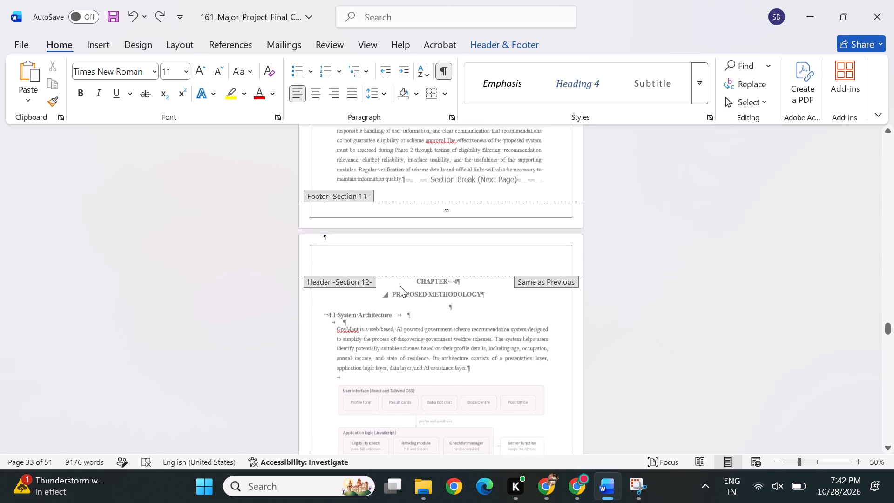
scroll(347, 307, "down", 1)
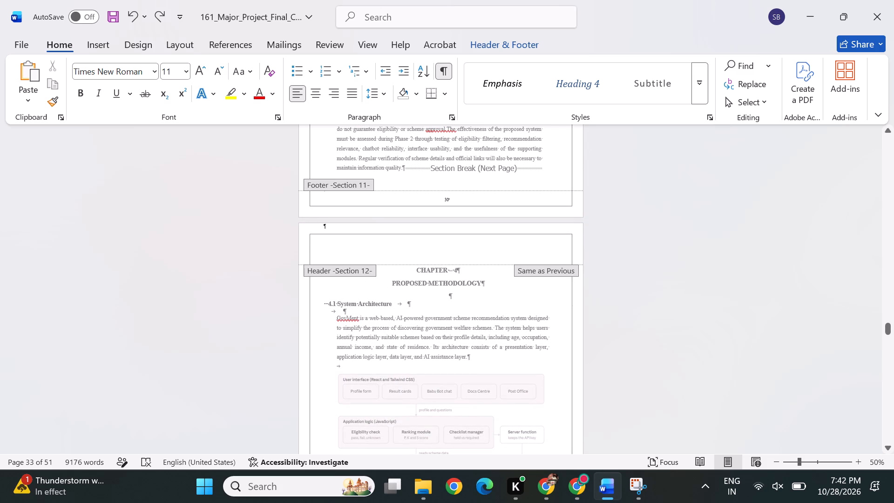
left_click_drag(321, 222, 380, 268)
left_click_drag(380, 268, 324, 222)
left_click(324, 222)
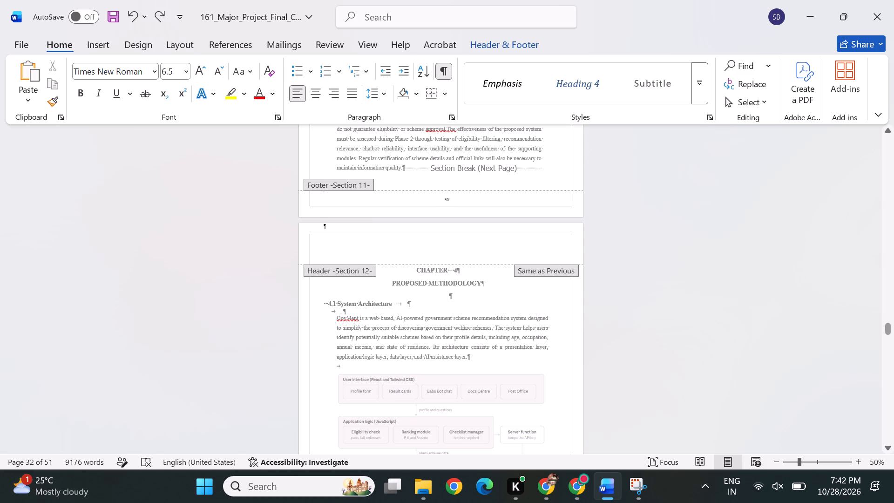
Examine the header and footer areas and paragraph marks on the Section 11 pages through to the Chapter 4 page.
scroll(396, 227, "up", 1)
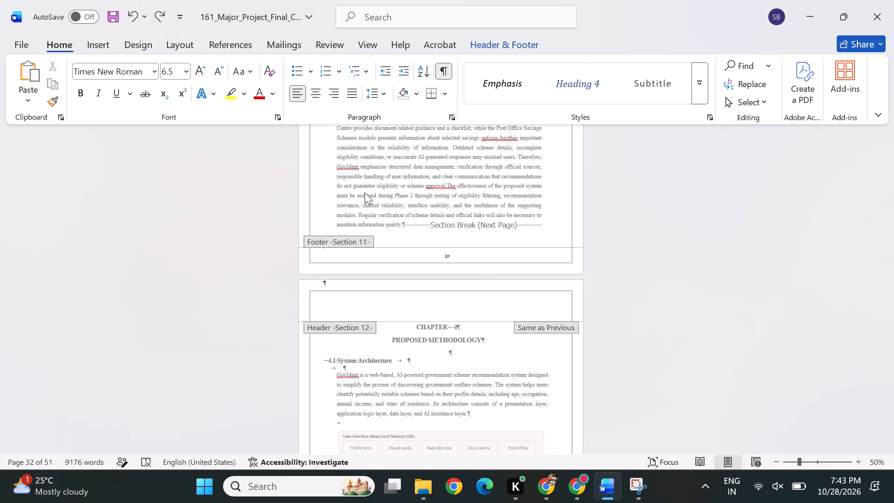
scroll(407, 273, "down", 3)
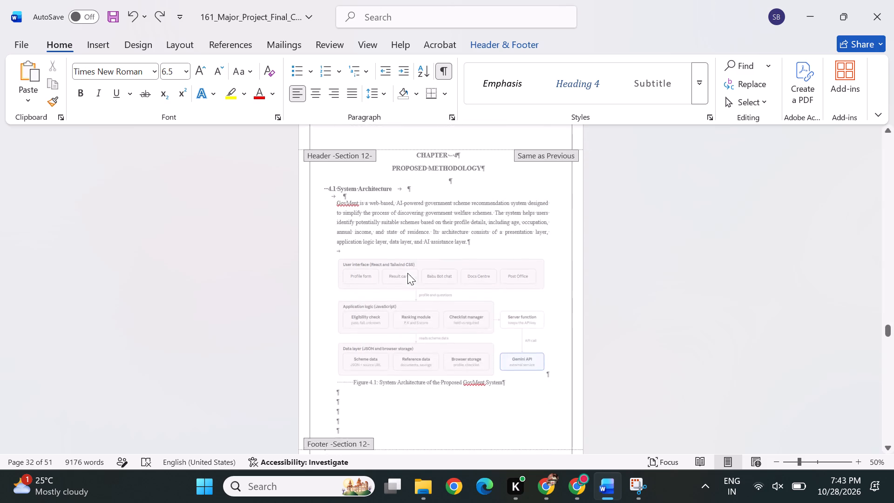
scroll(407, 273, "down", 1)
left_click(339, 246)
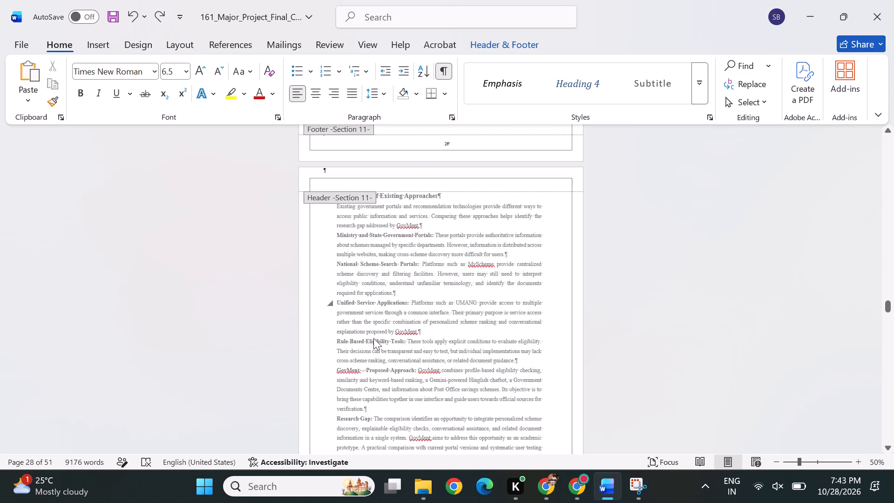
scroll(376, 366, "down", 2)
scroll(382, 421, "down", 1)
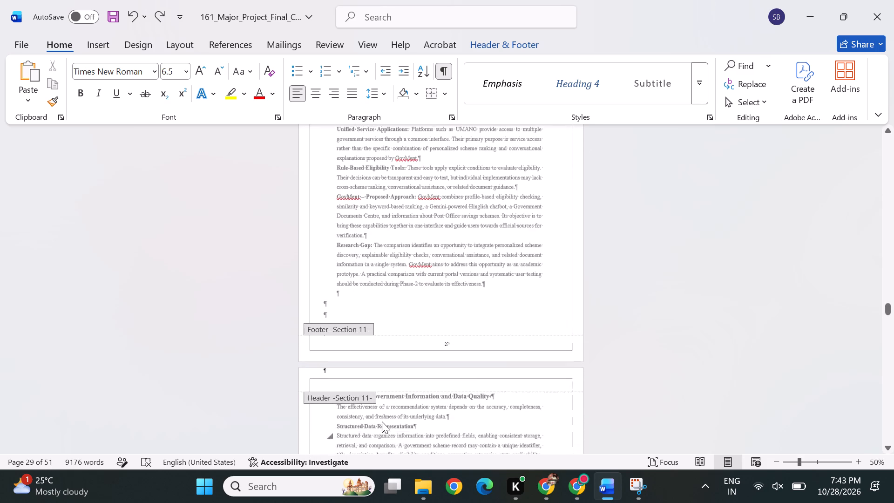
scroll(382, 421, "down", 1)
scroll(345, 374, "down", 1)
scroll(353, 318, "down", 2)
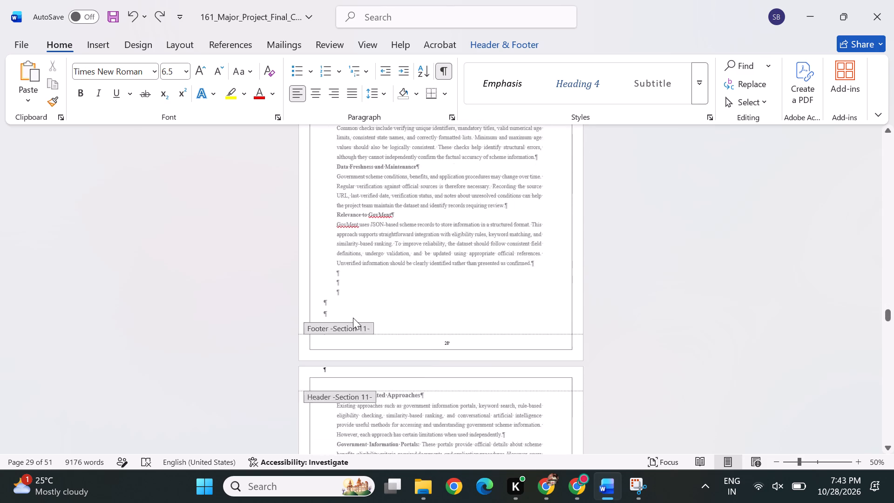
scroll(353, 318, "down", 3)
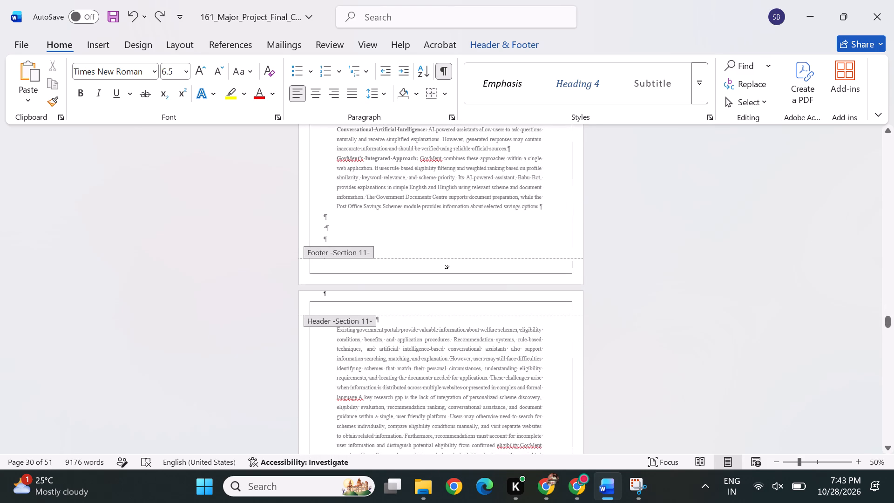
scroll(414, 349, "down", 4)
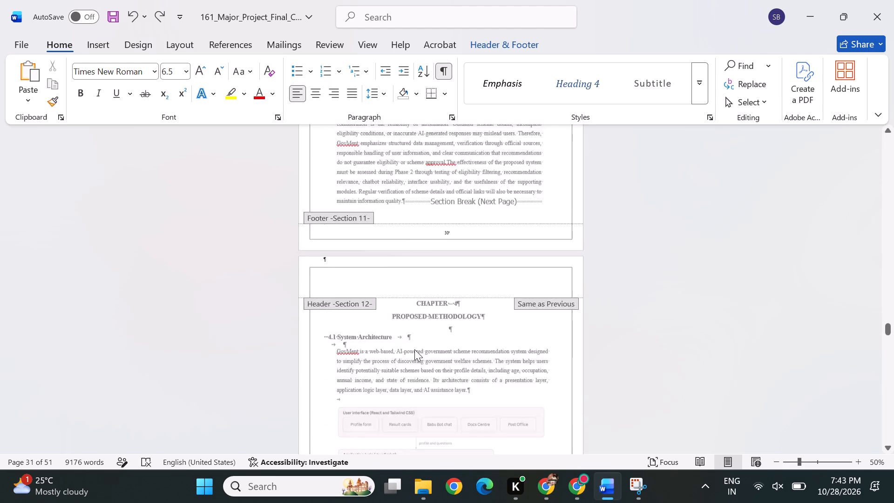
Leave header editing and place the cursor in the CHAPTER – 4 title line.
left_click(361, 180)
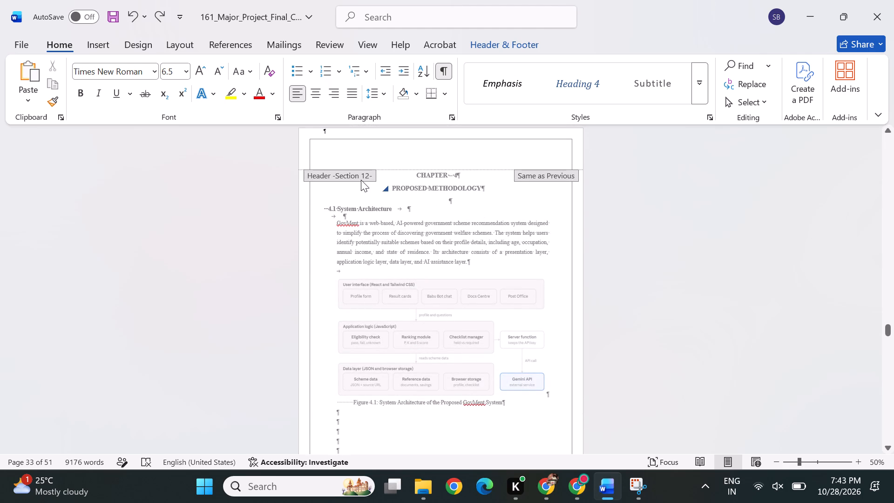
double_click(354, 179)
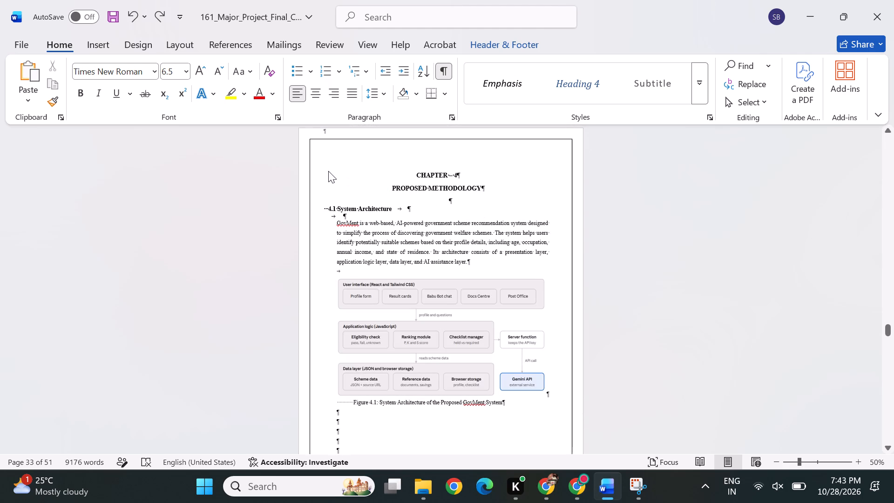
left_click(358, 153)
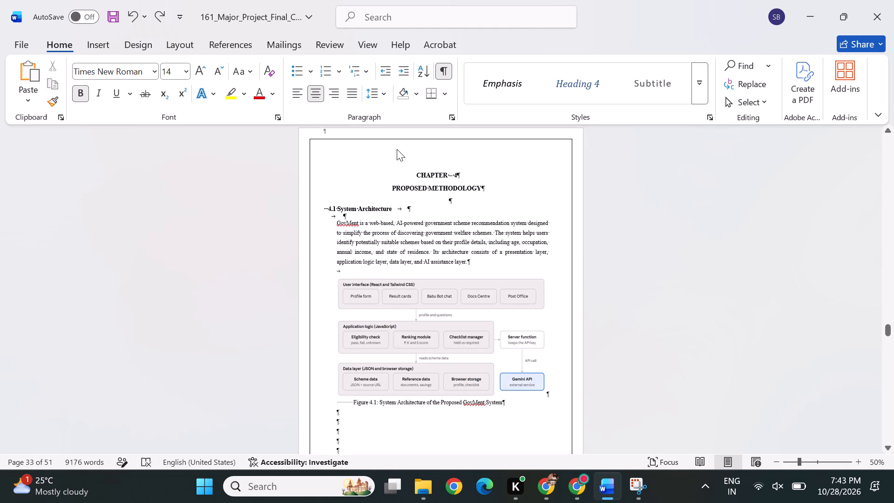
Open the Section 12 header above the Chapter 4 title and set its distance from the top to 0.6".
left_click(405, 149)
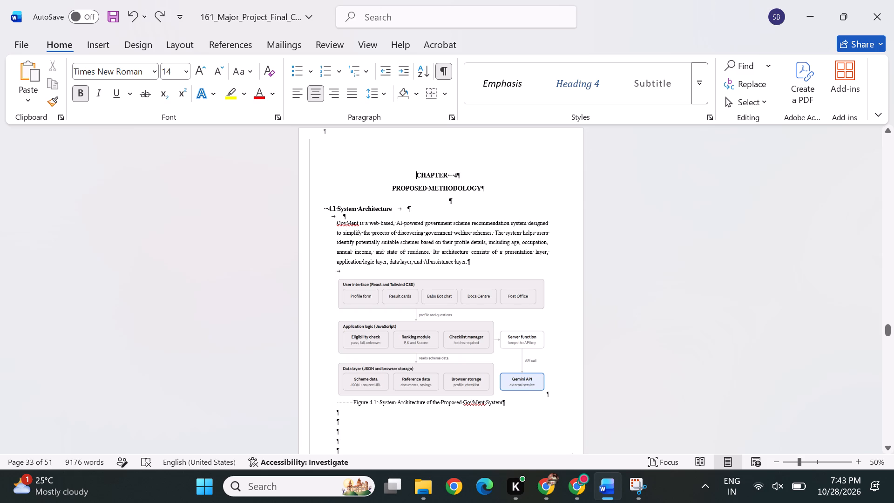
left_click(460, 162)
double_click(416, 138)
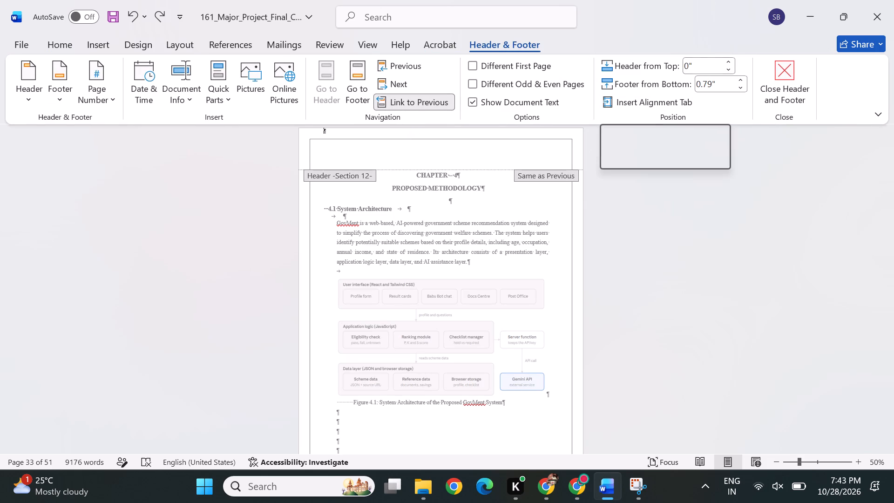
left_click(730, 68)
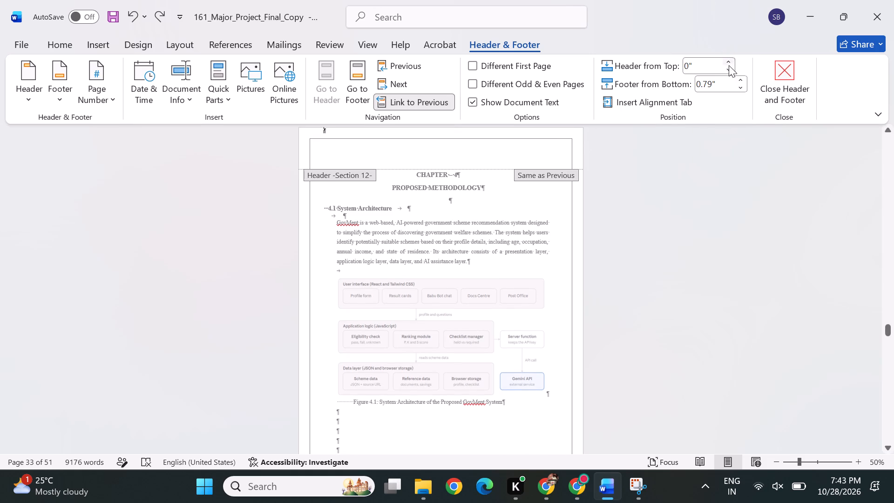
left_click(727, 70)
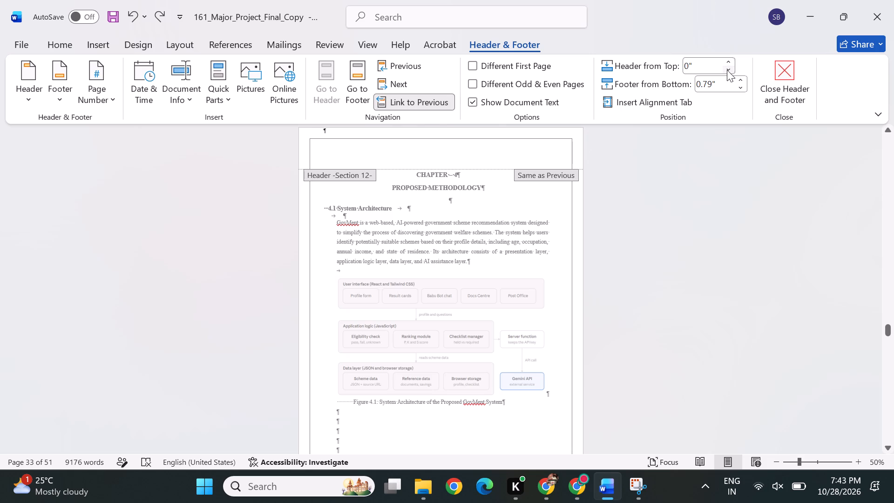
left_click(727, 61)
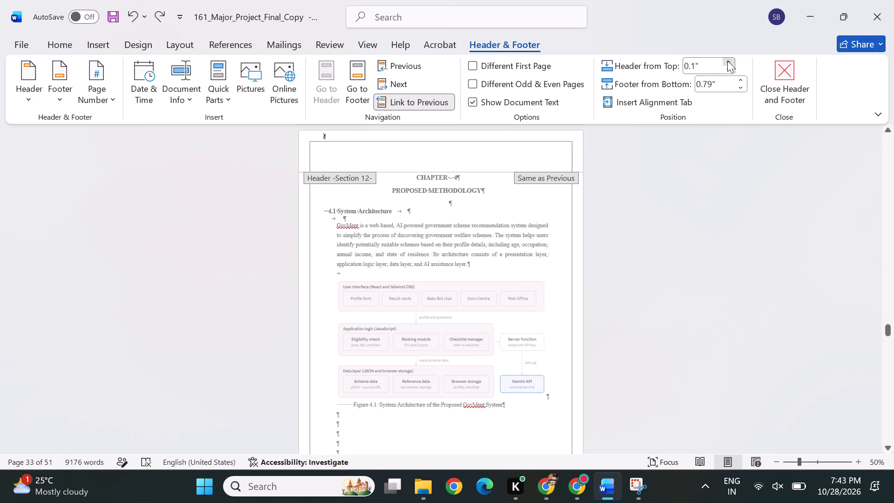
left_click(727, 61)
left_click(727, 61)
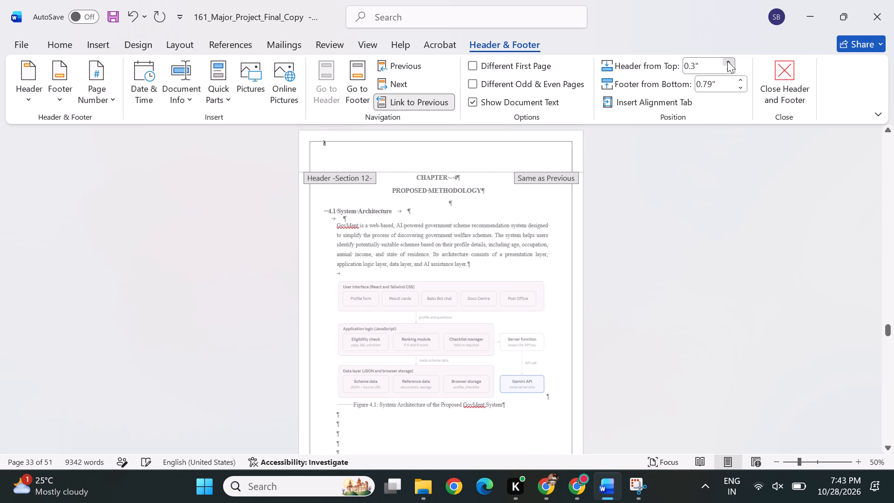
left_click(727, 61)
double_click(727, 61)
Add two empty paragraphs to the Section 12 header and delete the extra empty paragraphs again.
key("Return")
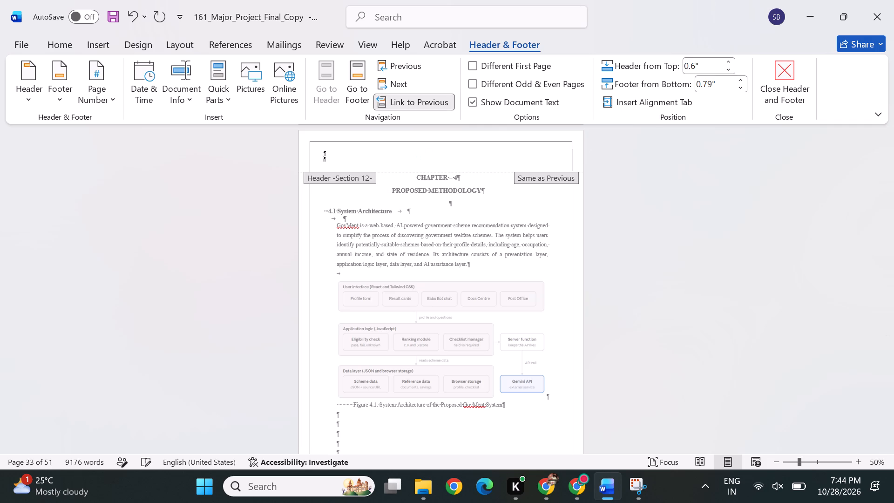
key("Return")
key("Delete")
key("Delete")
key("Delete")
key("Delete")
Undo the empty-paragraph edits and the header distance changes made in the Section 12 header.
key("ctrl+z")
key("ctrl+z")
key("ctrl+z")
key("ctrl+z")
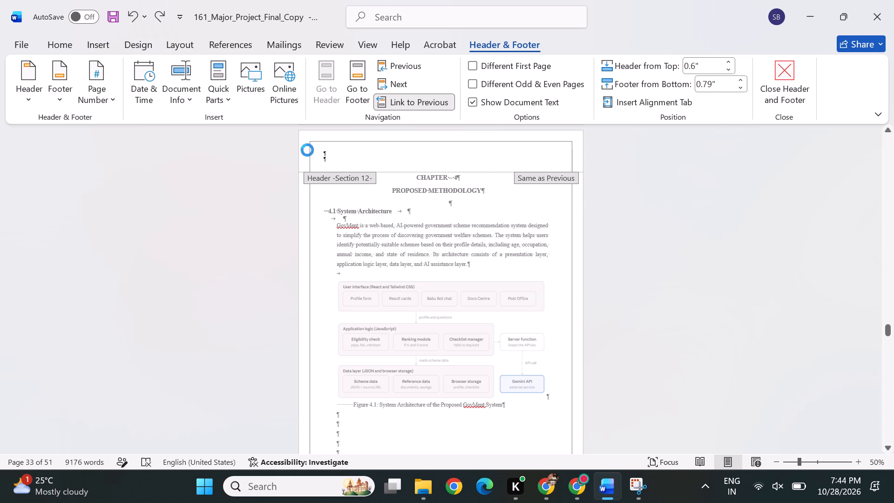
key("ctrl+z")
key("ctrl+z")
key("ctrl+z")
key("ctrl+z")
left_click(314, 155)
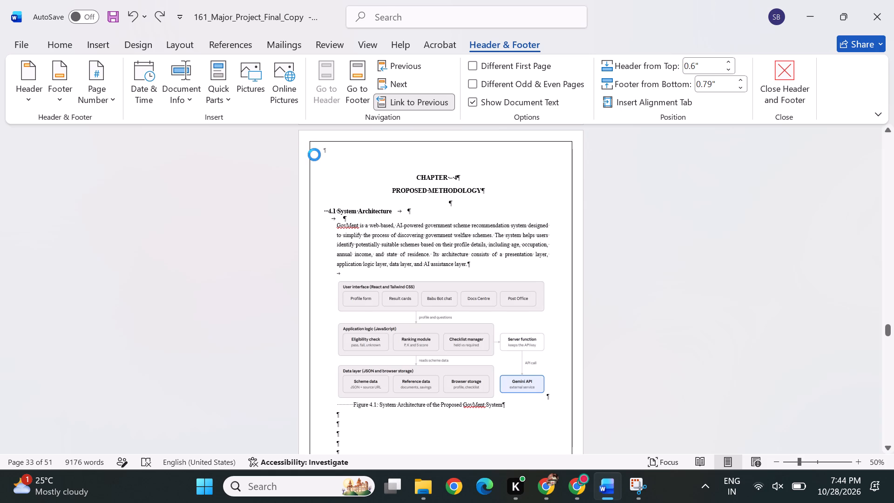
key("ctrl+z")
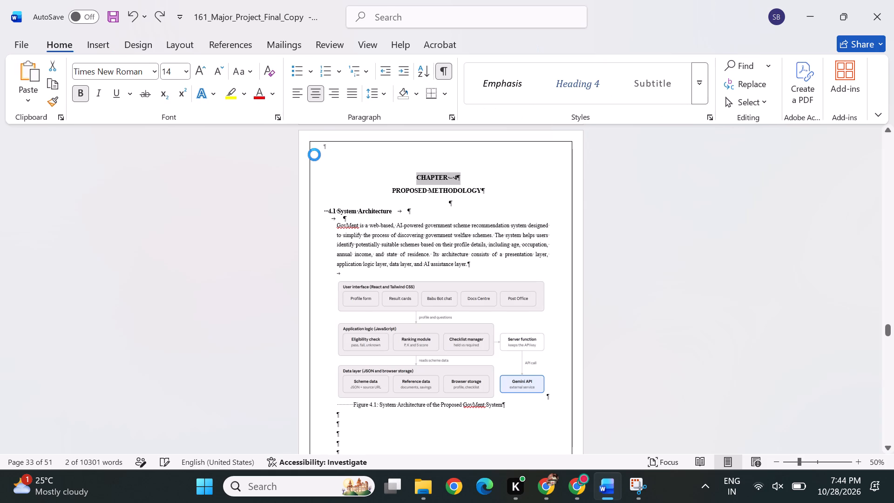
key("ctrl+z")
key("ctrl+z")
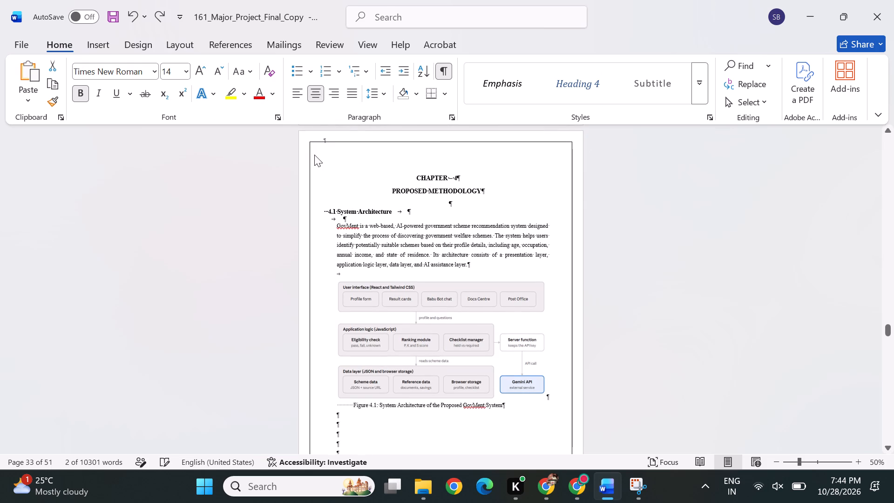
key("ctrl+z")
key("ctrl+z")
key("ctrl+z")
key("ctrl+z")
Hide the paragraph marks and other hidden formatting symbols in the document.
left_click(444, 68)
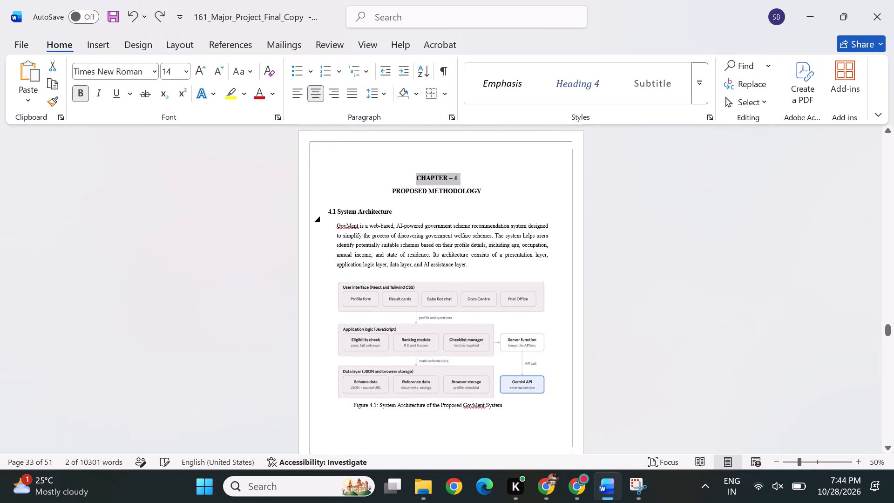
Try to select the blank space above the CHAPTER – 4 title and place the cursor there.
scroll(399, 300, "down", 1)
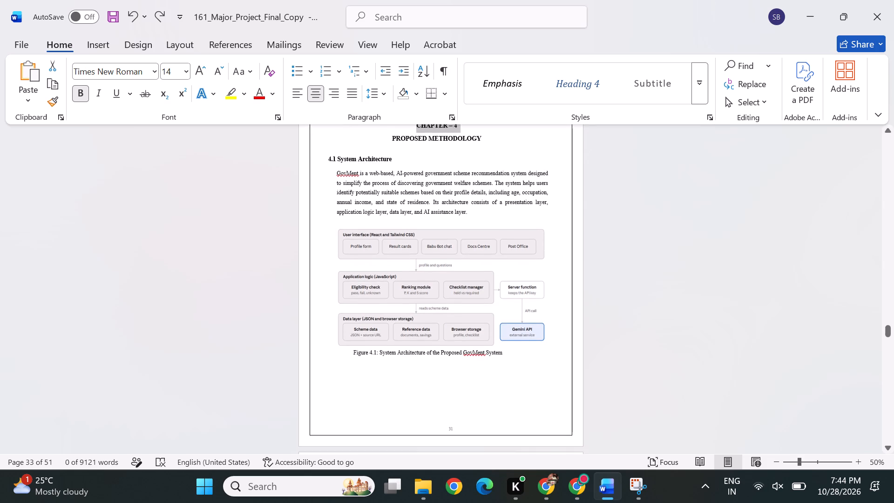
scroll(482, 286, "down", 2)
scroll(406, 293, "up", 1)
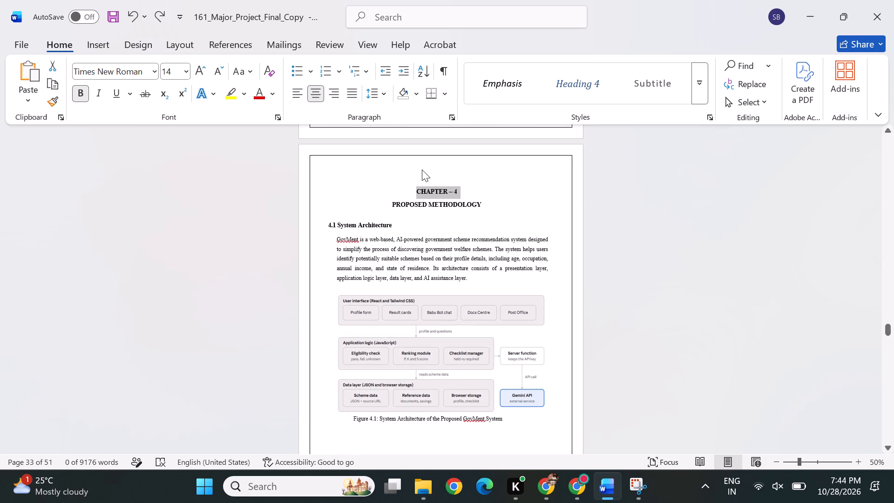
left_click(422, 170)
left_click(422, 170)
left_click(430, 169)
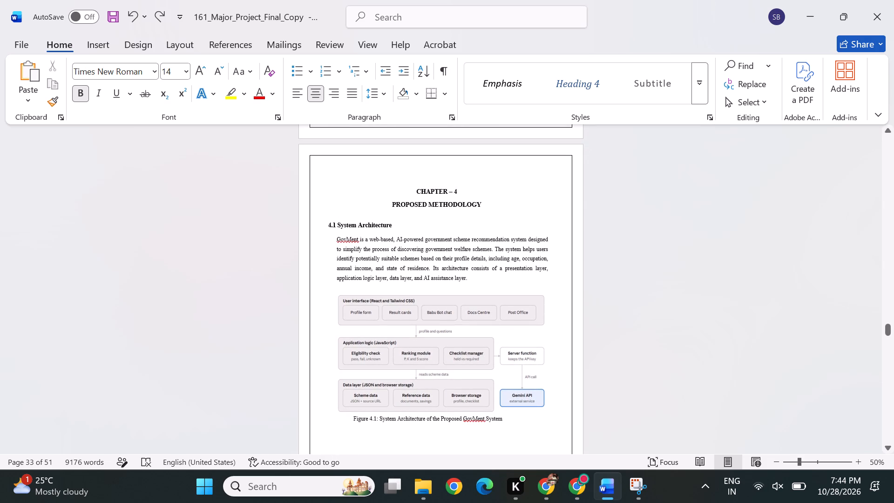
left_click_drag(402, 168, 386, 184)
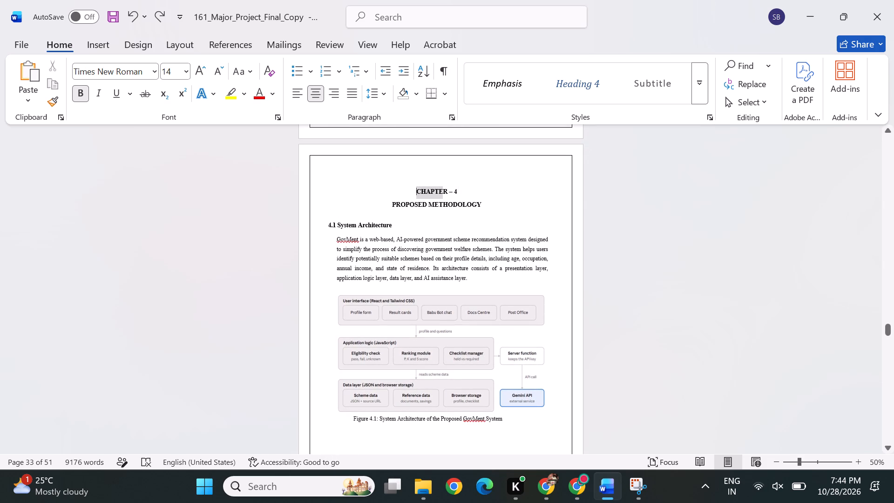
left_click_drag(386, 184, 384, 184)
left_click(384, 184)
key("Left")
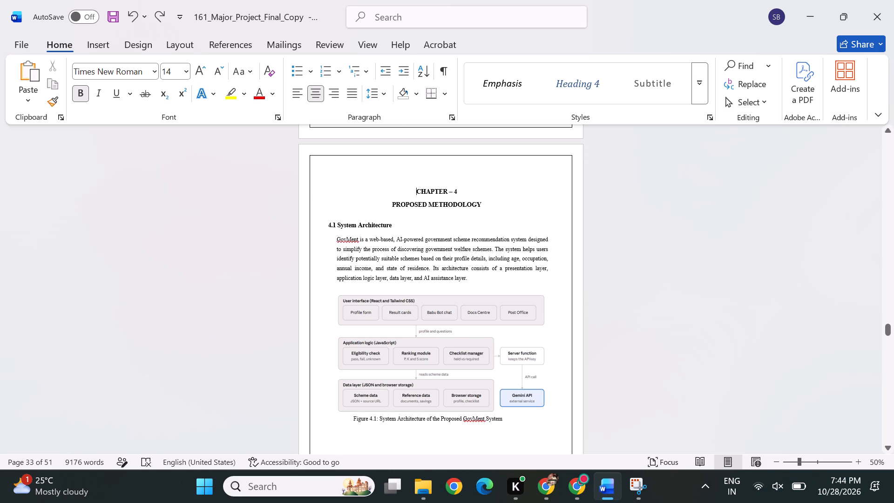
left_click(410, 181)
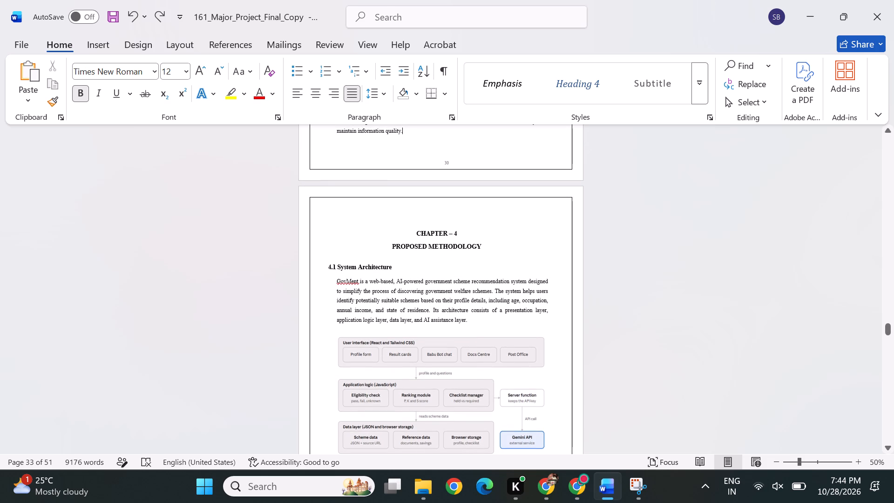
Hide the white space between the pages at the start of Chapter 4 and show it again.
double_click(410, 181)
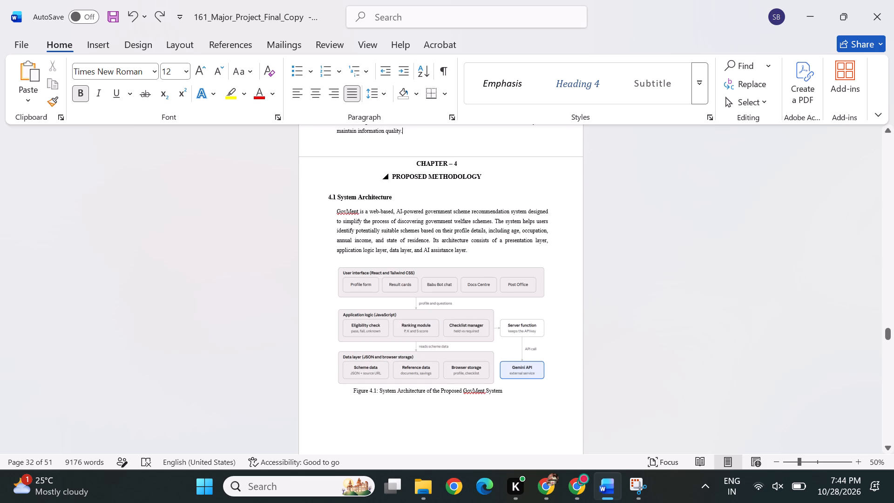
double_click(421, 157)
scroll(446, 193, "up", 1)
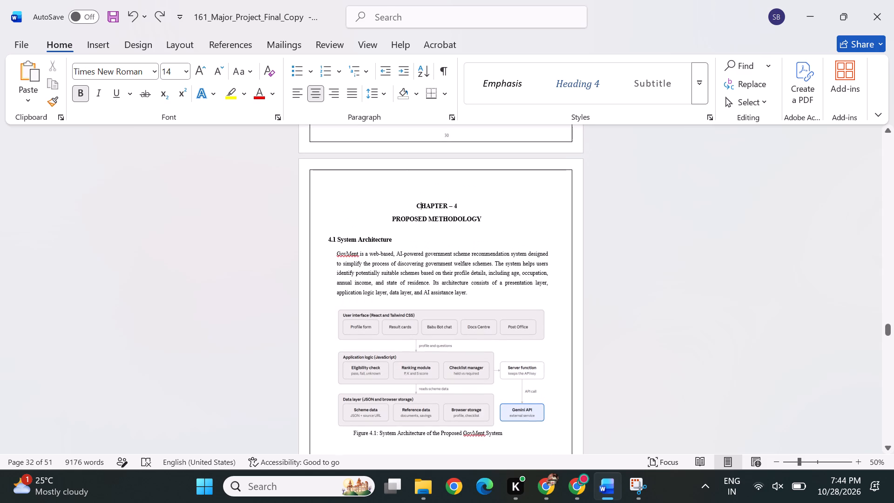
Open the Section 12 header on the 4.2 Development Approach page and set the footer distance from the bottom to 0.9".
scroll(400, 302, "down", 2)
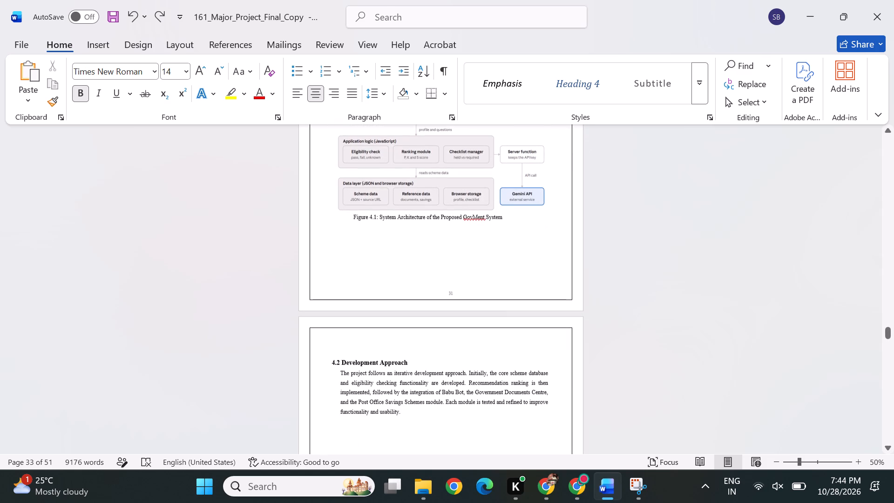
double_click(343, 342)
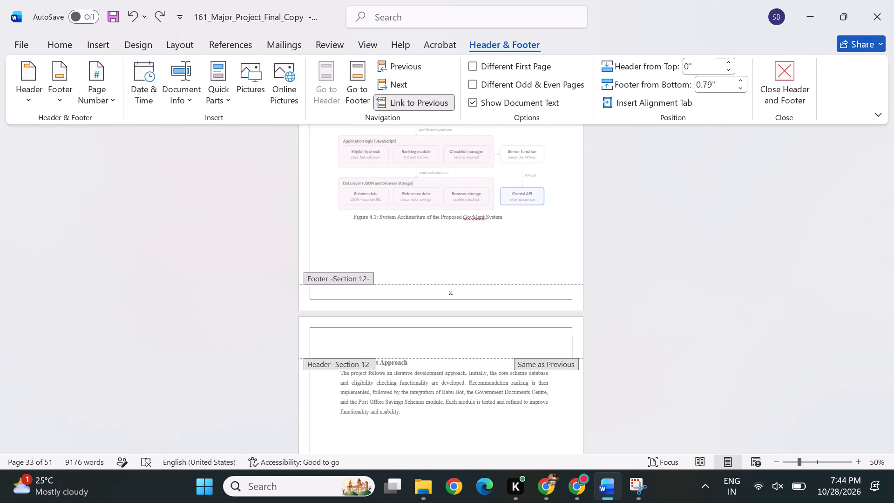
left_click(740, 81)
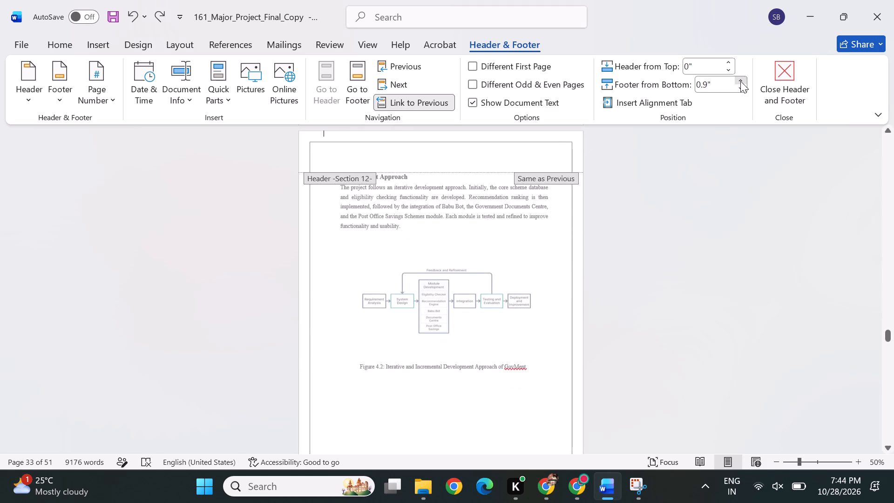
scroll(632, 225, "down", 1)
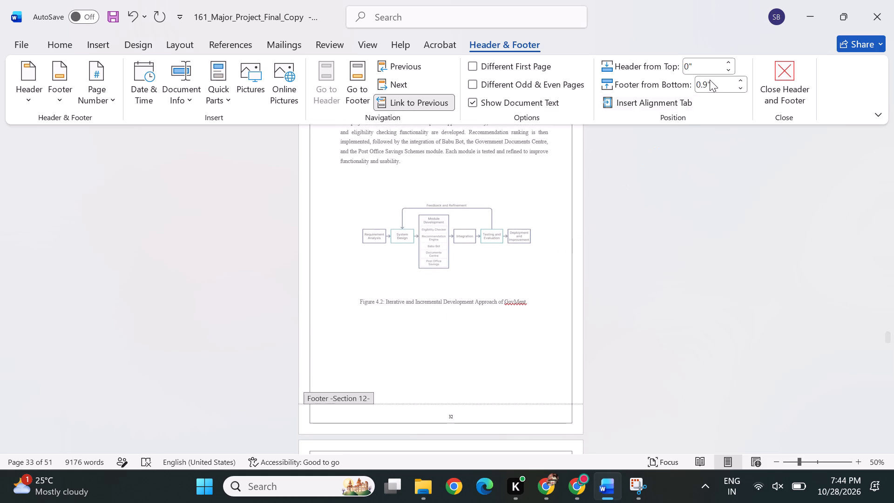
left_click(740, 89)
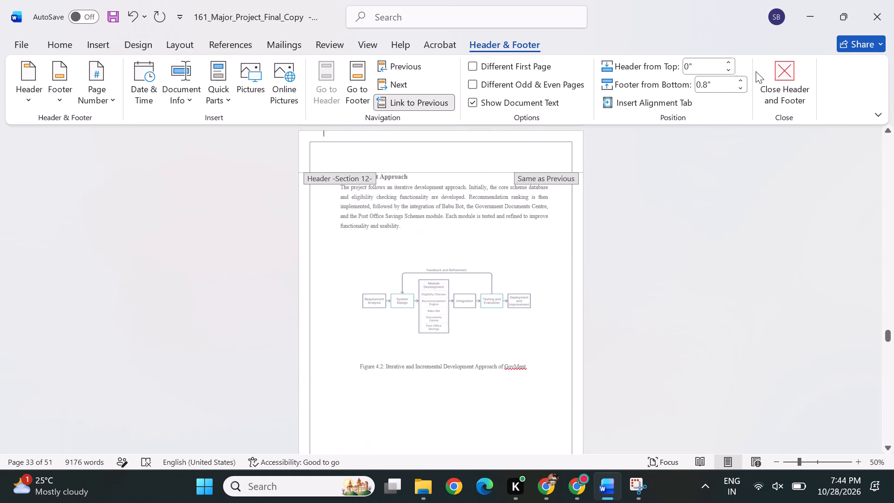
left_click(745, 80)
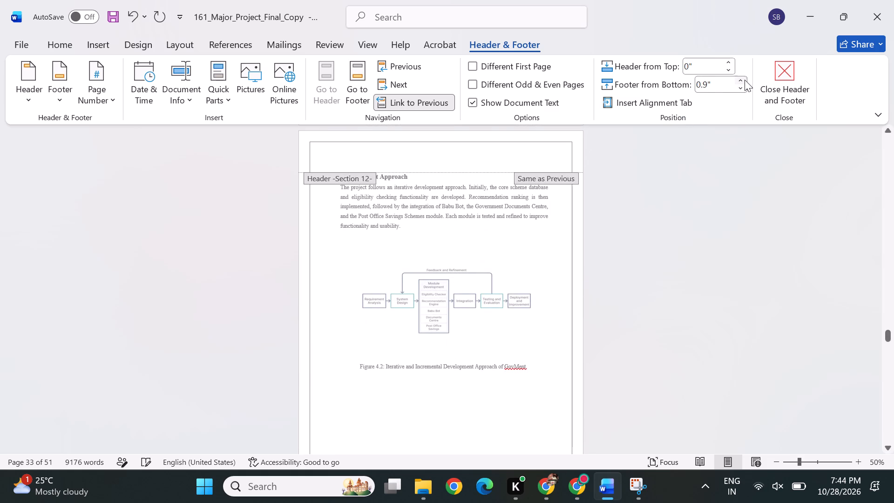
left_click(745, 80)
left_click(745, 80)
scroll(607, 251, "down", 1)
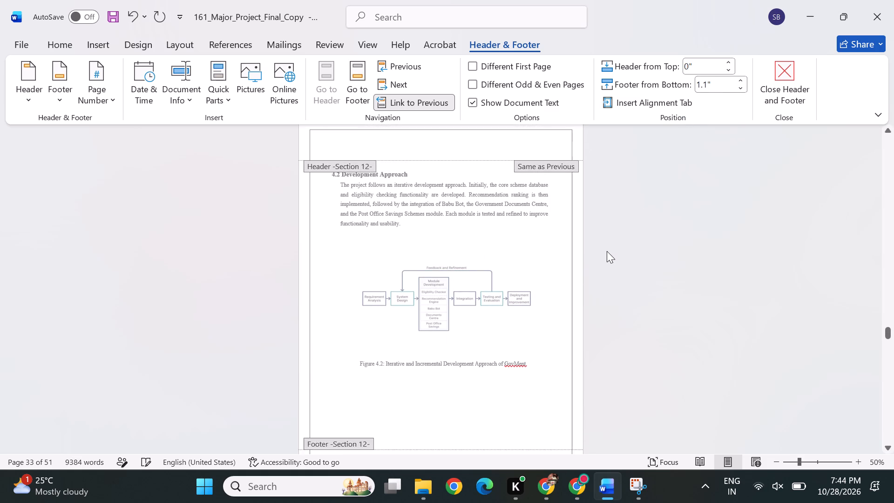
scroll(607, 251, "down", 1)
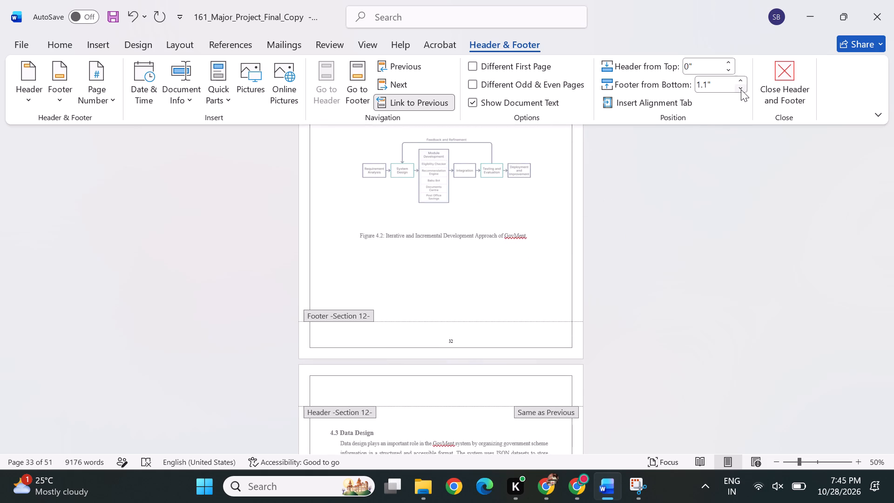
left_click(741, 89)
left_click(741, 89)
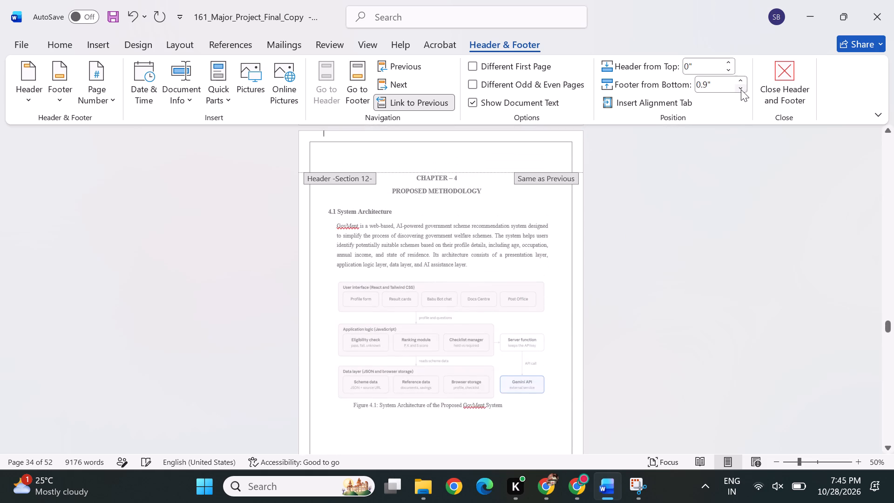
scroll(544, 232, "up", 1)
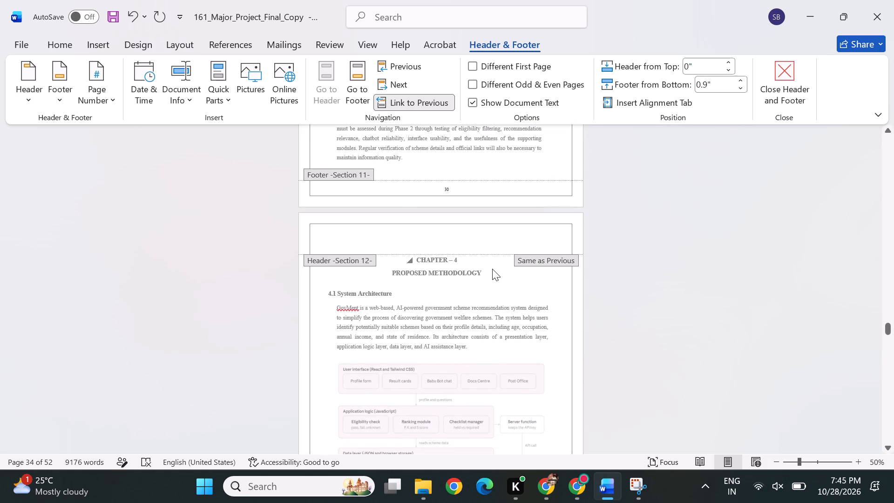
Examine the header and footer areas of Sections 11 and 12, from the 4.3 Data Design page back to the pages before Chapter 4.
scroll(492, 269, "down", 2)
scroll(516, 179, "down", 1)
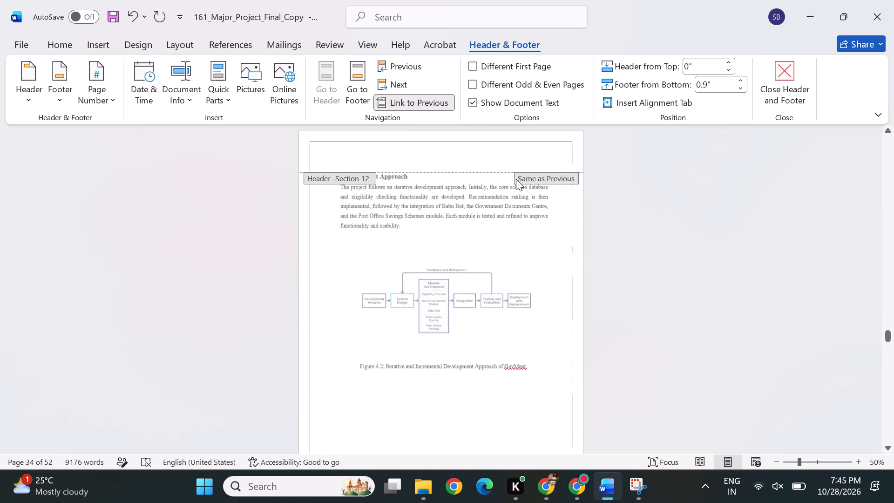
scroll(516, 179, "down", 1)
scroll(488, 261, "down", 1)
scroll(425, 352, "down", 1)
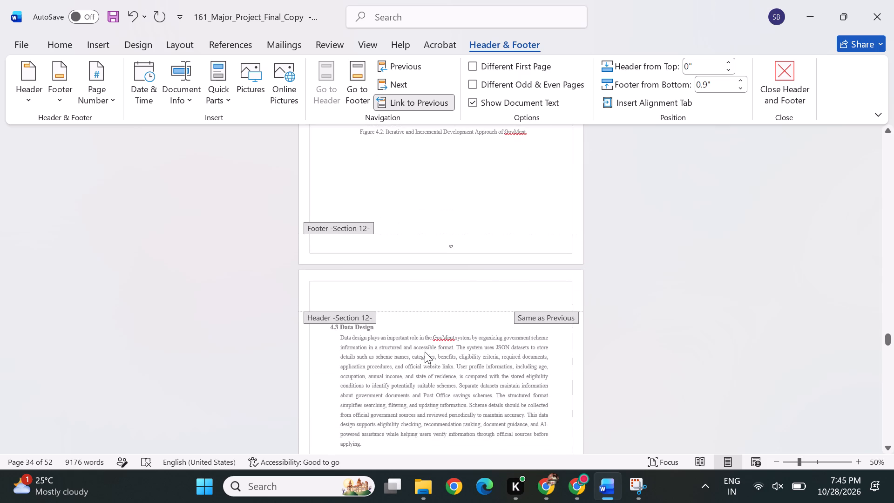
scroll(438, 313, "down", 1)
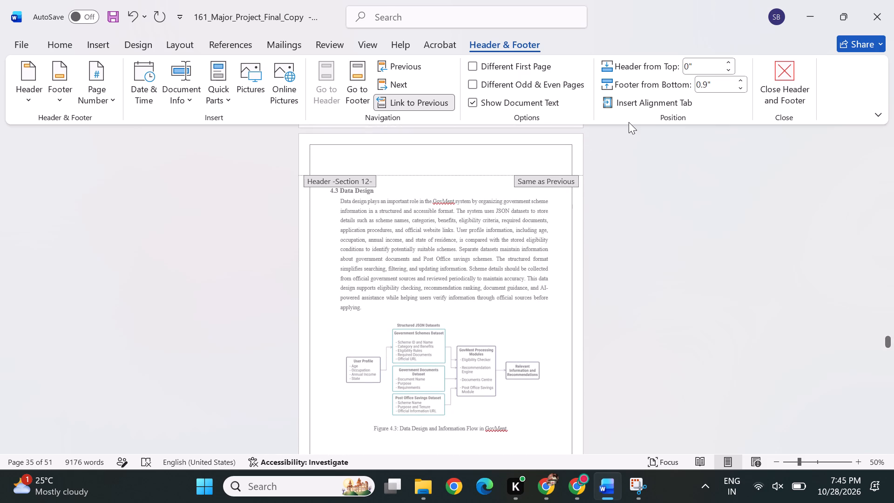
left_click(546, 182)
scroll(467, 220, "up", 1)
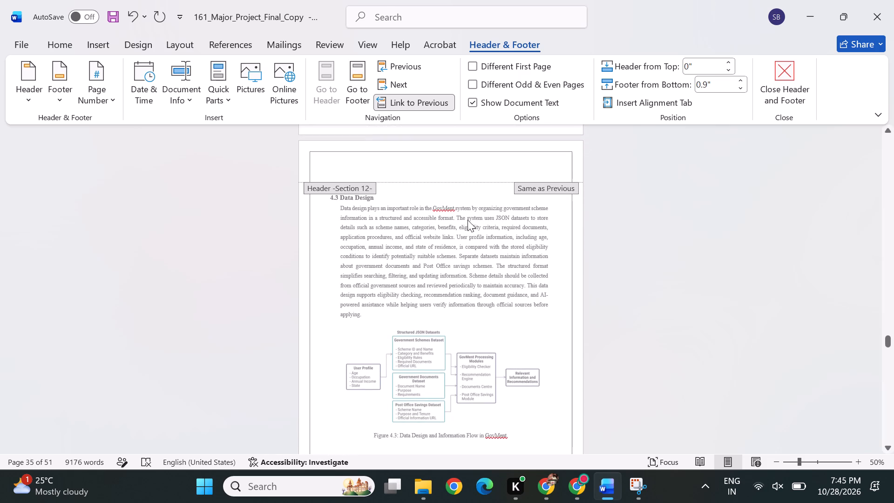
scroll(467, 220, "up", 2)
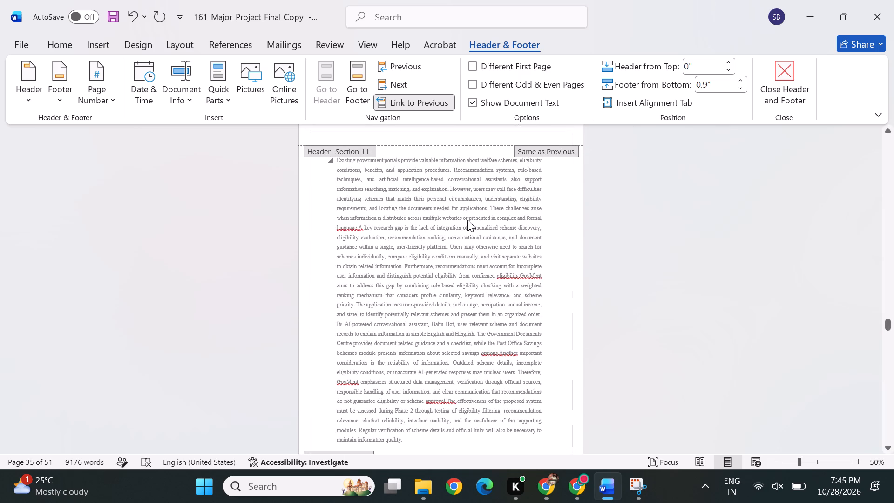
scroll(467, 220, "up", 3)
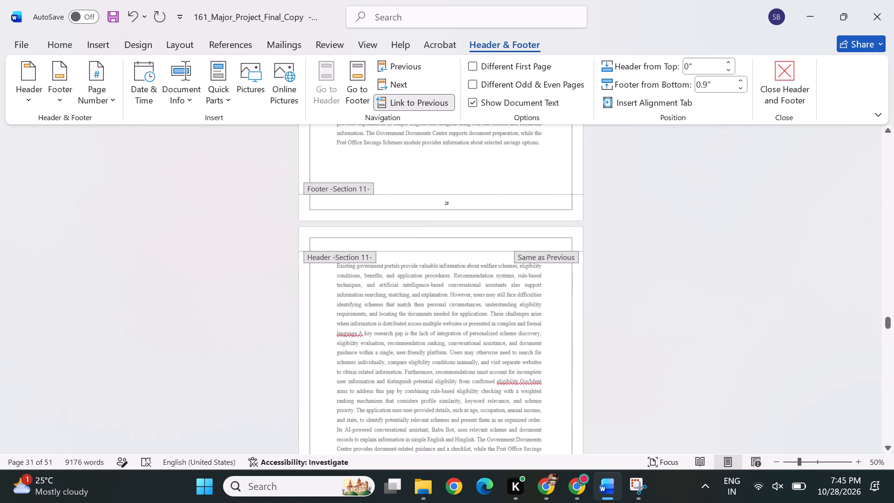
scroll(395, 234, "up", 1)
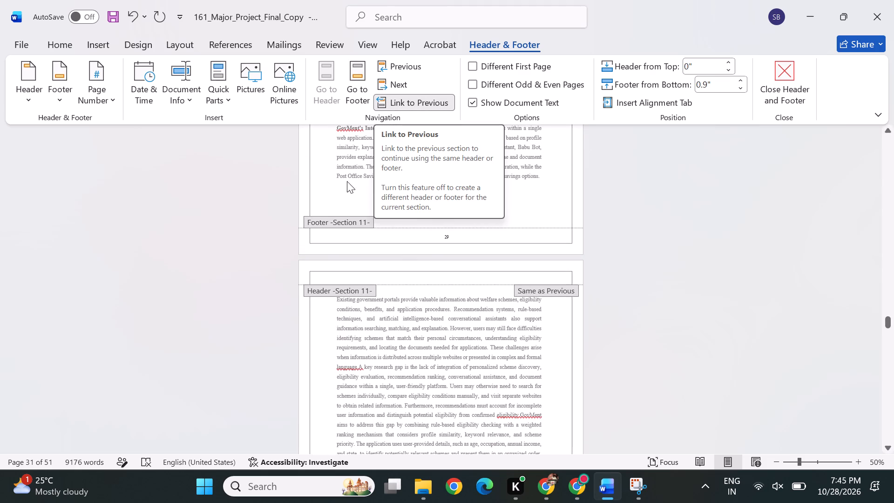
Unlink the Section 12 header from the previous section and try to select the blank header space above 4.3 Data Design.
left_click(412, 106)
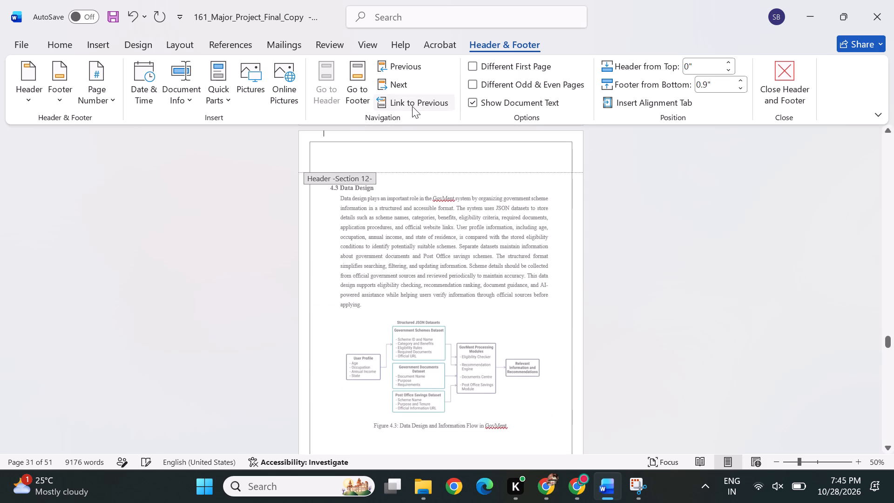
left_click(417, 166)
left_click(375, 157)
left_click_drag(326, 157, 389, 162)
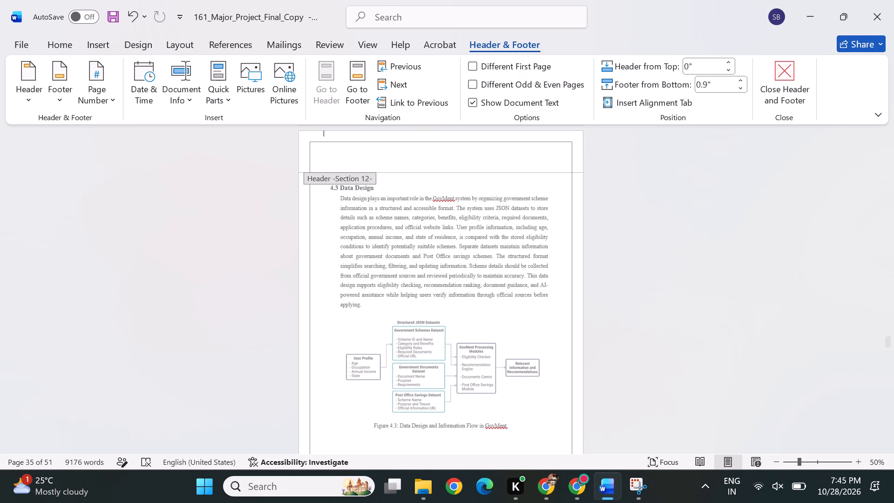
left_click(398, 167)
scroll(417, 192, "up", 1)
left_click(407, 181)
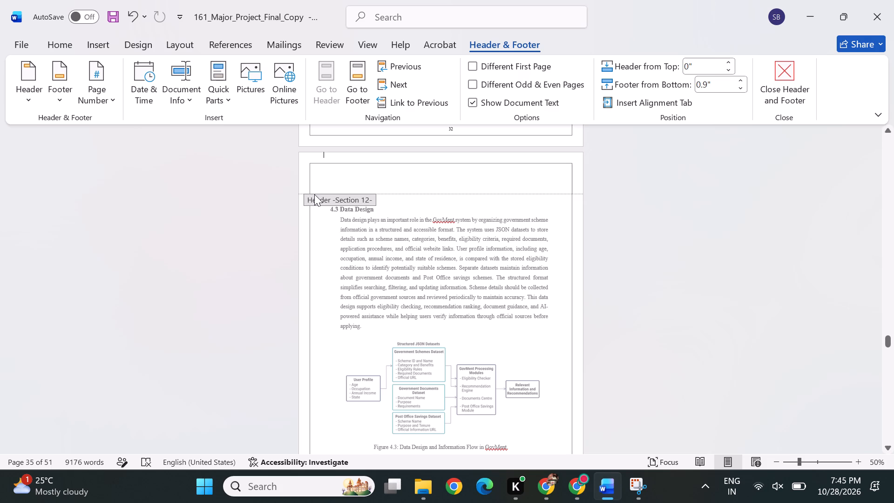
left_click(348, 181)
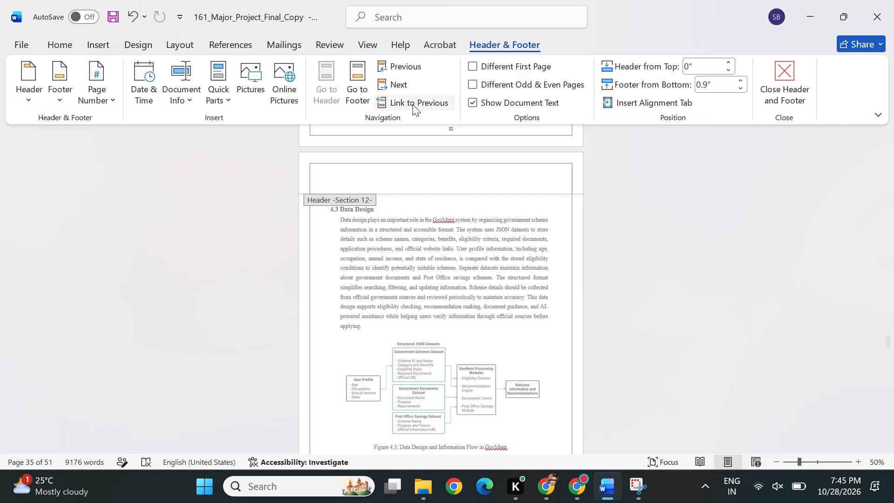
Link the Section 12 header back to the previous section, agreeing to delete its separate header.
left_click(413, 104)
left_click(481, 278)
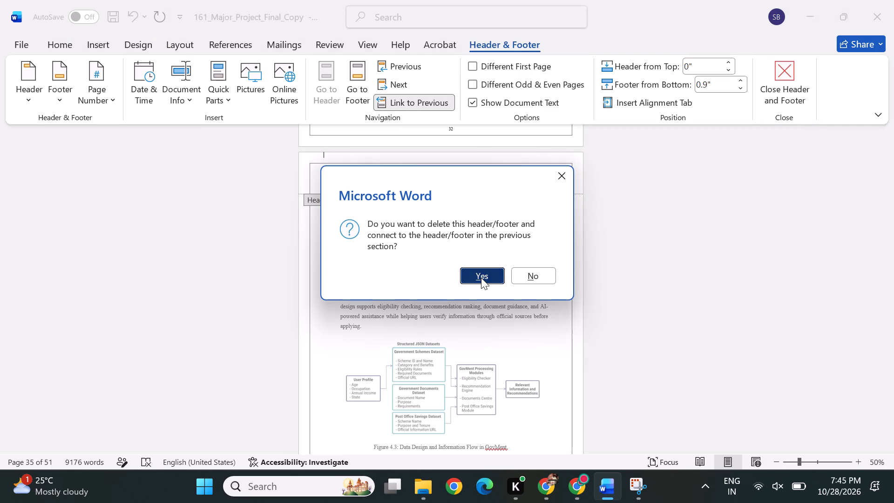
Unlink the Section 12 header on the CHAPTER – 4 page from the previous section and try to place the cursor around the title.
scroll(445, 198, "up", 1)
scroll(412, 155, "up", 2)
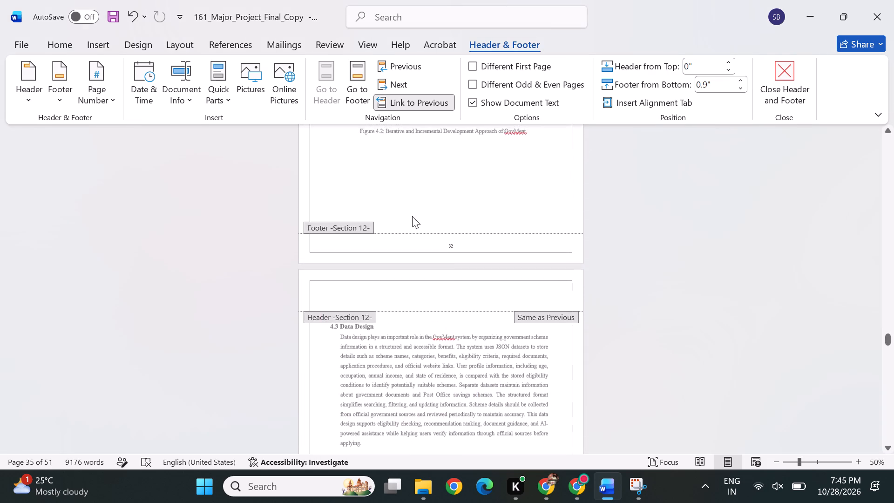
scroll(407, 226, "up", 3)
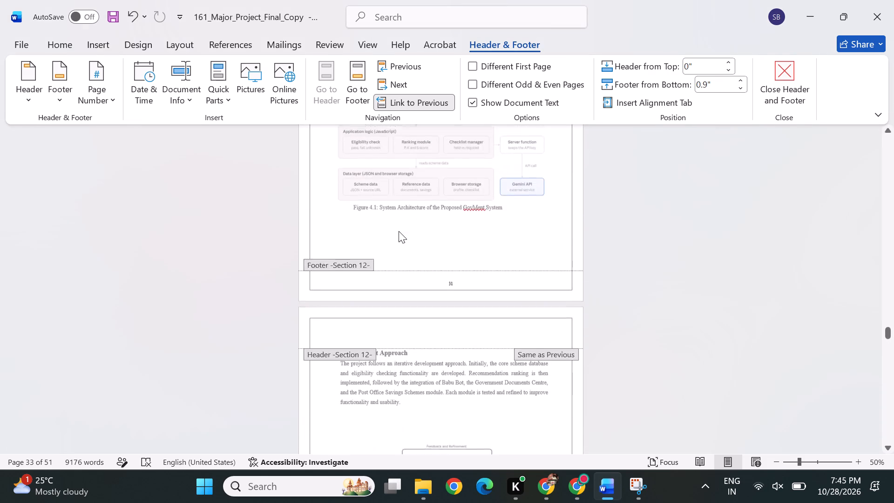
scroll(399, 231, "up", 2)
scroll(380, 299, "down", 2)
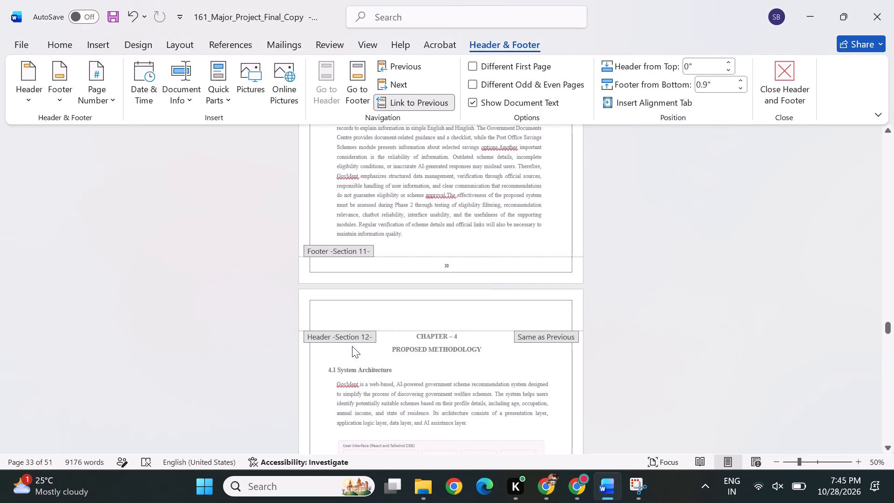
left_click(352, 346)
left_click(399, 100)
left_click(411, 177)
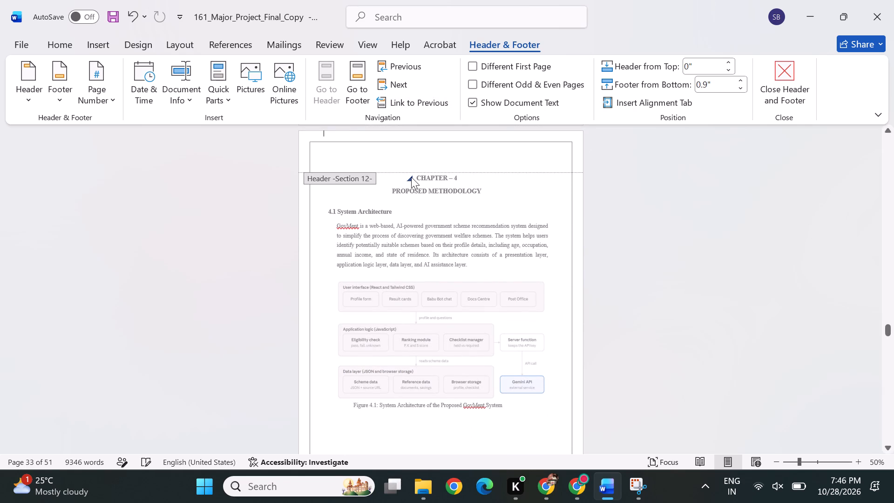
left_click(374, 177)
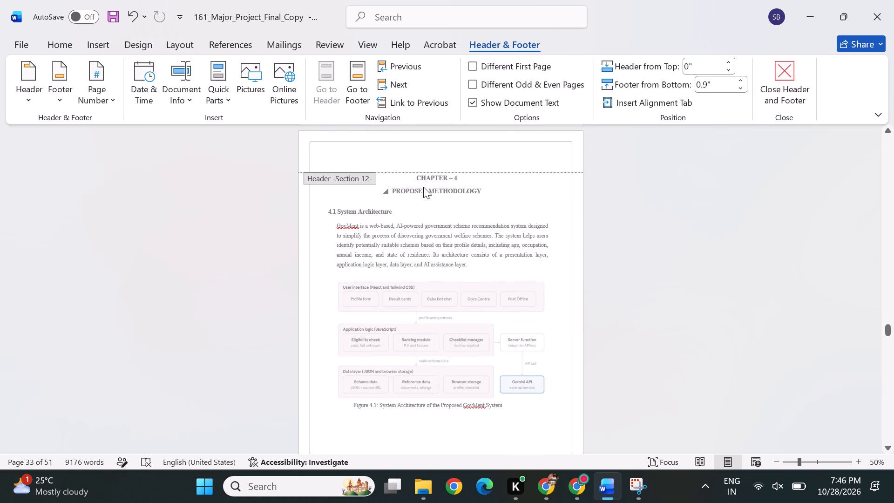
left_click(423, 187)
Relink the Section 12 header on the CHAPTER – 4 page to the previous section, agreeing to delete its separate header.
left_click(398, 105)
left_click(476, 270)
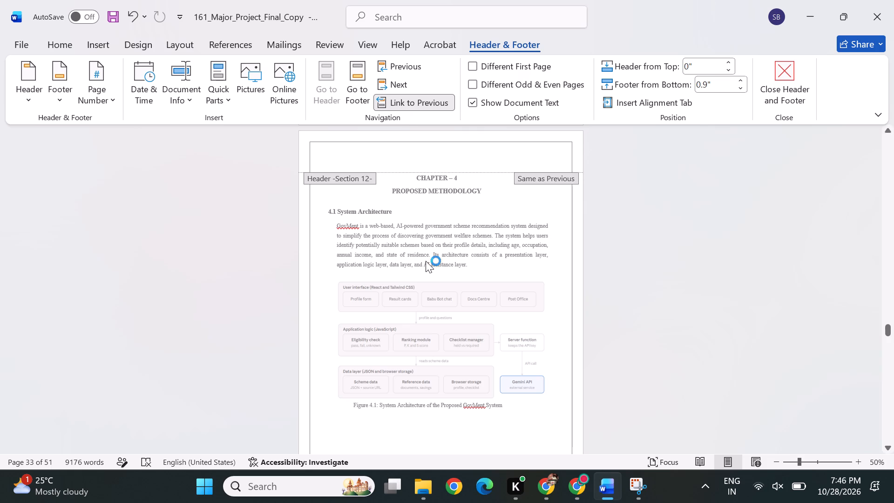
Go to the Section 12 footer and link it to the previous section, agreeing to delete its separate footer.
scroll(426, 255, "up", 2)
left_click(351, 85)
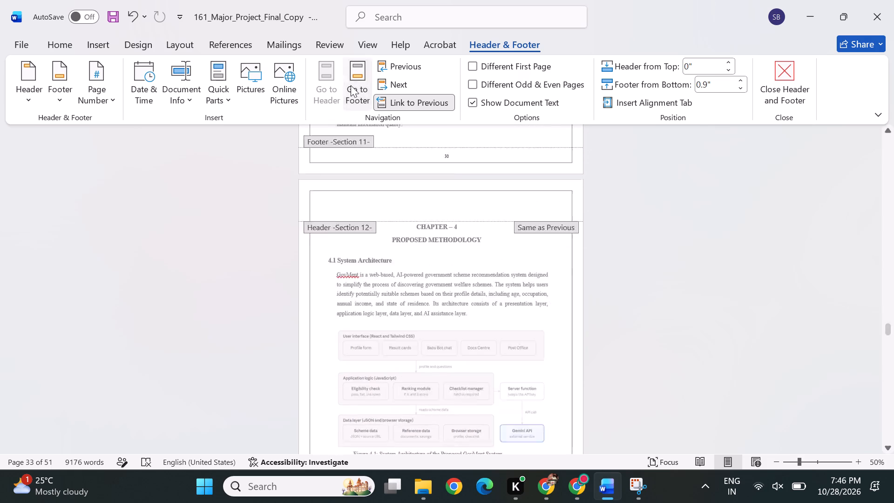
left_click(395, 103)
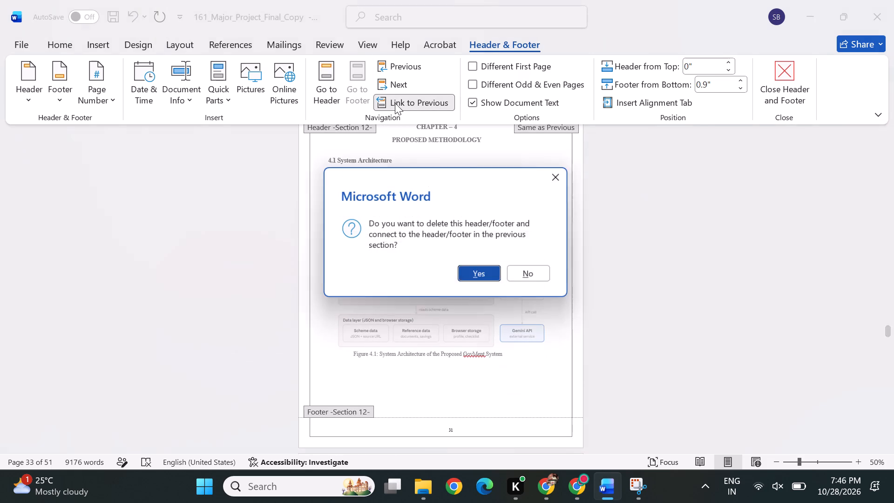
left_click(476, 271)
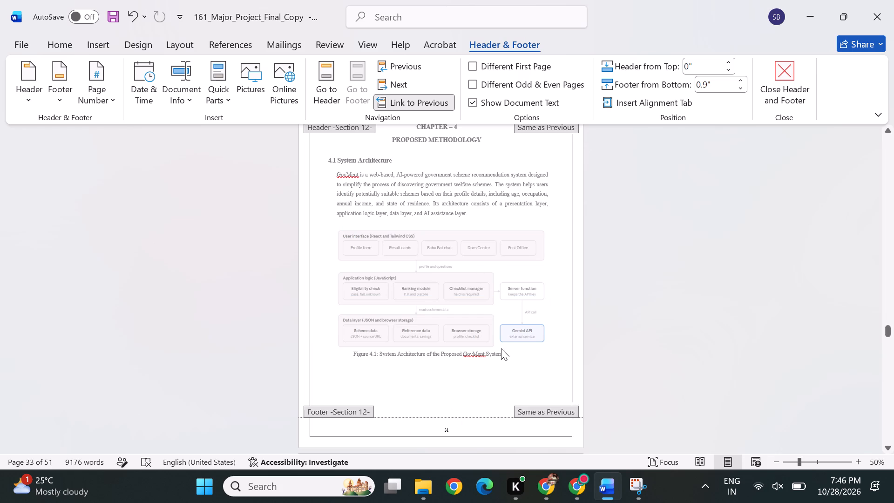
Compare the Section 11 footer and Section 12 header spacing where Chapter 4 begins.
scroll(501, 348, "up", 1)
scroll(449, 197, "up", 1)
left_click(371, 204)
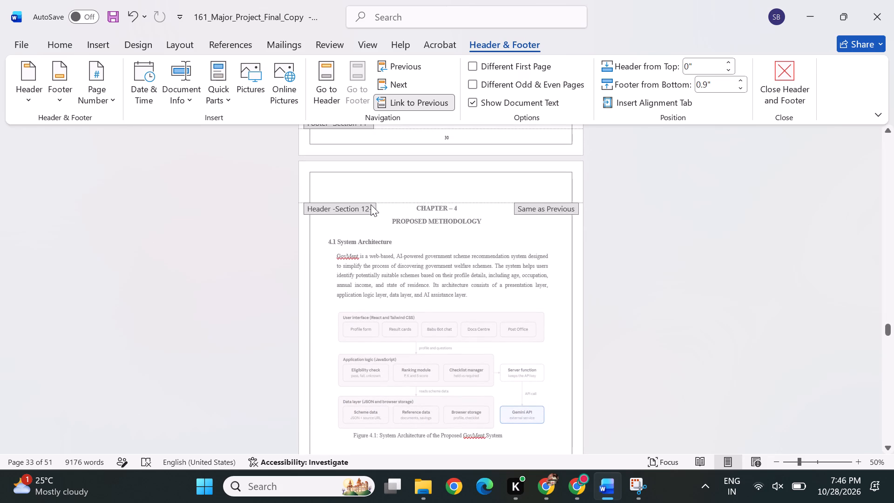
scroll(467, 208, "up", 1)
scroll(421, 272, "down", 1)
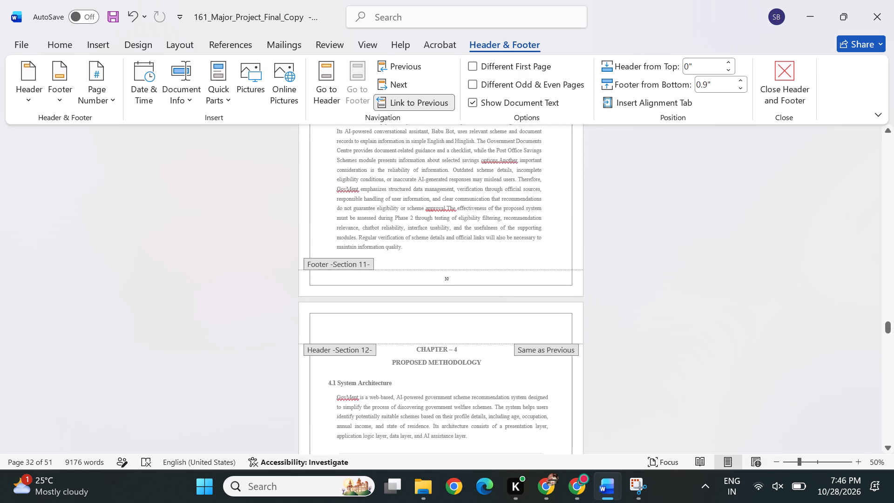
scroll(421, 272, "down", 1)
scroll(421, 330, "down", 1)
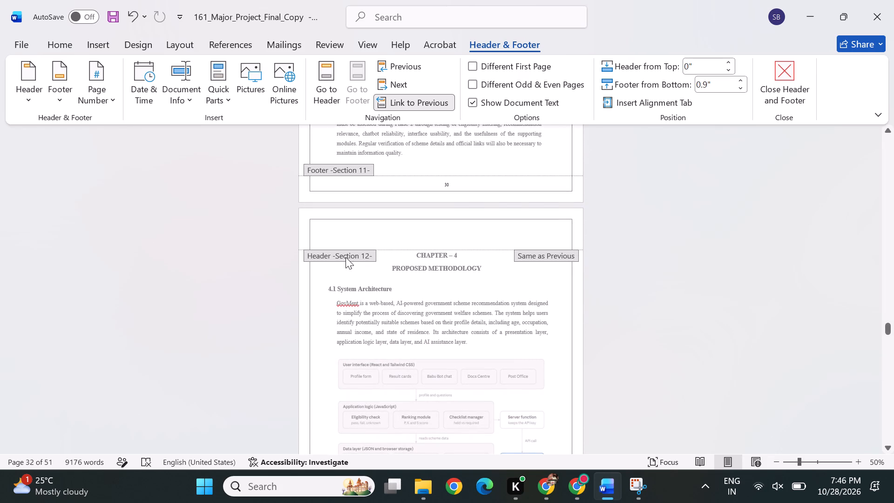
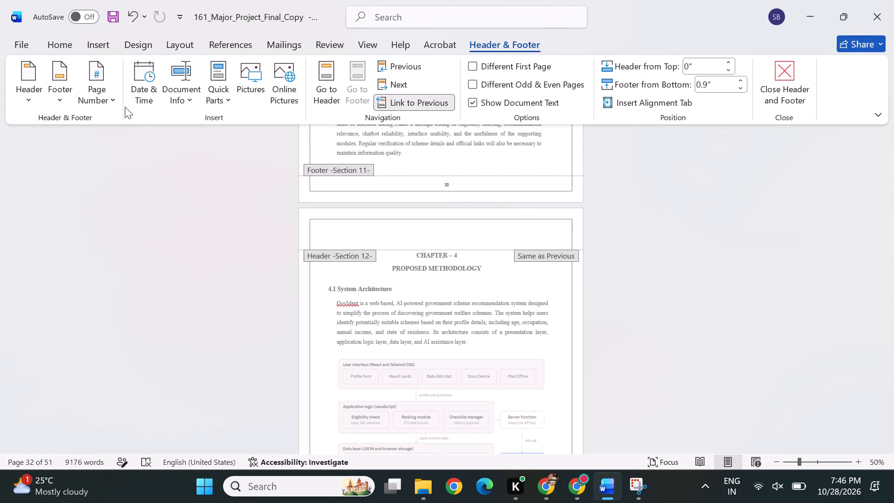
Go to the previous section's footer and examine header and footer spacing back through the front-matter pages to the cover page.
left_click(420, 64)
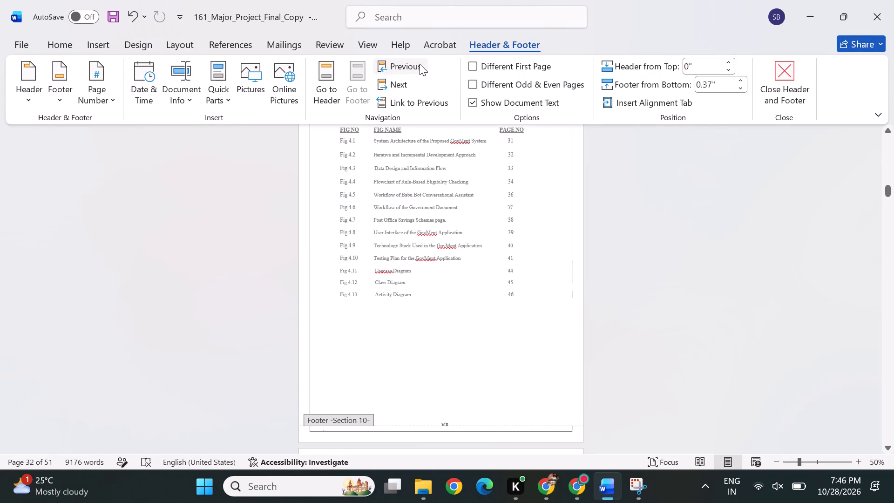
scroll(458, 280, "down", 1)
scroll(480, 257, "up", 1)
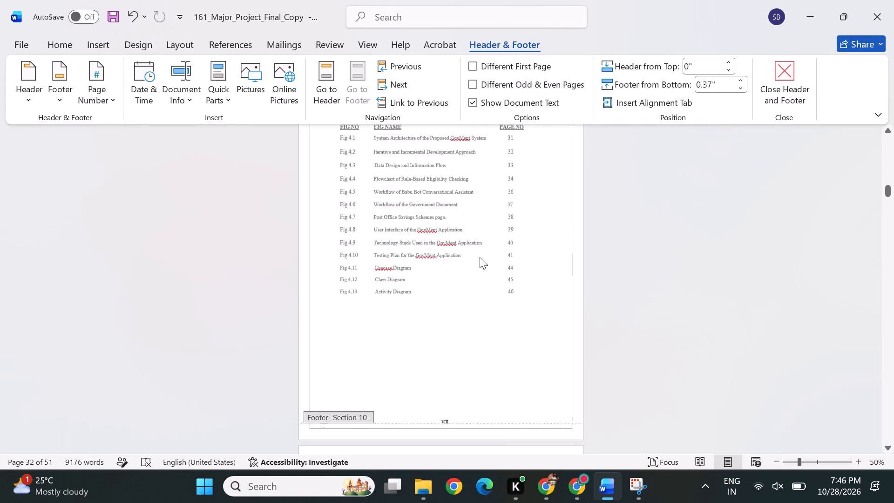
scroll(480, 257, "up", 2)
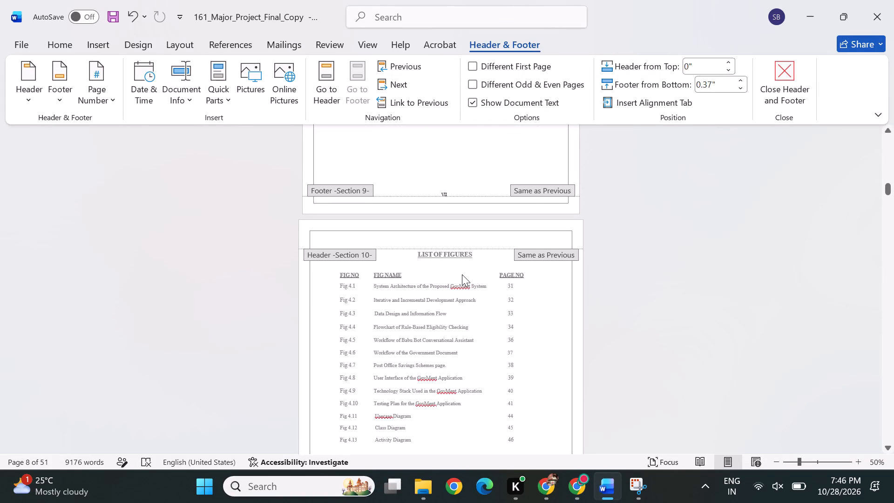
scroll(462, 274, "up", 1)
scroll(375, 281, "up", 3)
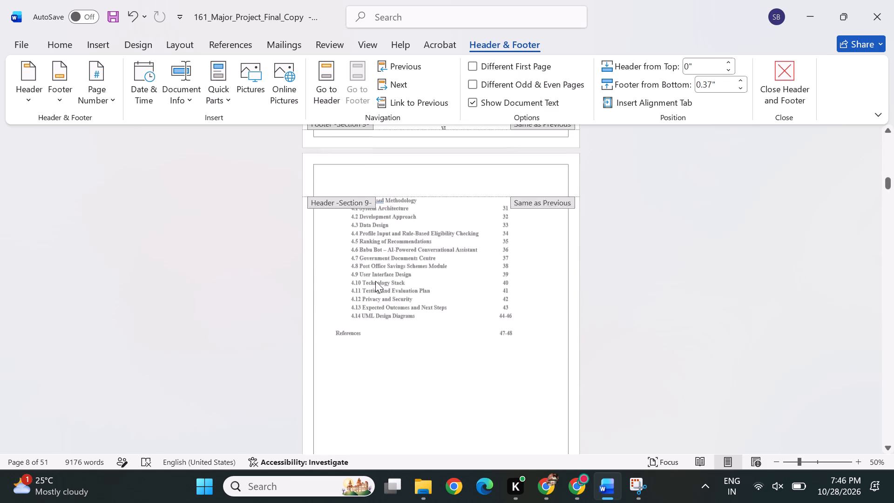
scroll(352, 329, "up", 1)
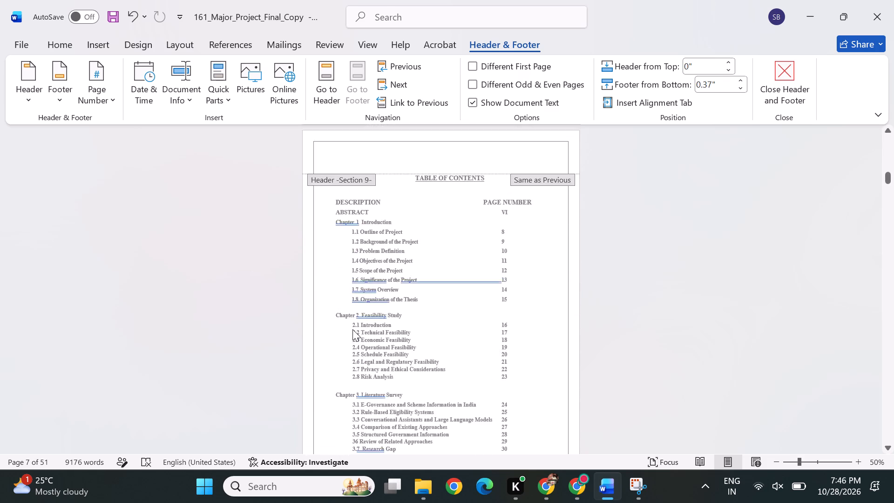
scroll(352, 329, "up", 1)
scroll(395, 272, "up", 1)
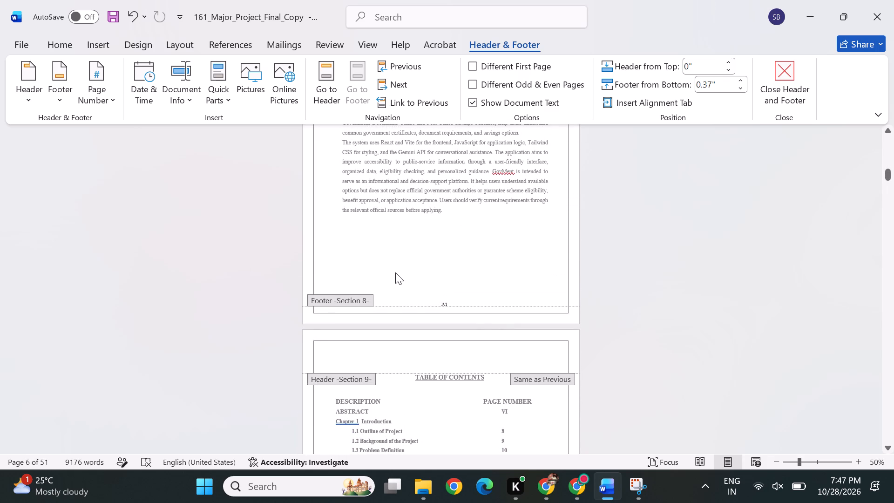
scroll(395, 272, "up", 3)
scroll(328, 265, "up", 1)
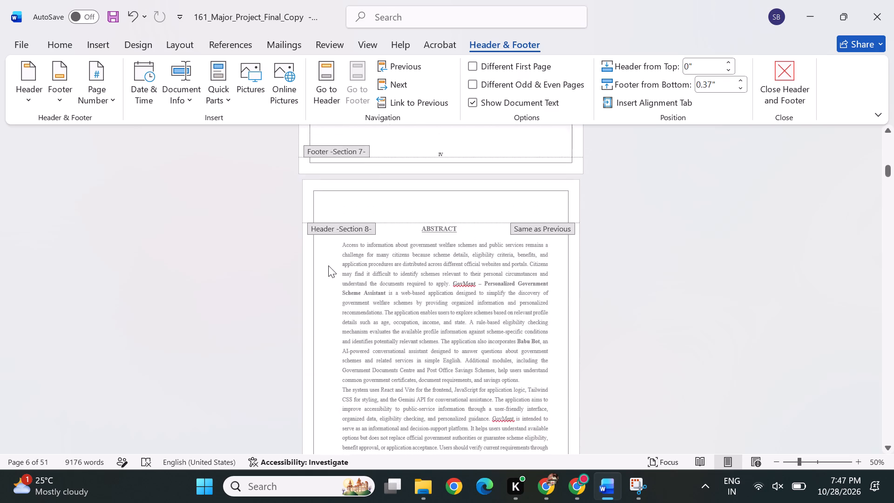
scroll(328, 265, "up", 1)
scroll(321, 369, "up", 2)
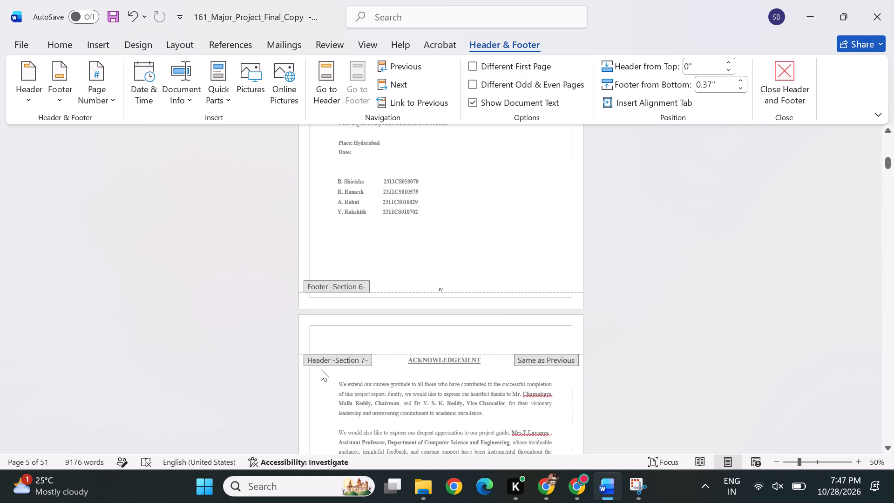
scroll(321, 369, "up", 7)
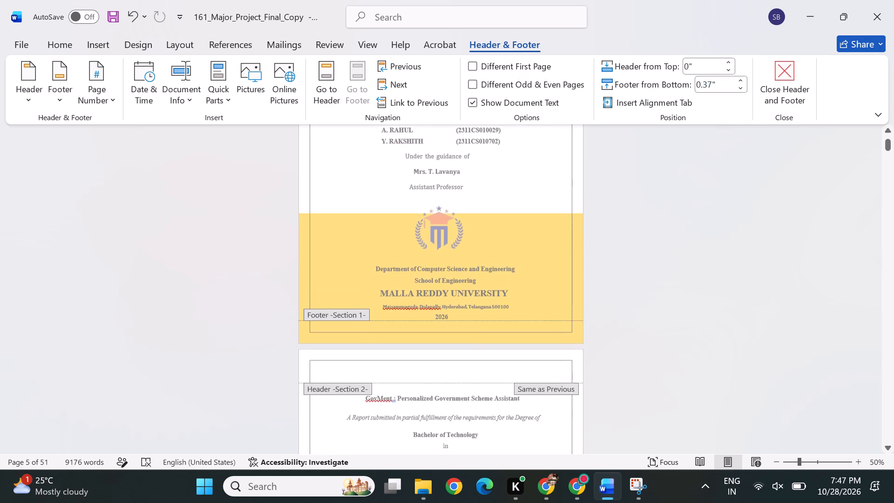
Review the Section 11 headers and footers through Chapters 1 to 3, up to where Chapter 4 begins.
left_click(380, 380)
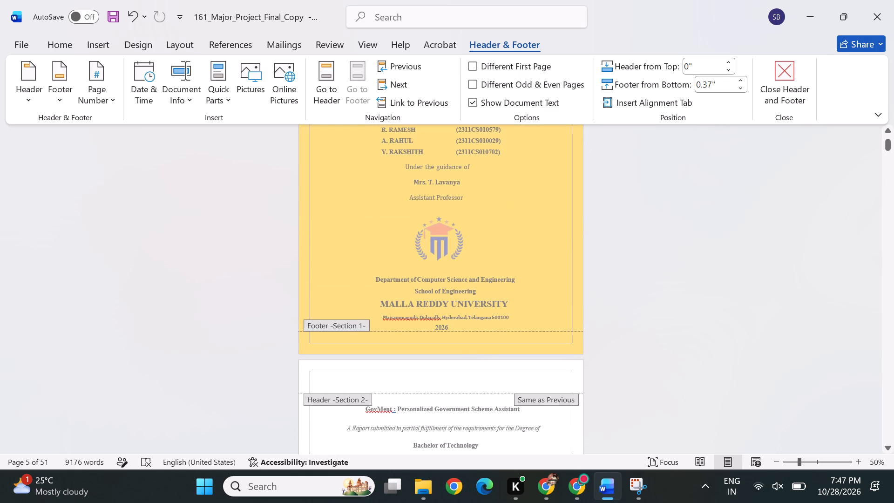
scroll(380, 380, "down", 20)
scroll(380, 380, "down", 1)
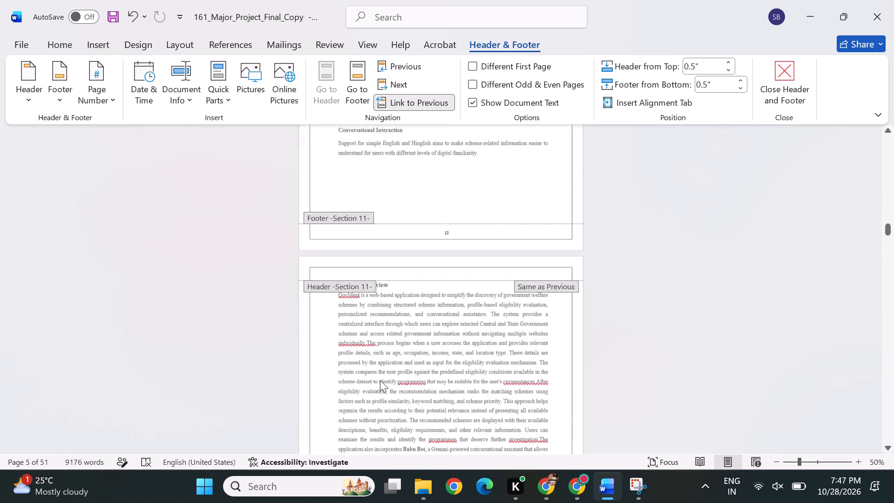
scroll(380, 380, "down", 11)
scroll(392, 278, "down", 1)
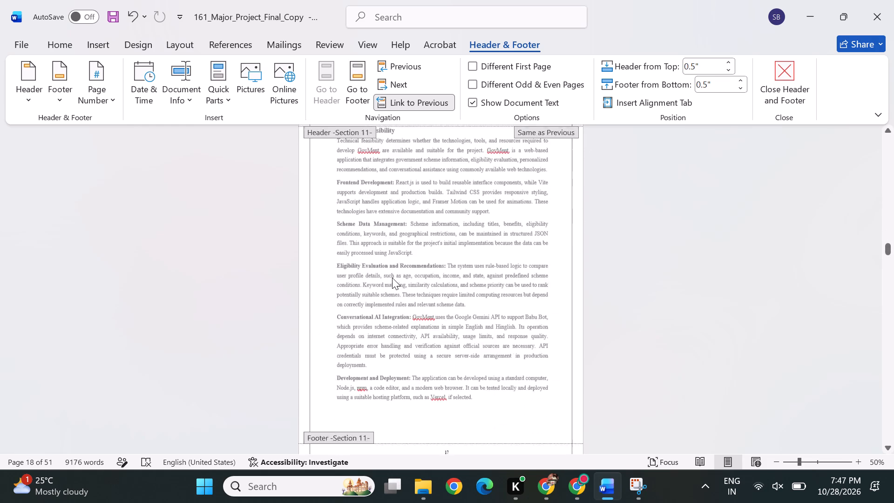
scroll(392, 278, "down", 5)
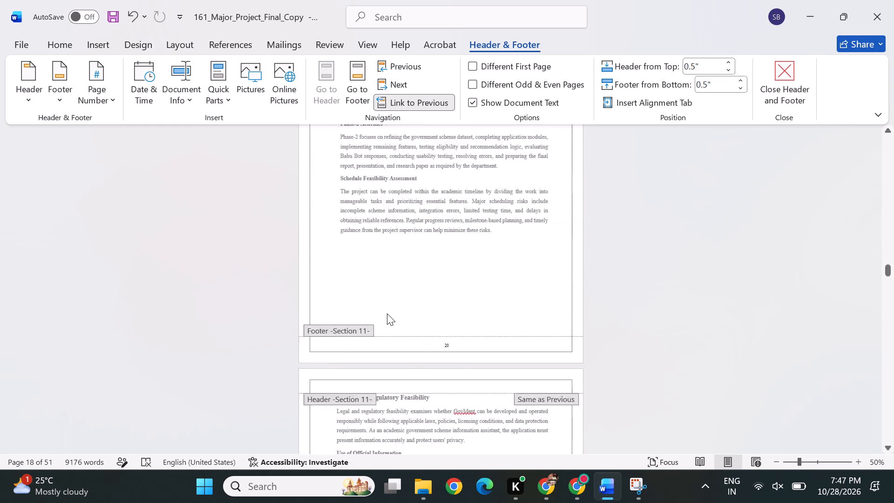
scroll(422, 328, "down", 3)
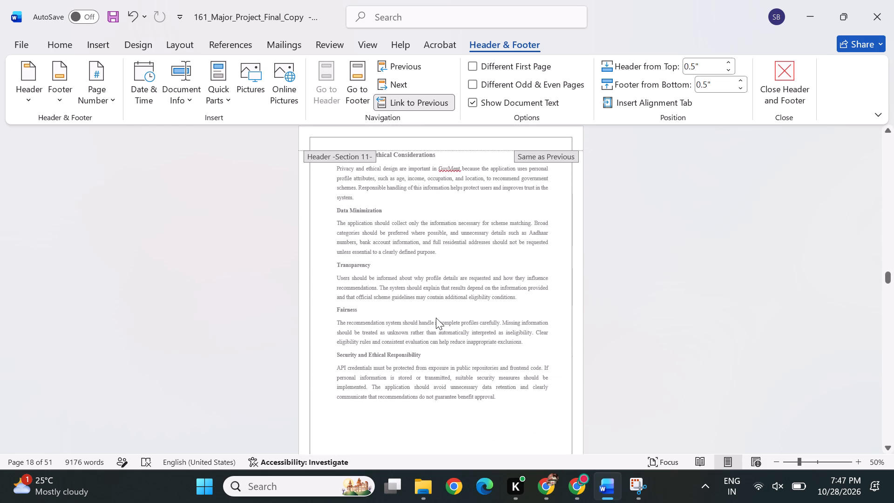
scroll(436, 318, "down", 1)
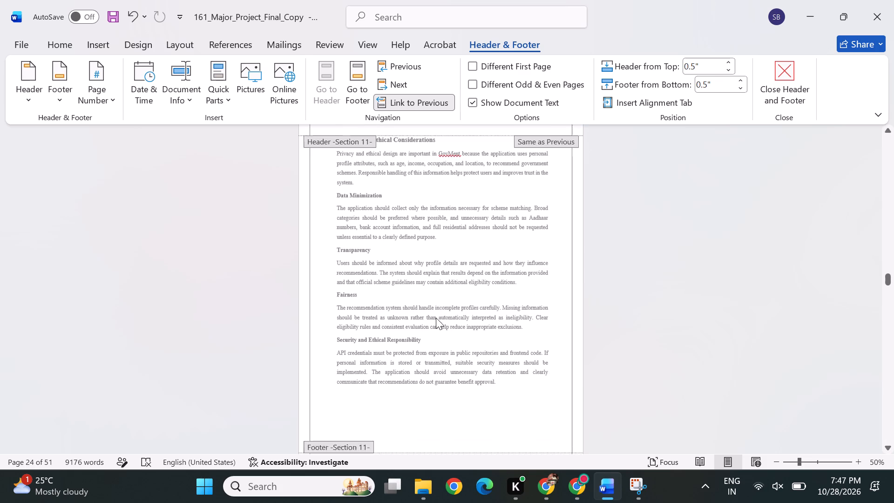
scroll(406, 374, "down", 2)
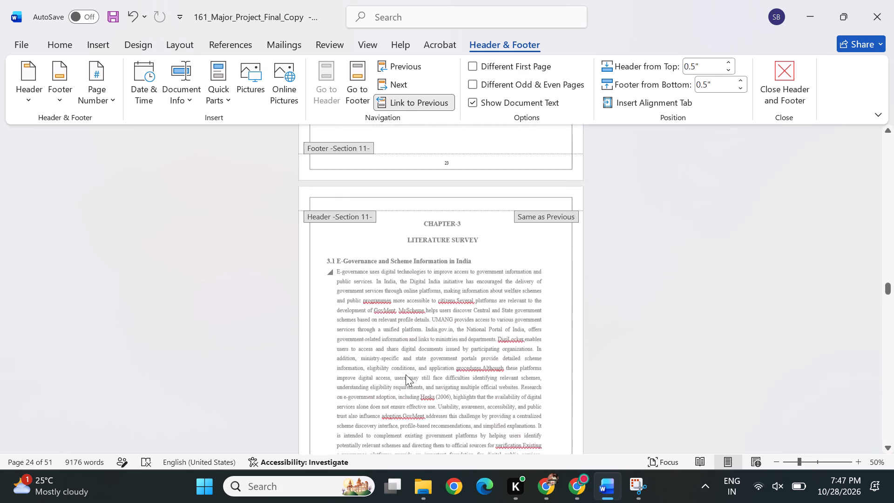
scroll(406, 374, "down", 1)
scroll(404, 299, "up", 1)
scroll(404, 299, "down", 1)
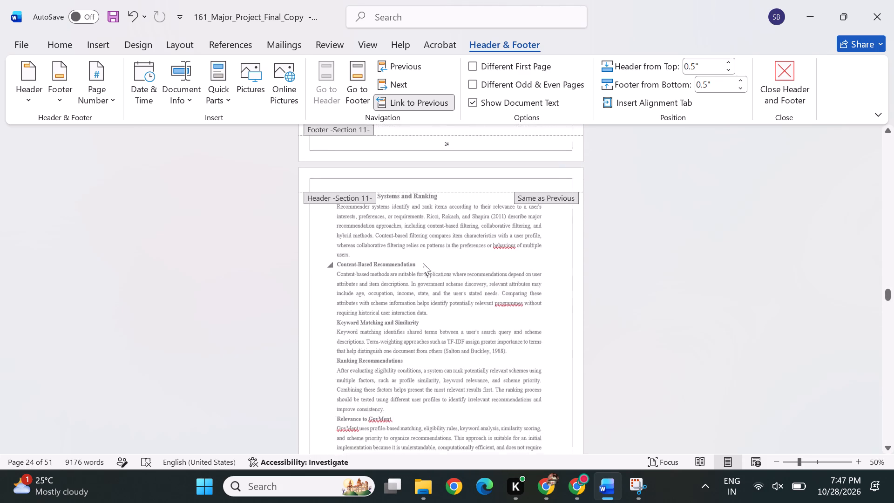
scroll(436, 305, "down", 3)
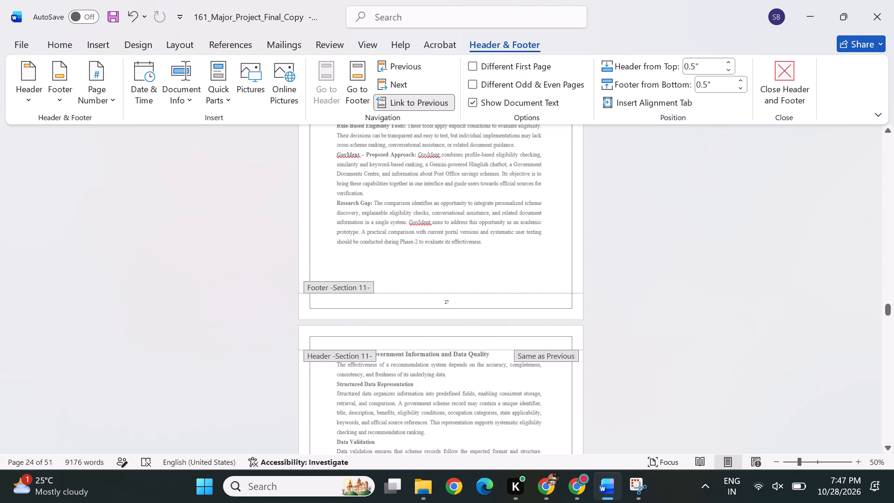
scroll(436, 305, "down", 2)
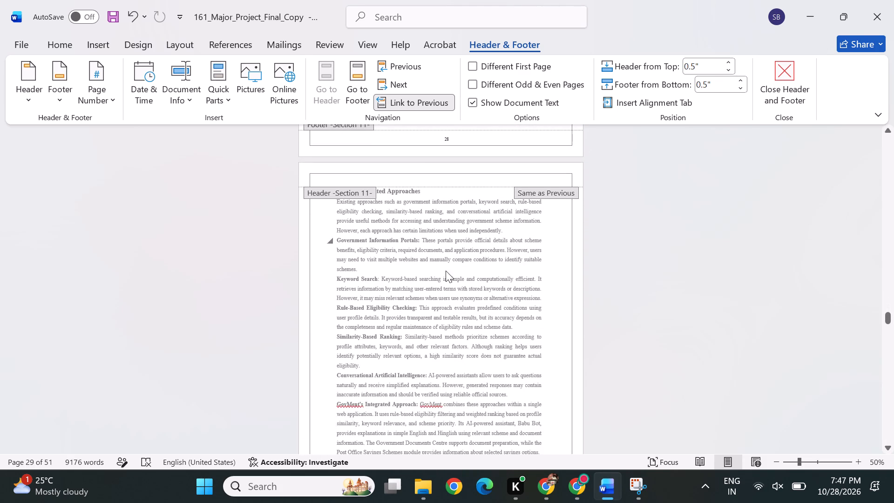
scroll(427, 370, "down", 2)
scroll(436, 304, "down", 1)
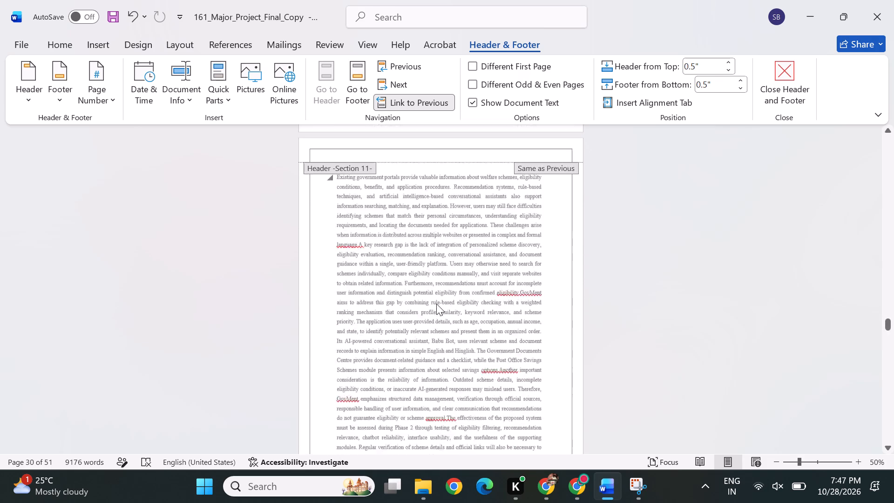
scroll(436, 304, "down", 1)
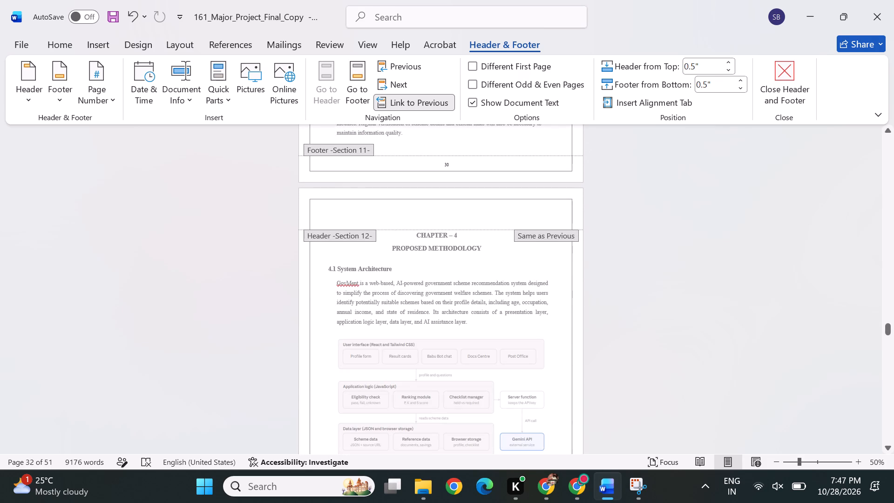
Place the cursor in the Section 12 header on the CHAPTER – 4 page and examine header and footer spacing across the Chapter 4 pages.
left_click(335, 217)
left_click(211, 121)
scroll(386, 219, "down", 1)
scroll(410, 285, "down", 1)
scroll(478, 349, "down", 1)
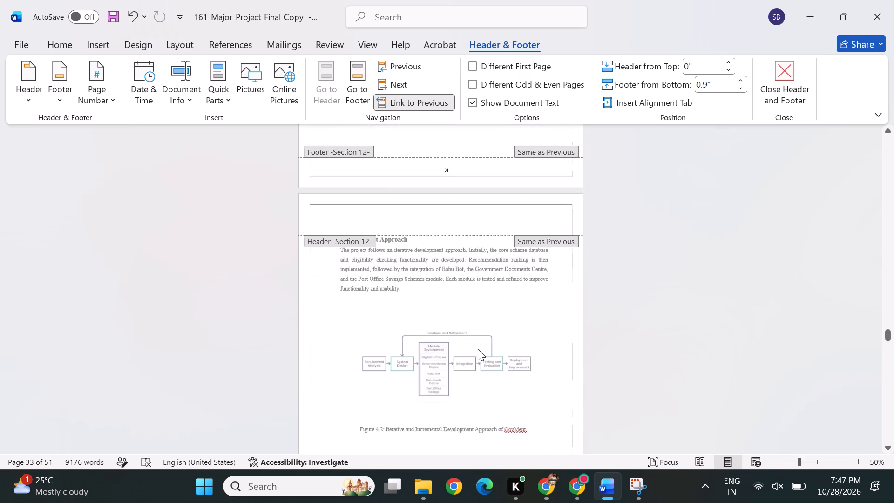
scroll(447, 347, "down", 2)
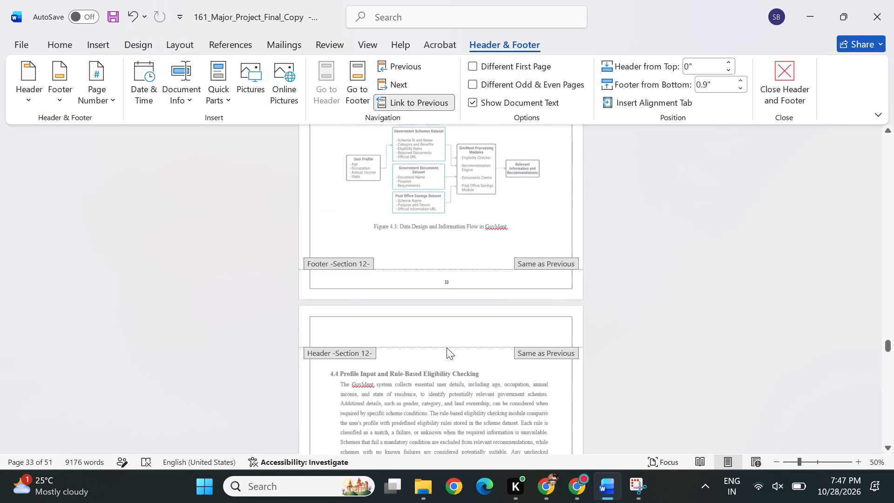
scroll(447, 347, "down", 4)
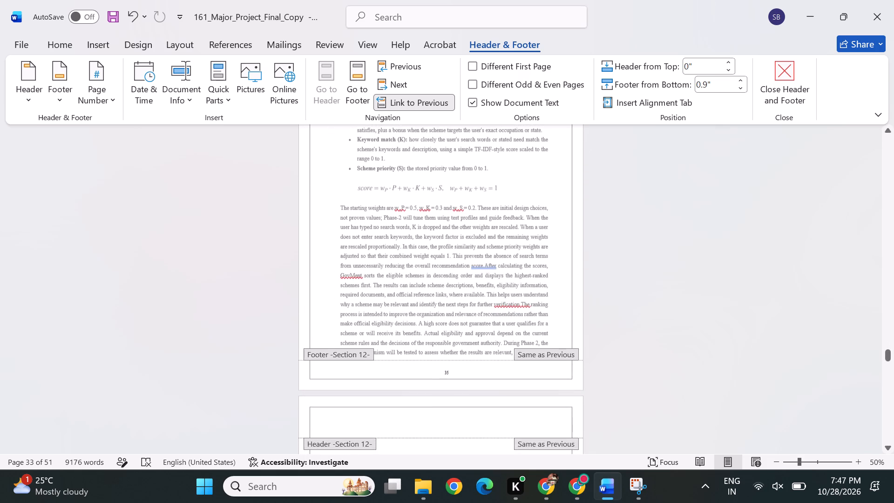
scroll(437, 375, "down", 1)
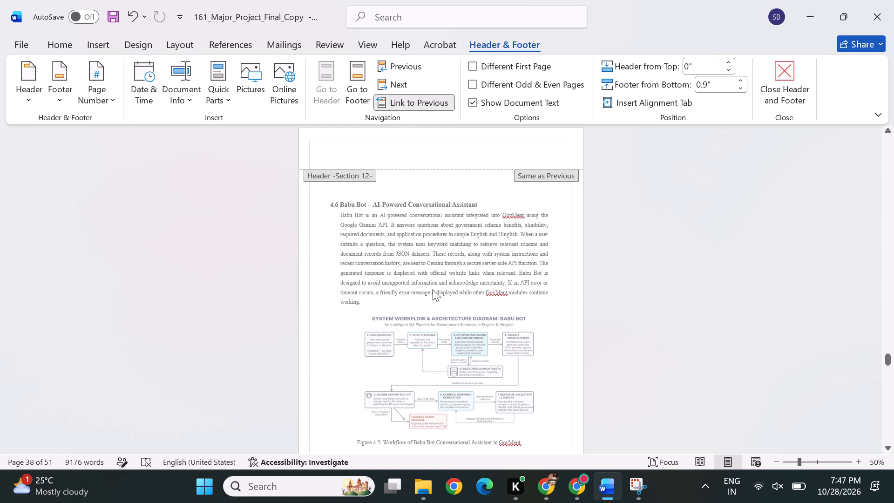
scroll(444, 348, "down", 2)
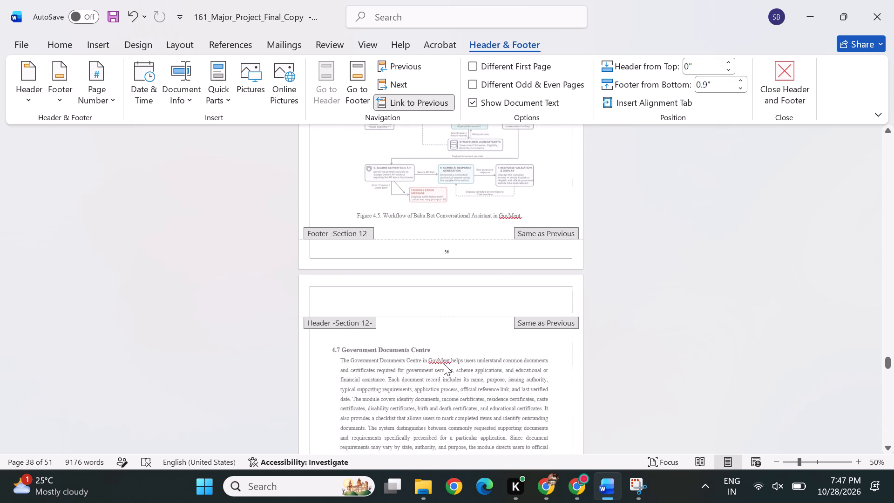
scroll(444, 364, "down", 2)
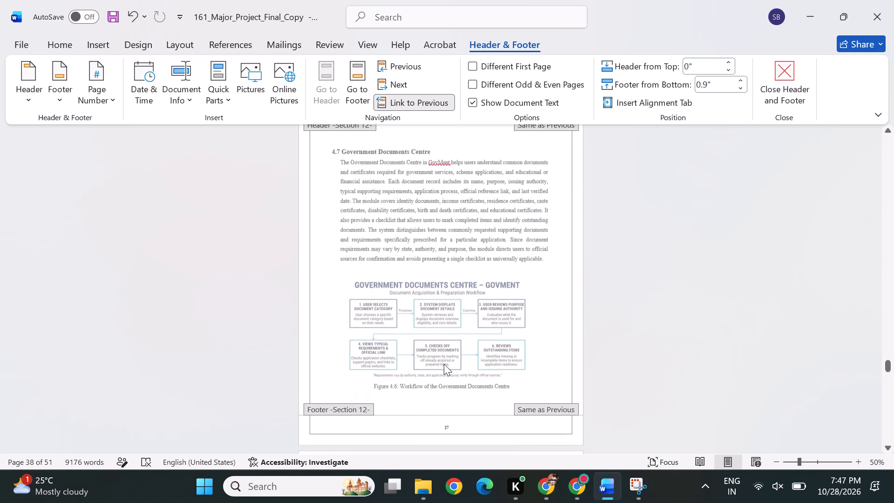
scroll(424, 388, "down", 1)
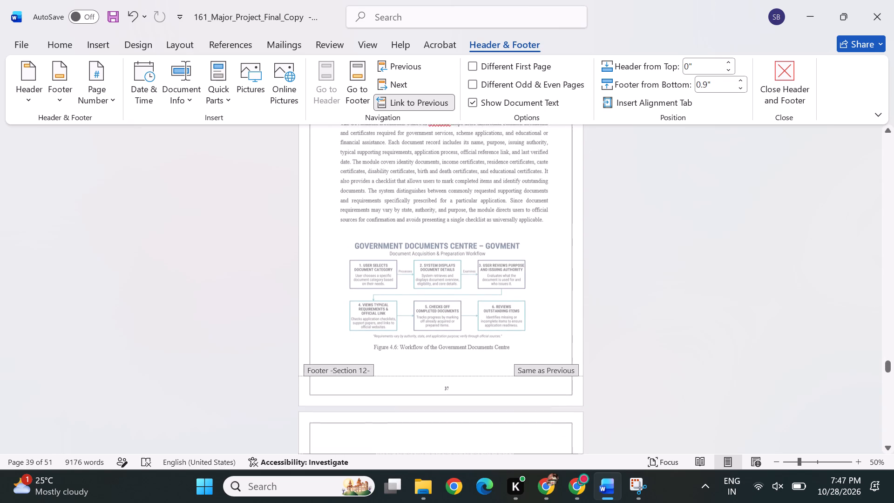
scroll(424, 388, "down", 2)
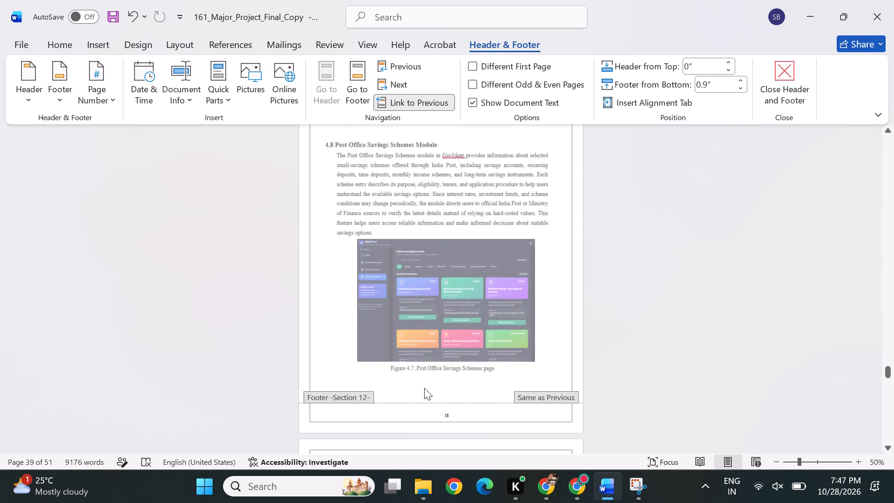
scroll(393, 390, "down", 3)
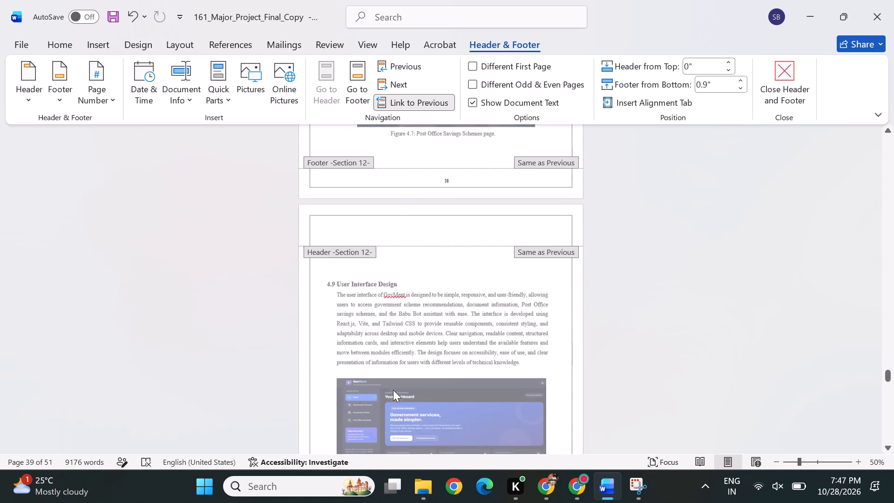
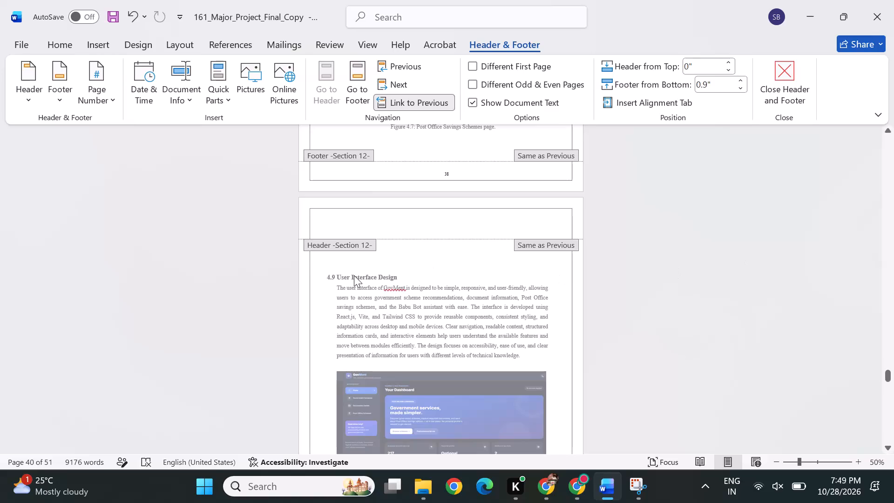
Examine the Section 12 header and footer spacing back from the 4.9 User Interface Design page to the 4.7 Government Documents Centre page.
scroll(354, 275, "up", 4)
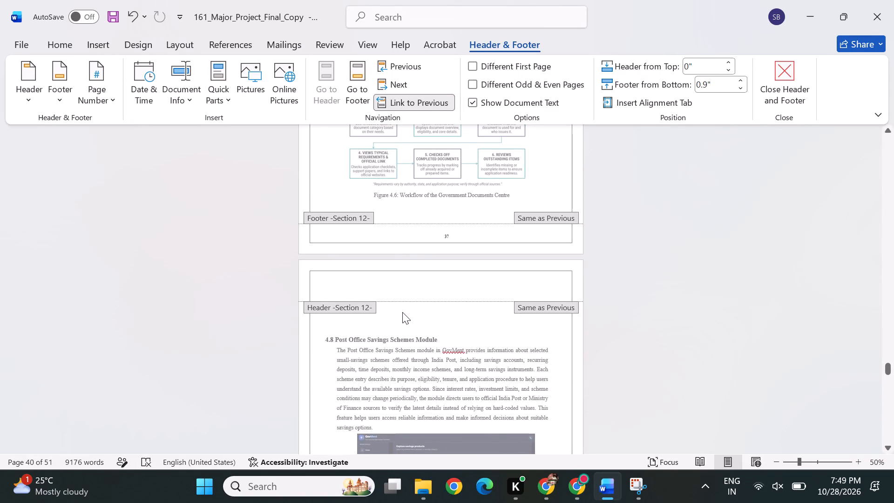
scroll(435, 339, "up", 2)
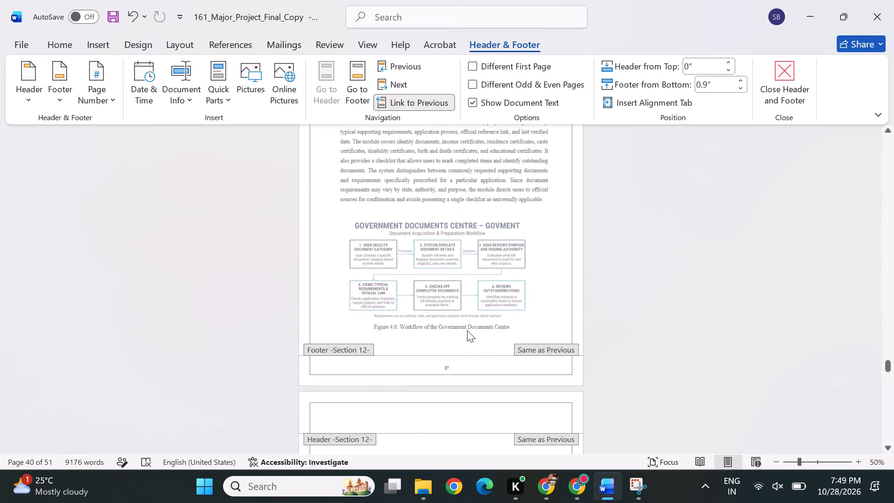